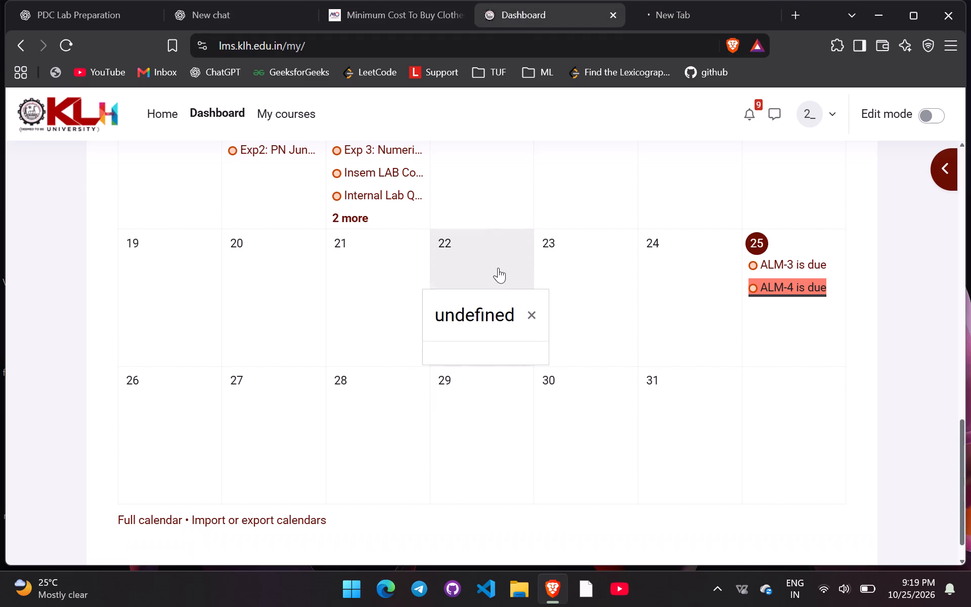
click(532, 315)
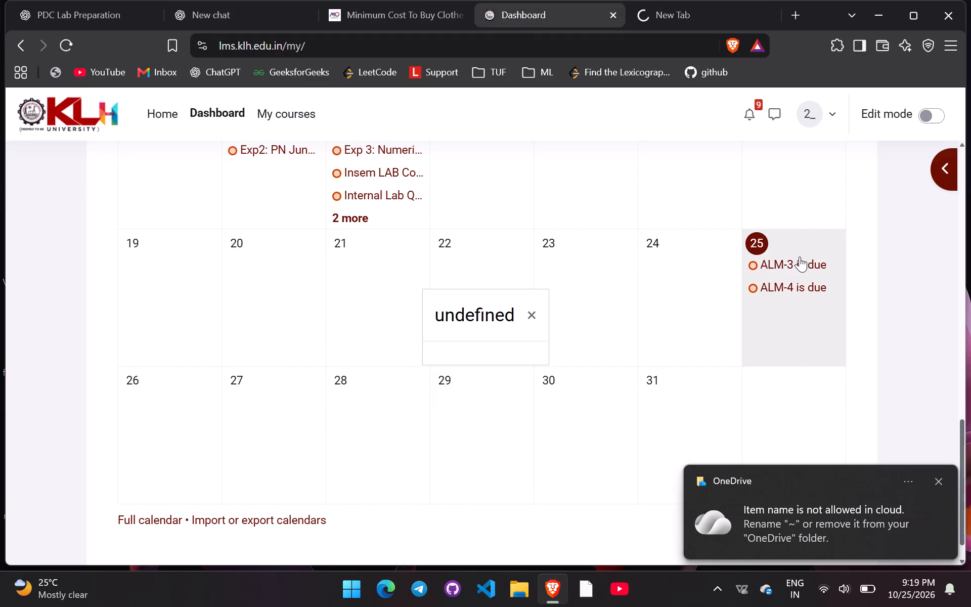
click(792, 262)
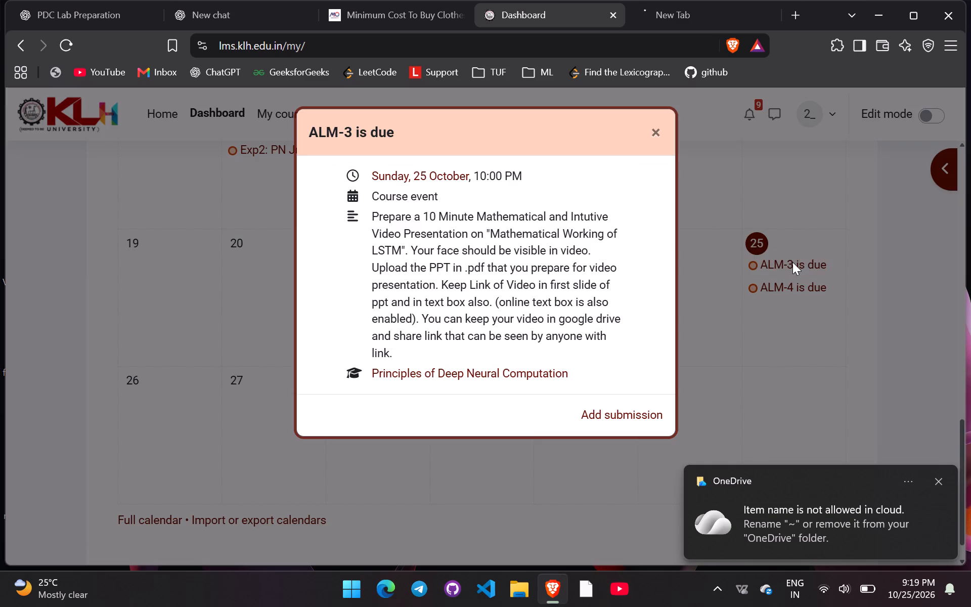
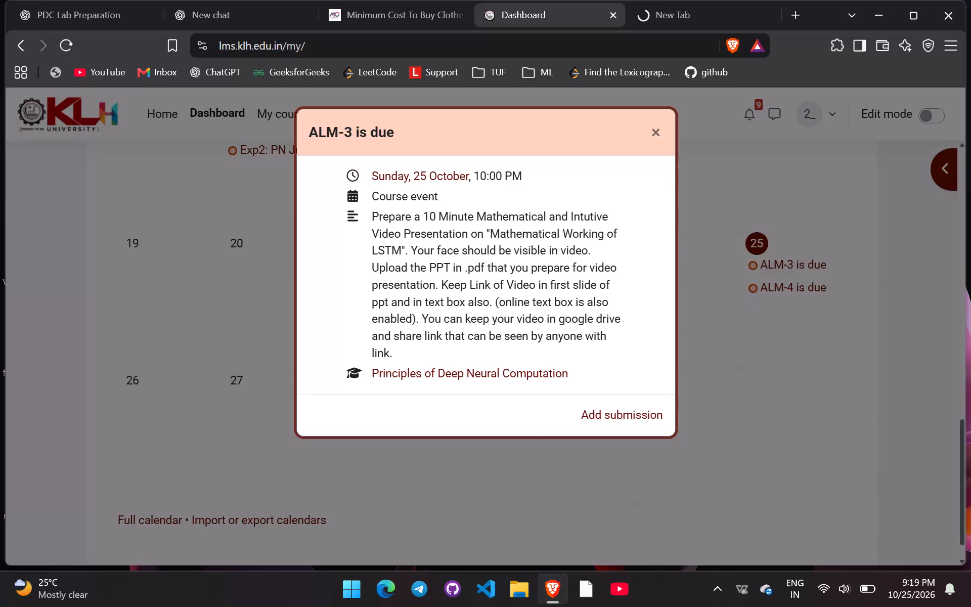
Examine the assignment description in the ALM-3 due event for 25 October and close its details.
scroll(559, 308, up, 1)
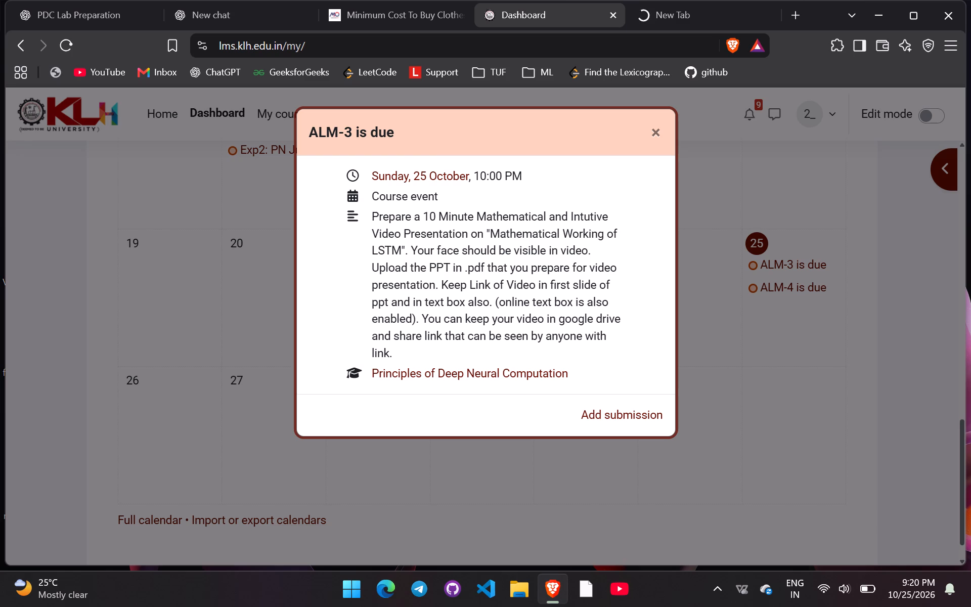
click(654, 131)
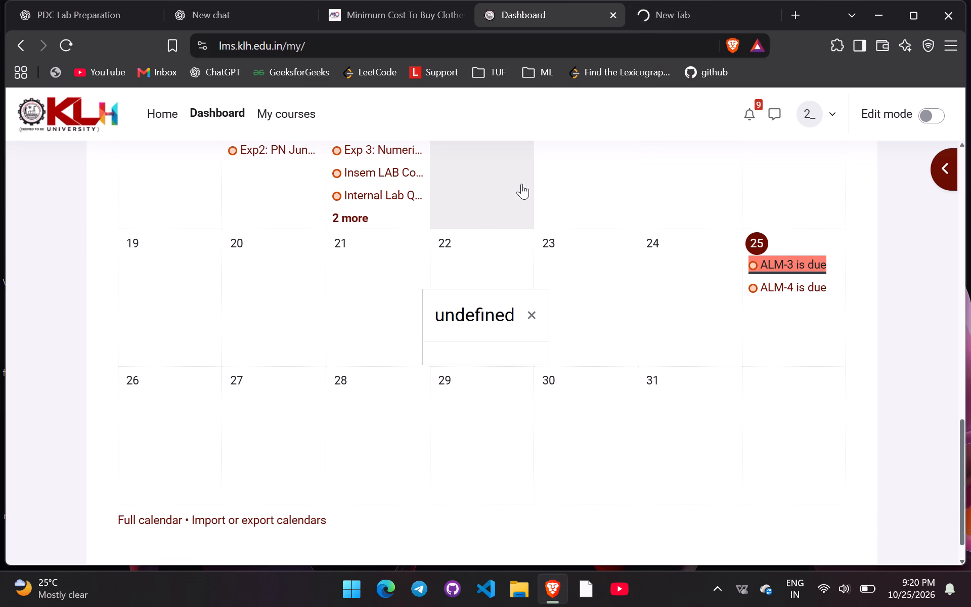
click(520, 200)
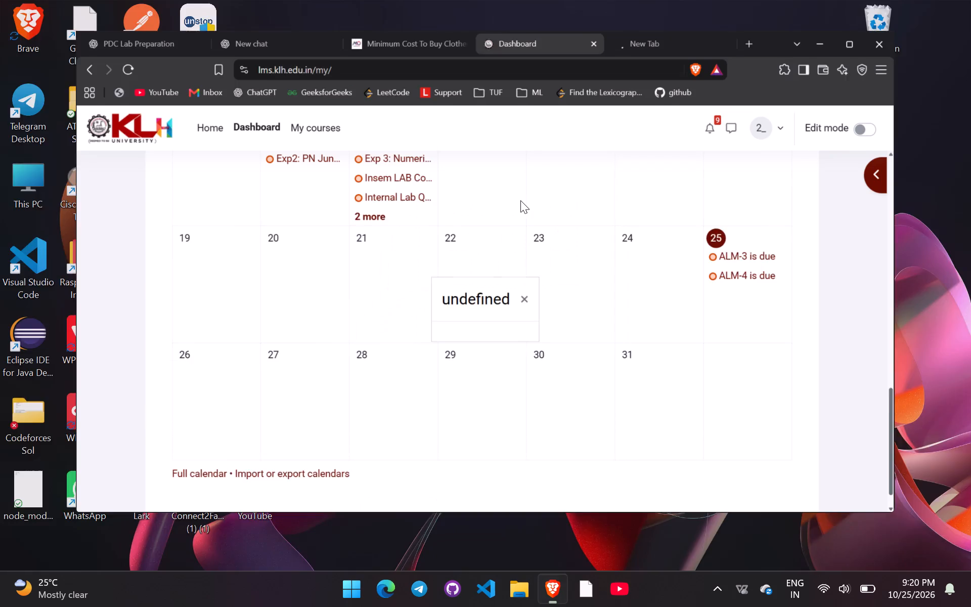
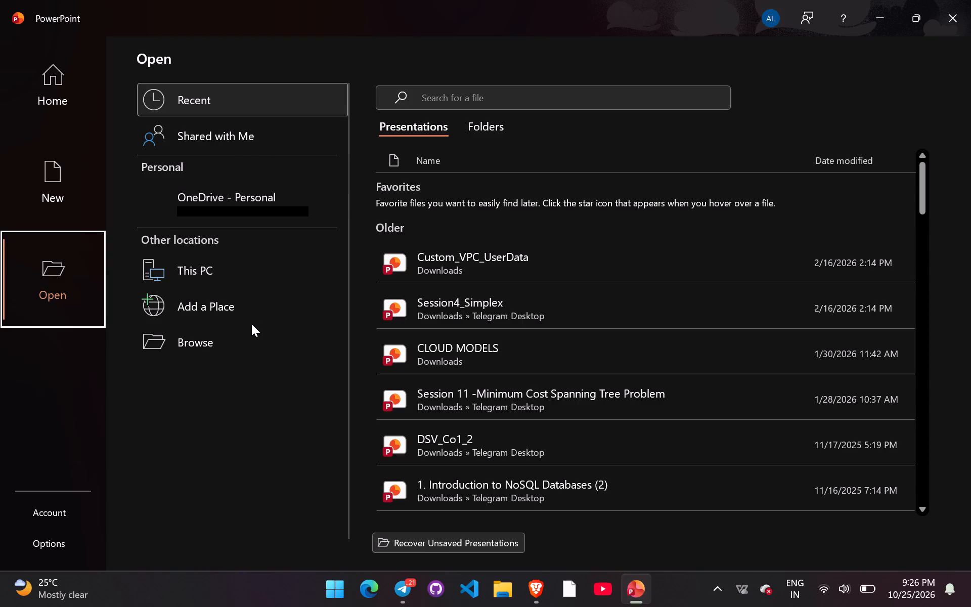
click(204, 273)
double_click(204, 273)
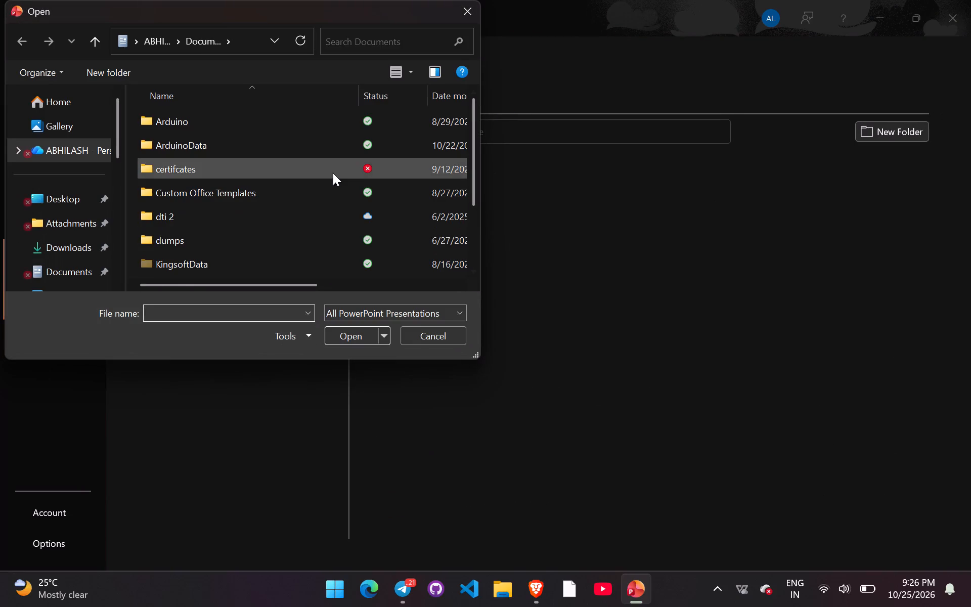
click(90, 248)
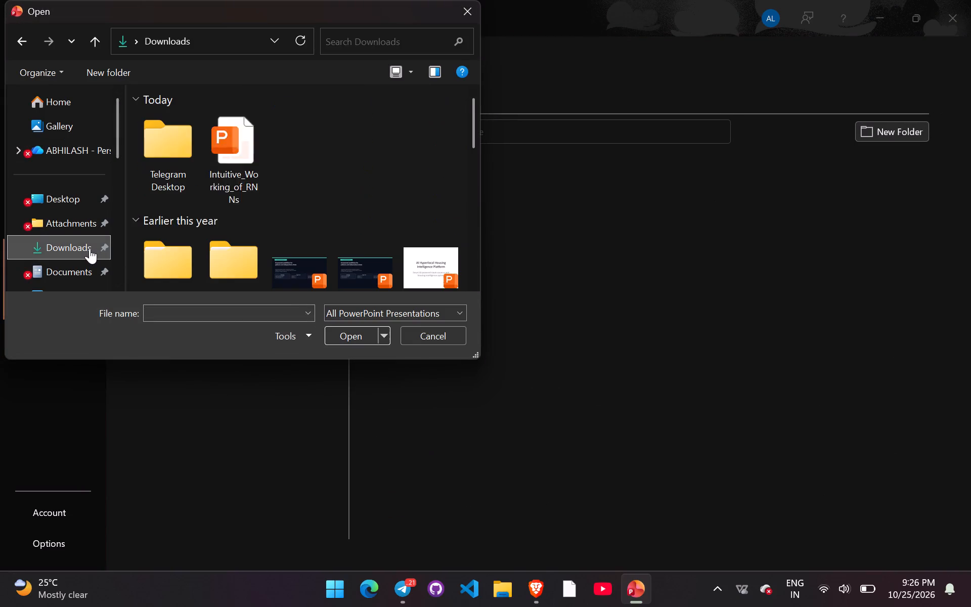
click(240, 143)
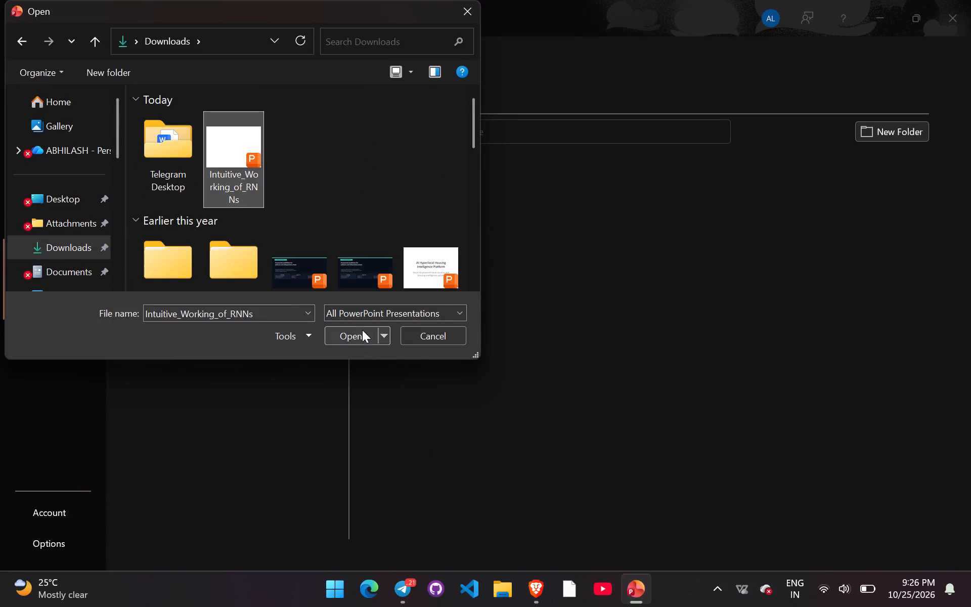
click(361, 331)
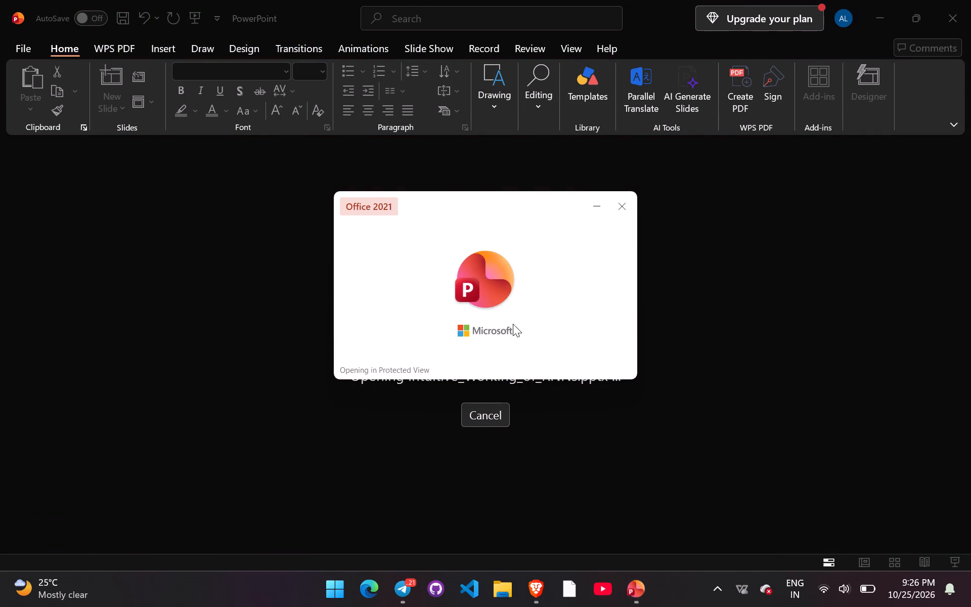
scroll(464, 375, up, 1)
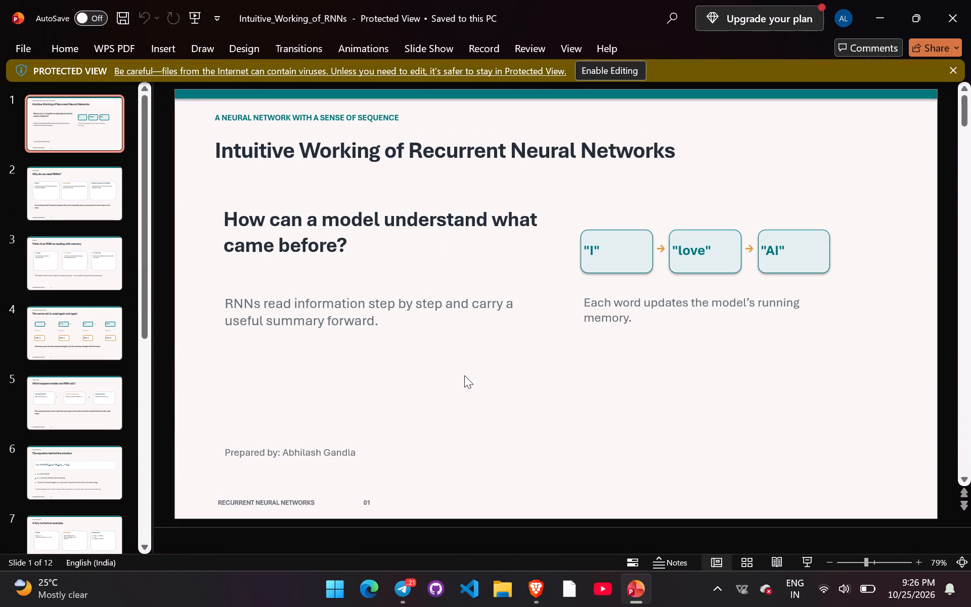
scroll(433, 359, up, 1)
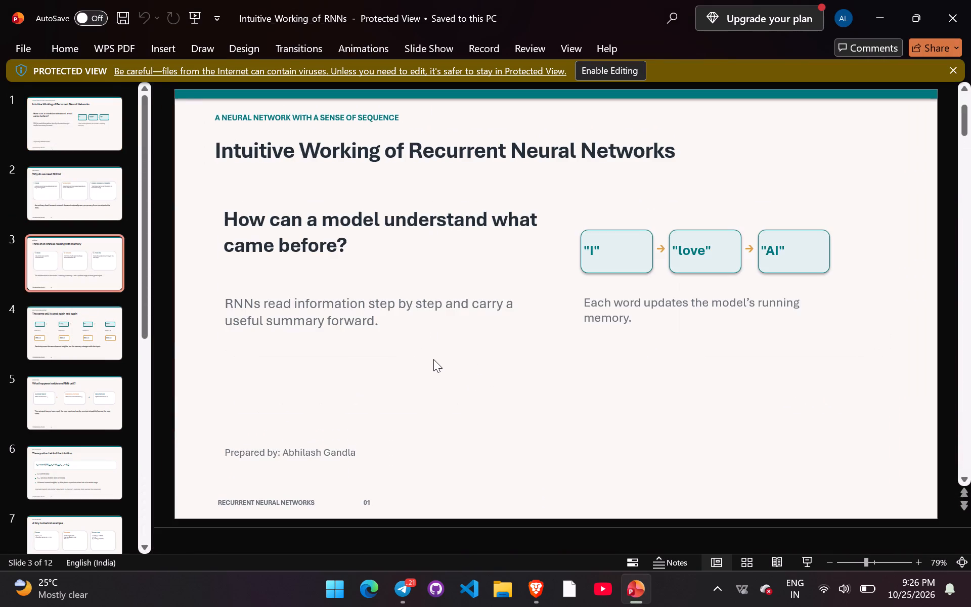
scroll(433, 359, up, 1)
click(285, 237)
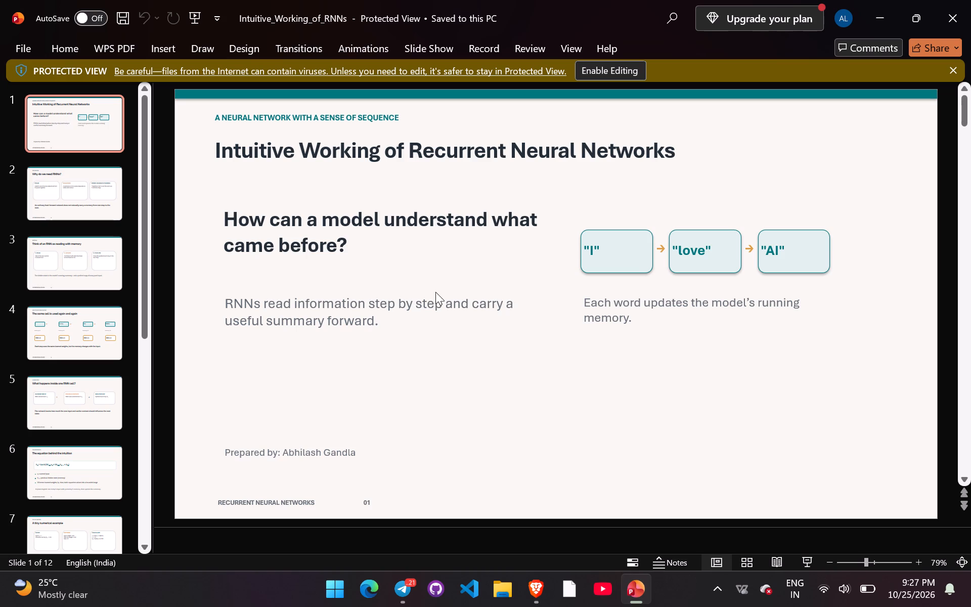
scroll(437, 332, up, 2)
Open the Mathematical_Working_of_LSTMs presentation from the Telegram Desktop folder inside Downloads.
click(24, 47)
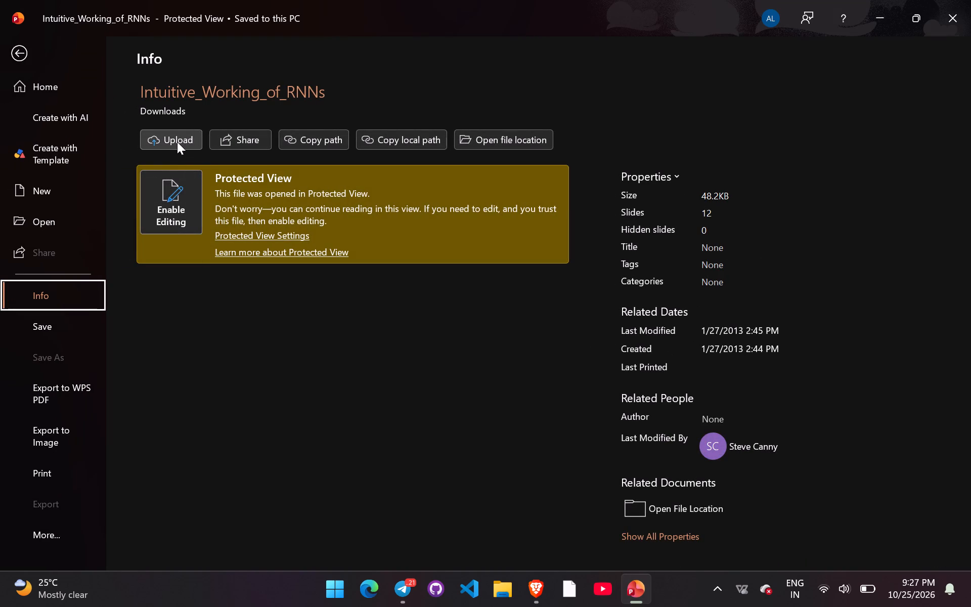
click(66, 218)
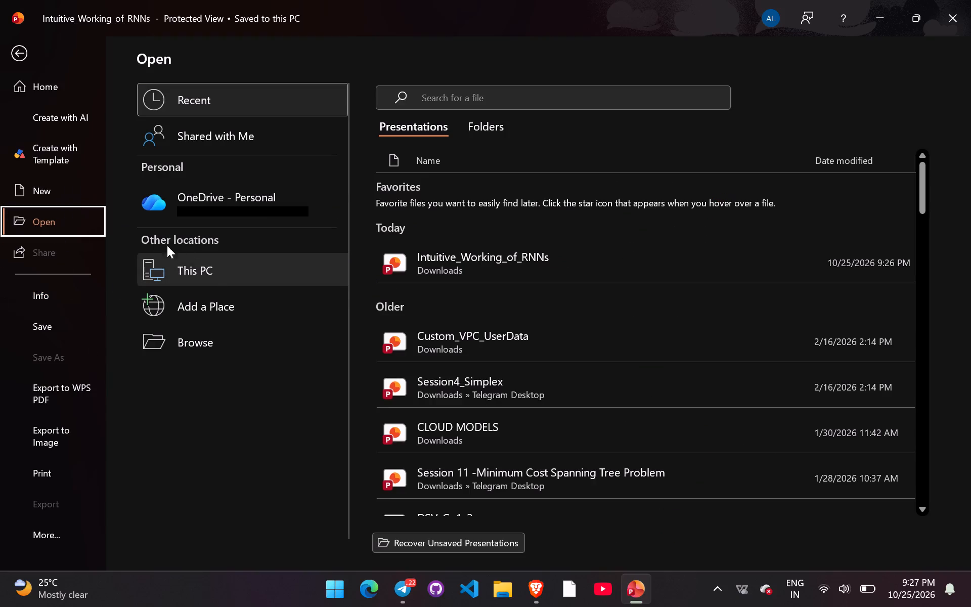
click(211, 273)
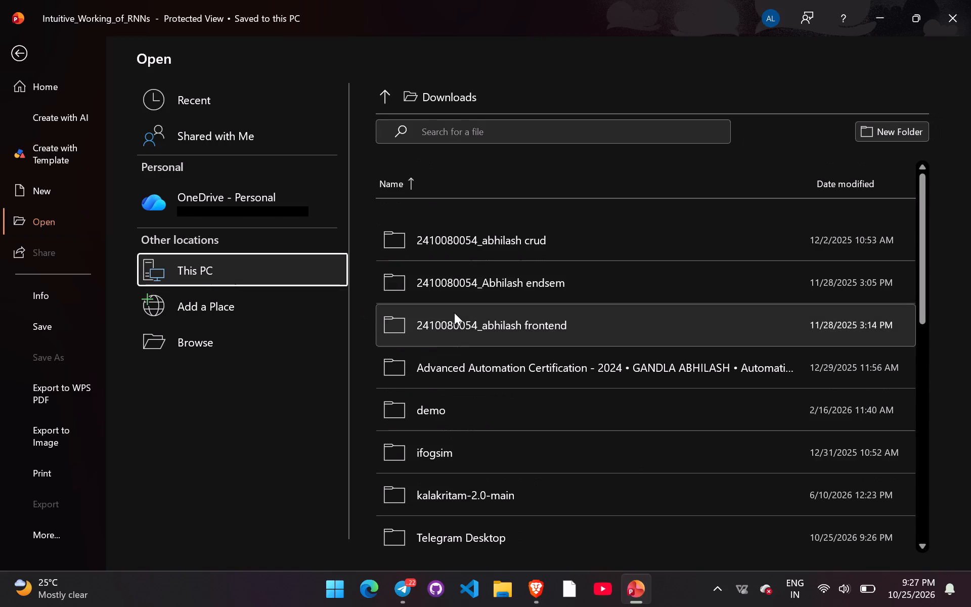
double_click(253, 272)
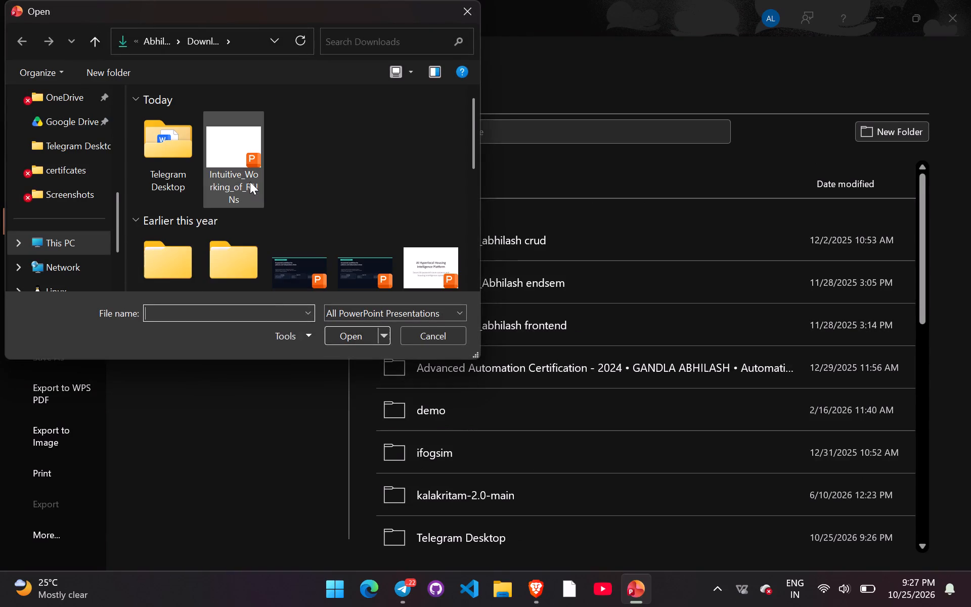
scroll(250, 182, up, 1)
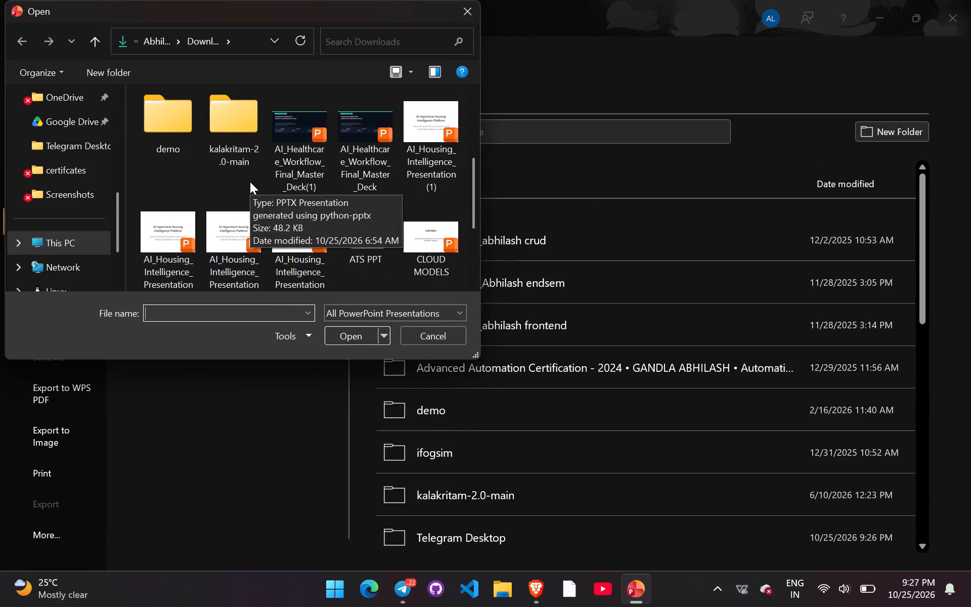
scroll(250, 182, up, 1)
double_click(159, 164)
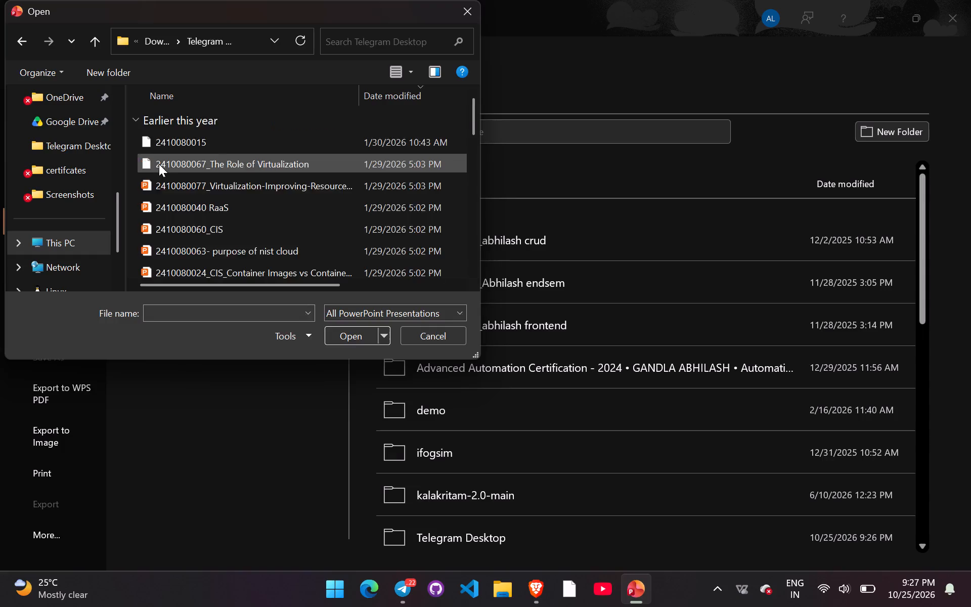
click(198, 148)
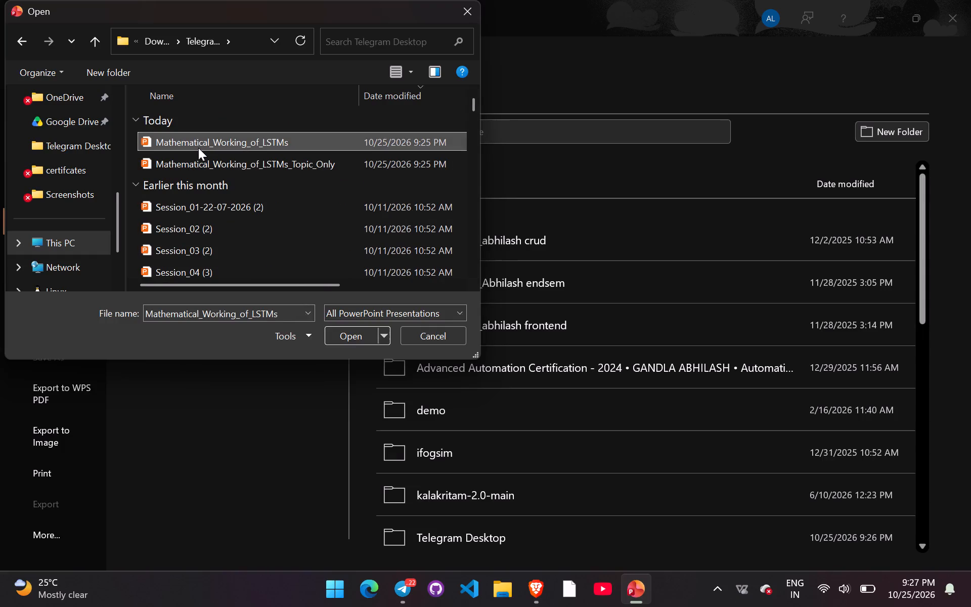
click(360, 336)
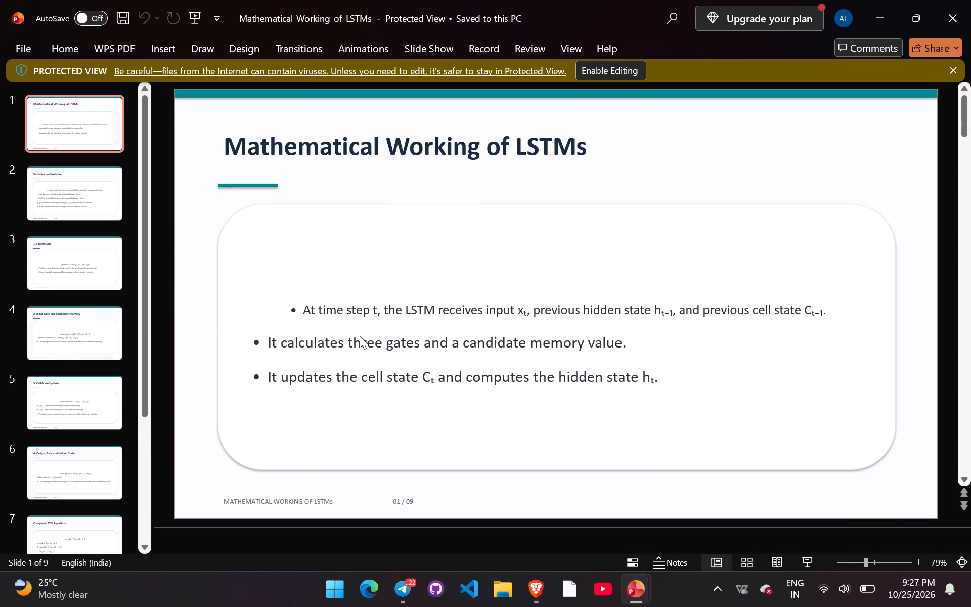
Take the Mathematical_Working_of_LSTMs presentation out of Protected View by enabling editing.
click(391, 268)
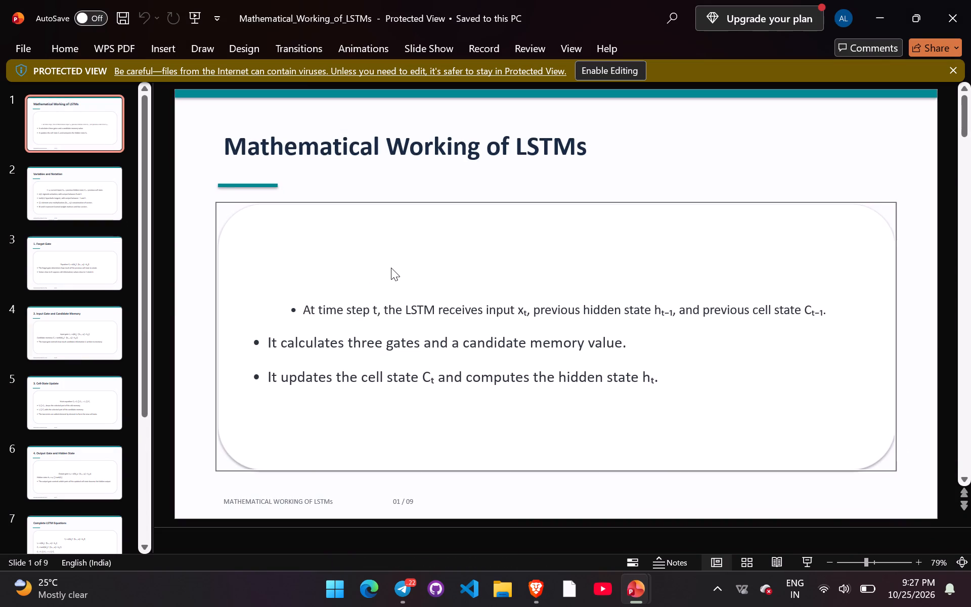
click(391, 268)
scroll(61, 108, up, 3)
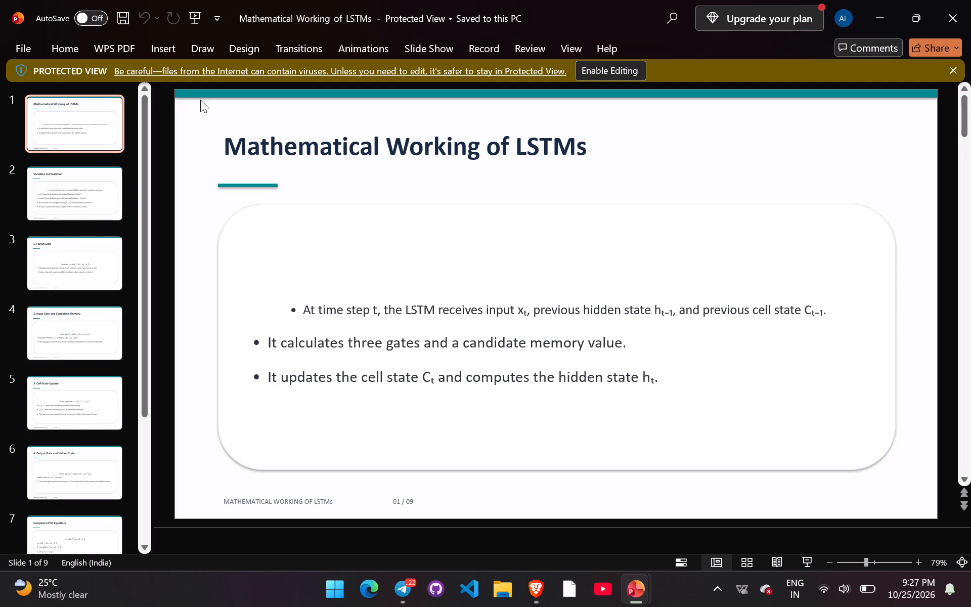
click(608, 69)
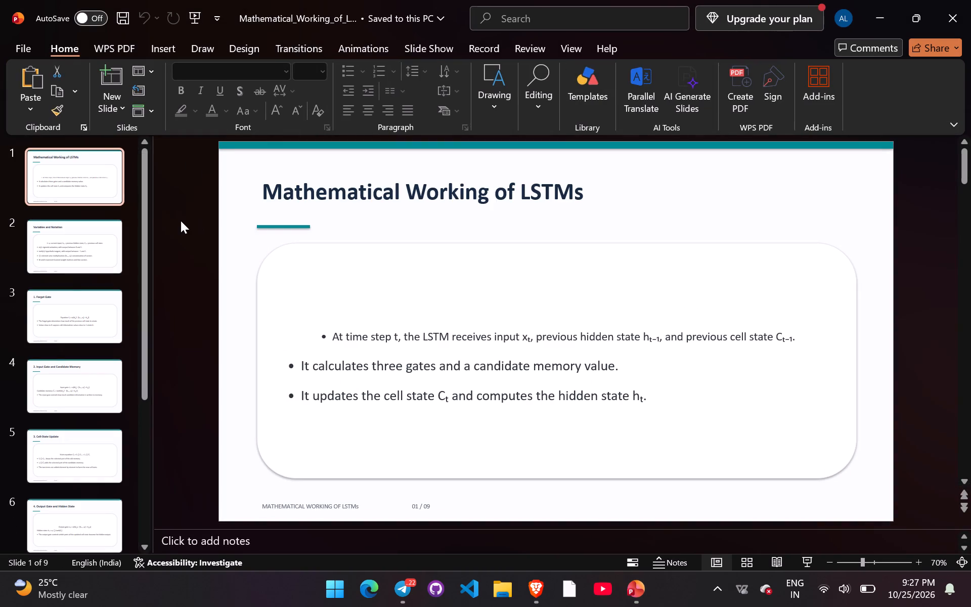
Insert a new title slide before the first slide of the Mathematical Working of LSTMs presentation.
scroll(98, 169, up, 2)
click(103, 139)
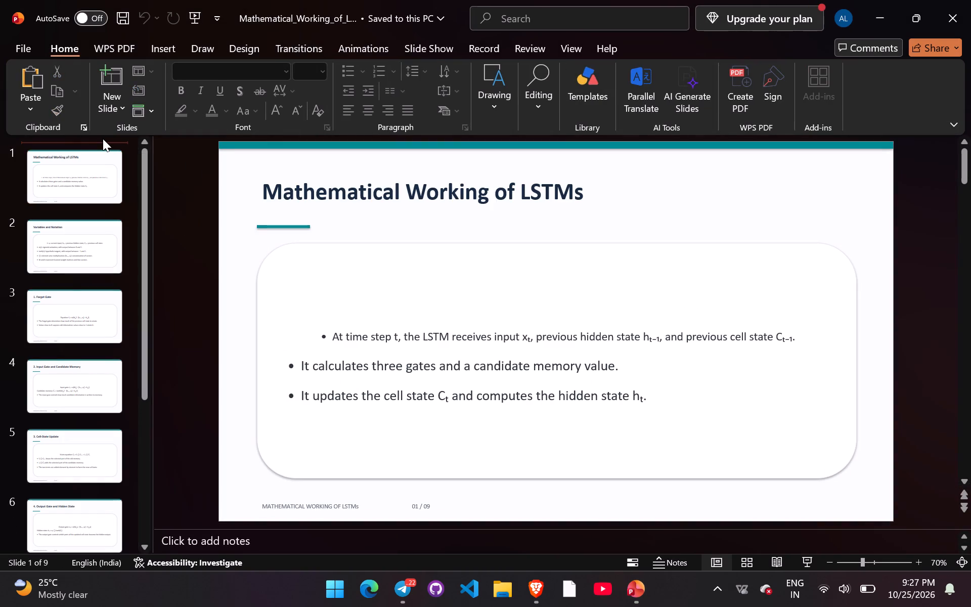
click(102, 85)
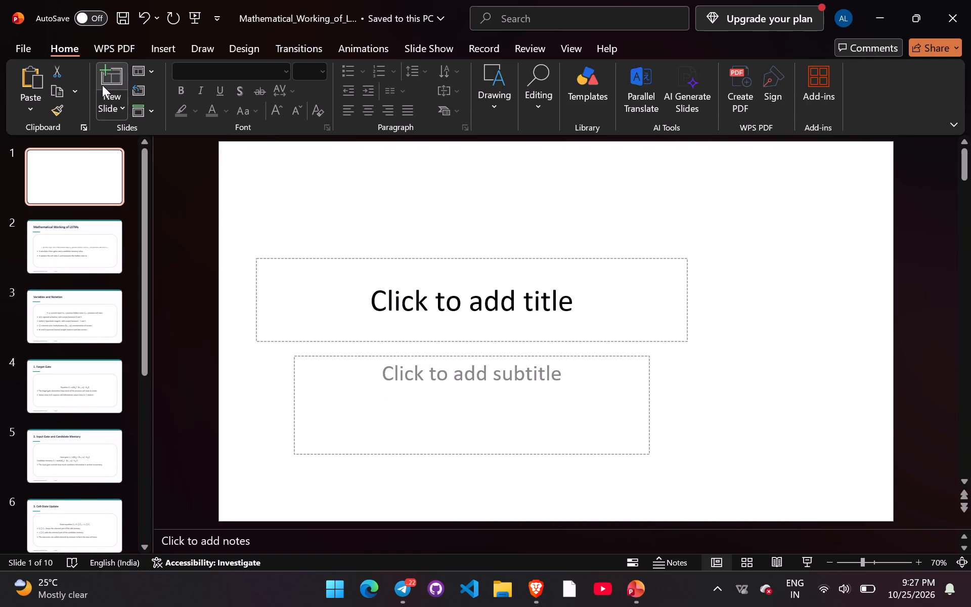
Enter "MATHEMATICAL Working of LSTM'S" as the title of the new first slide.
click(572, 301)
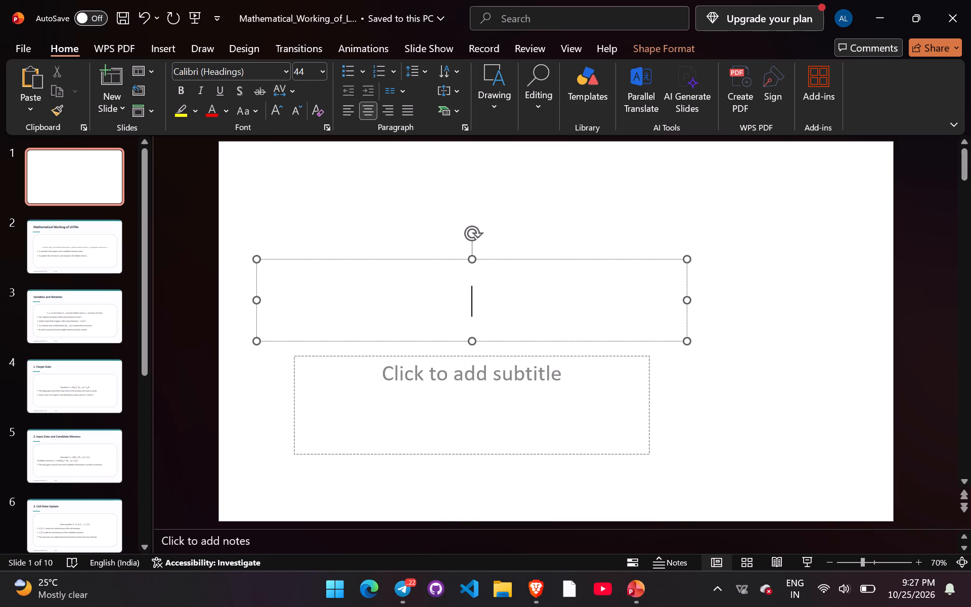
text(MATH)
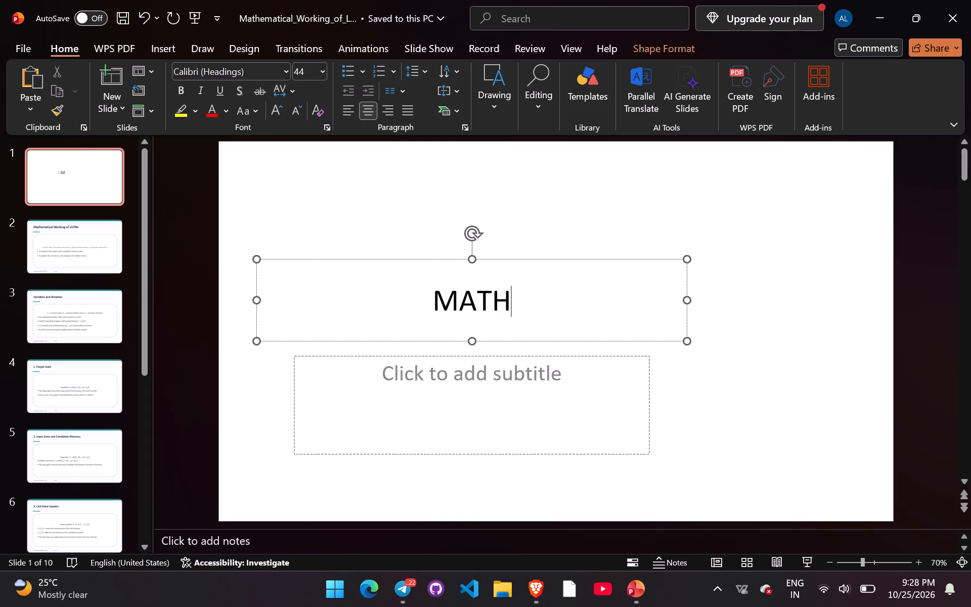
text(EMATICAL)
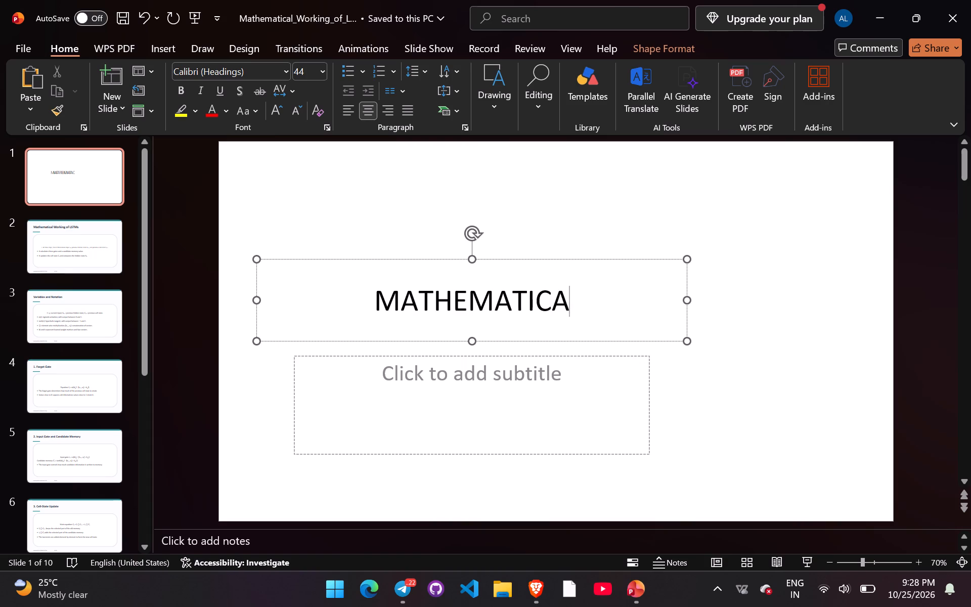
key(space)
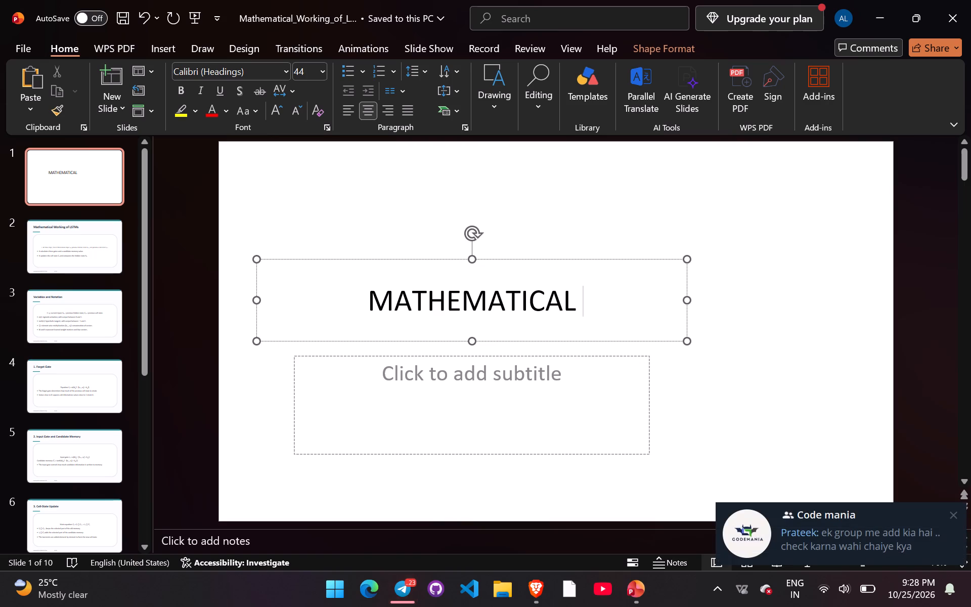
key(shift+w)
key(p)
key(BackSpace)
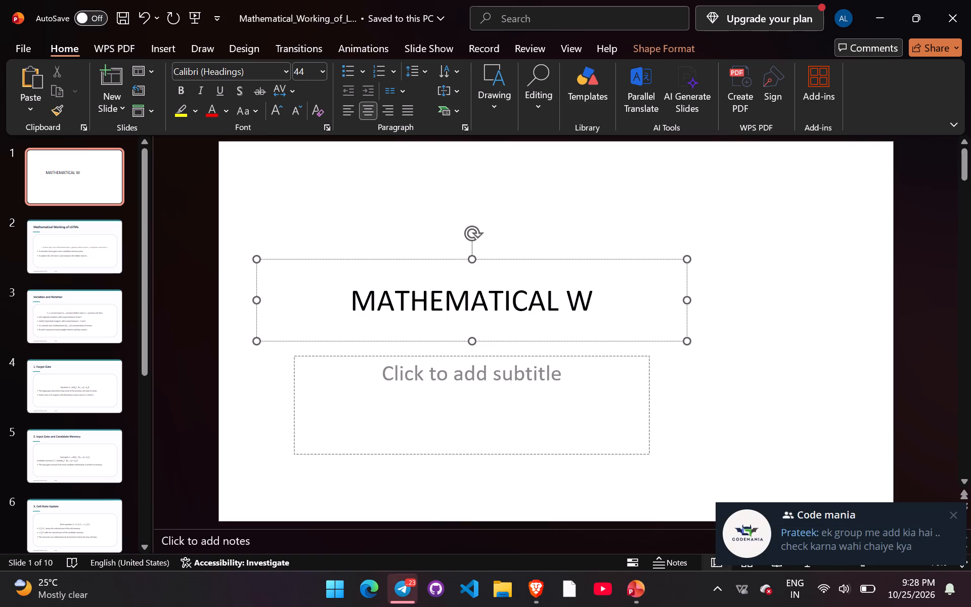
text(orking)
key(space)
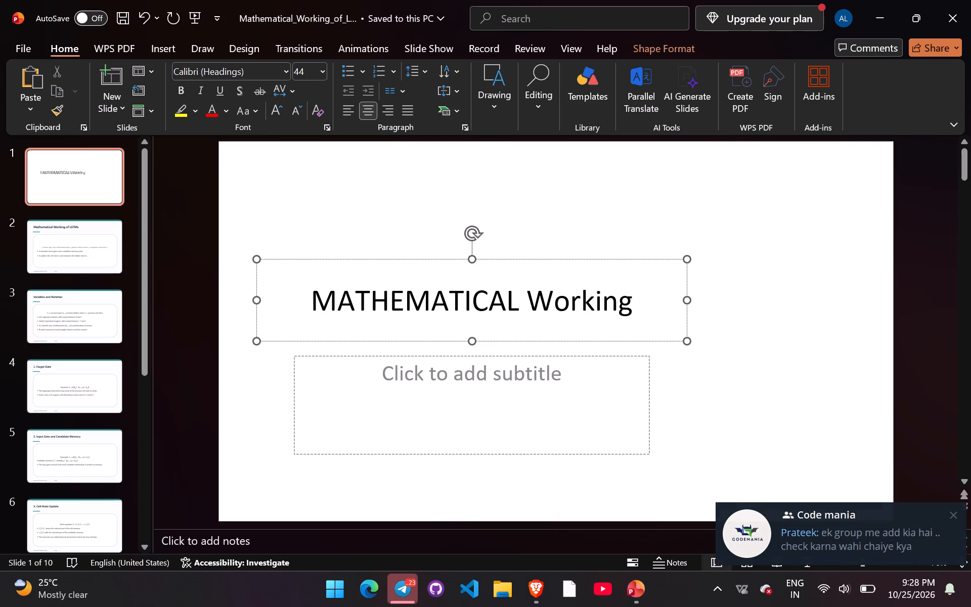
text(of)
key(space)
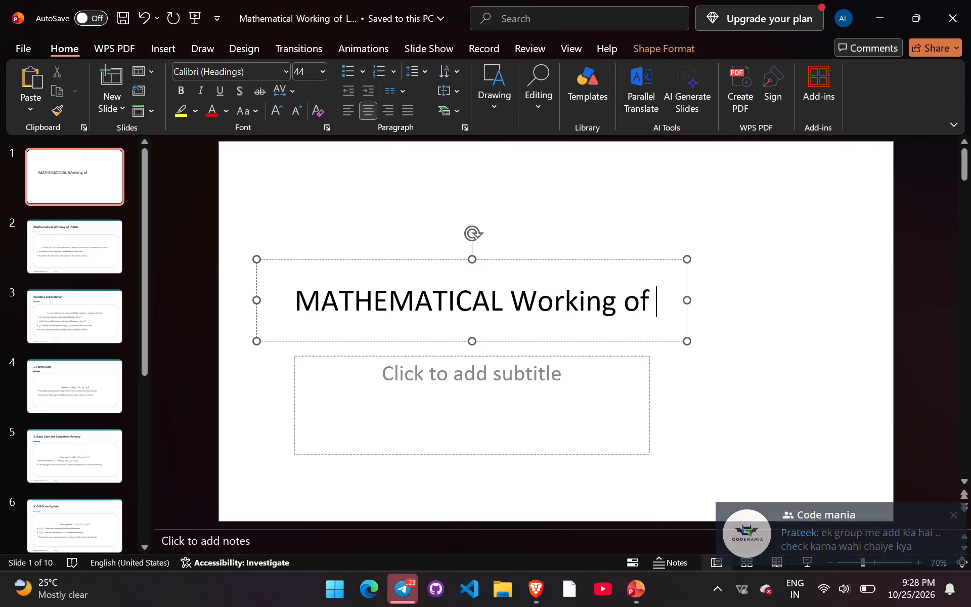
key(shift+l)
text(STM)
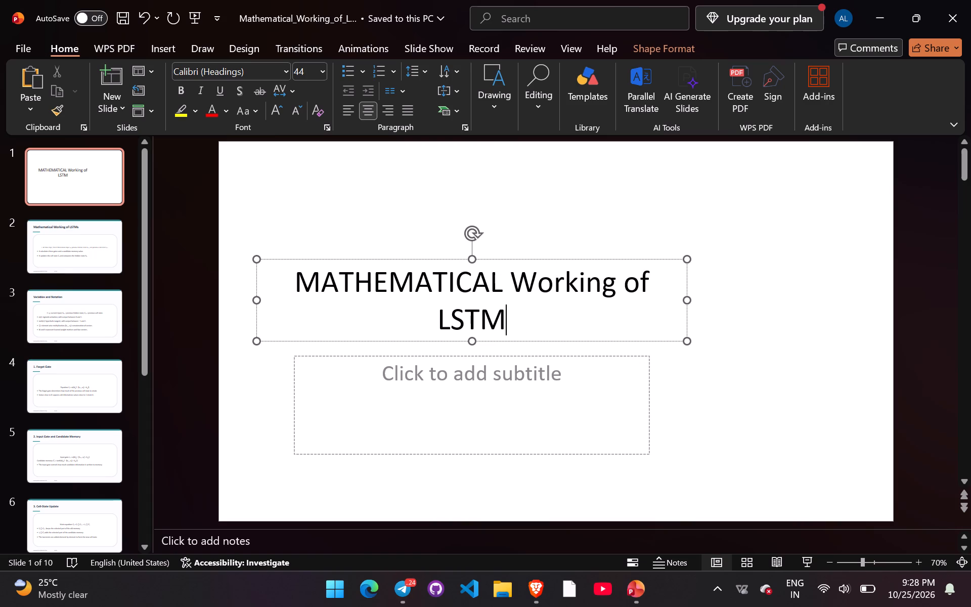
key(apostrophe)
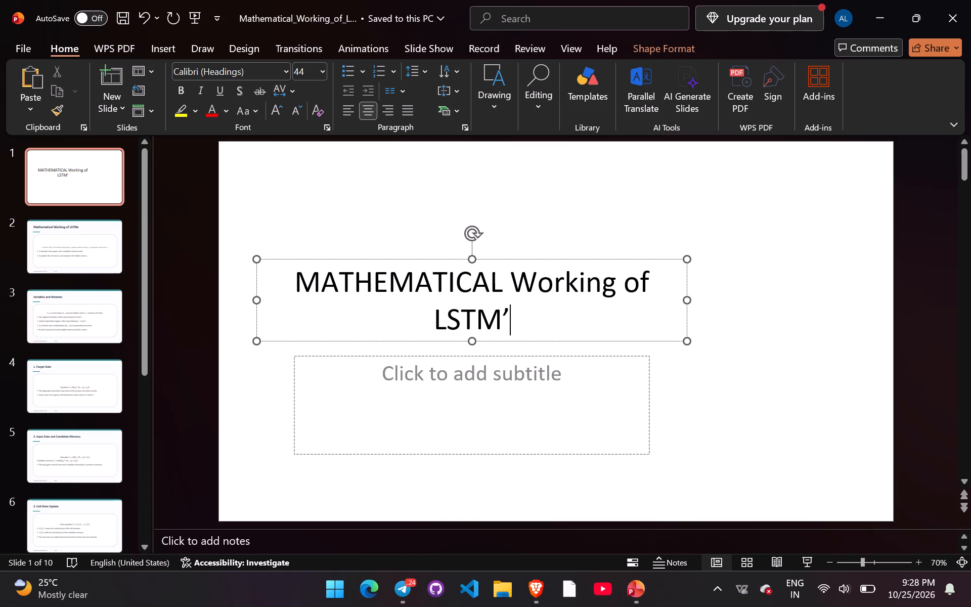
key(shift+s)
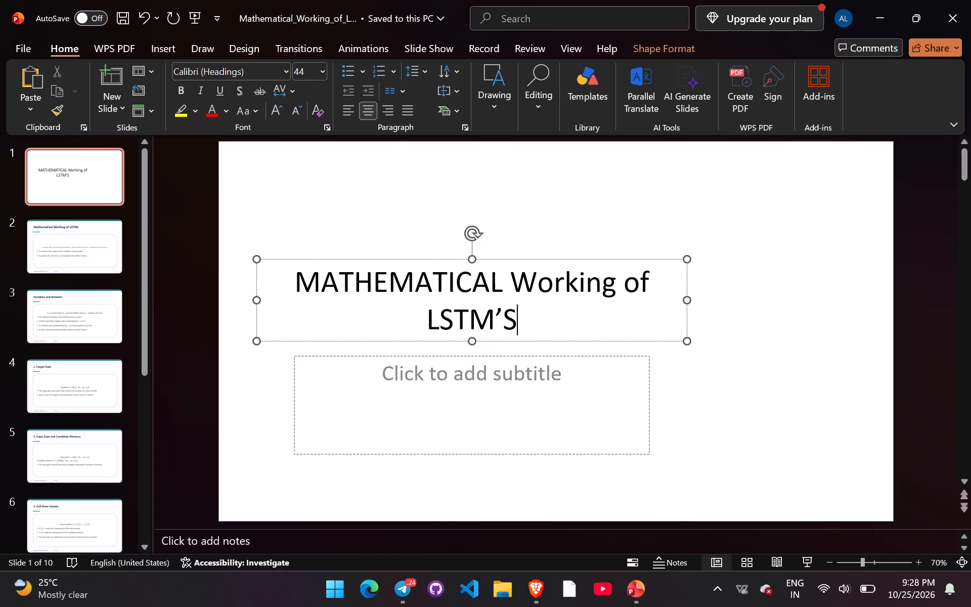
Set the font size of the empty subtitle on the first slide to 18.
click(392, 396)
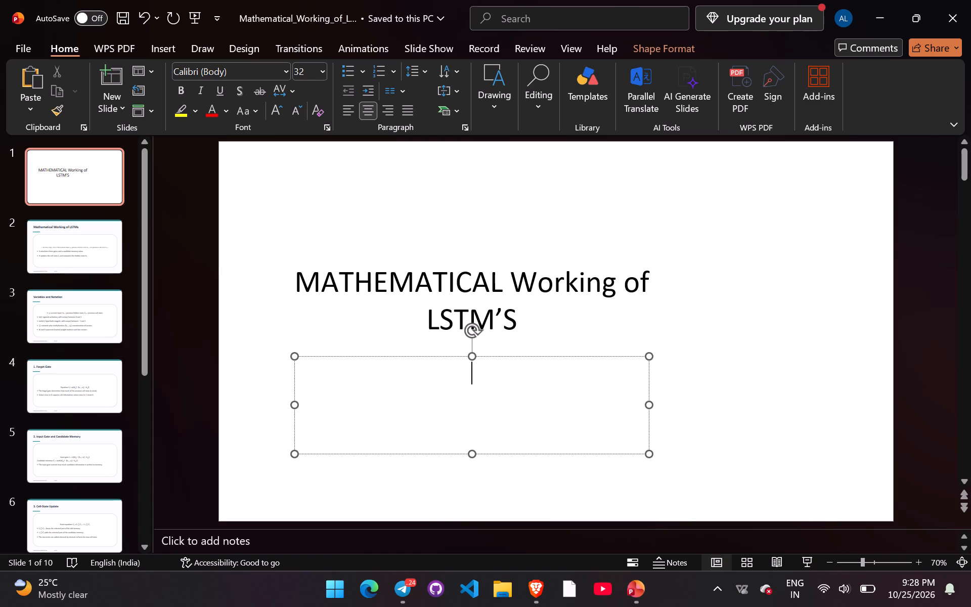
click(314, 74)
key(BackSpace)
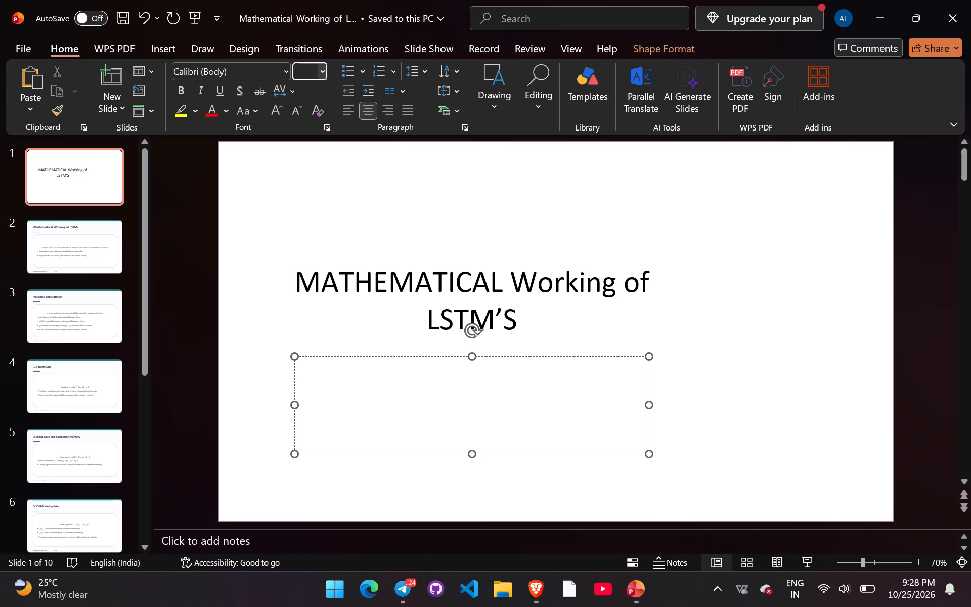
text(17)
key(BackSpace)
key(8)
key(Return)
Fill the subtitle with "BY" and the presenter's name in capitals, and the student ID number on a second line.
click(448, 387)
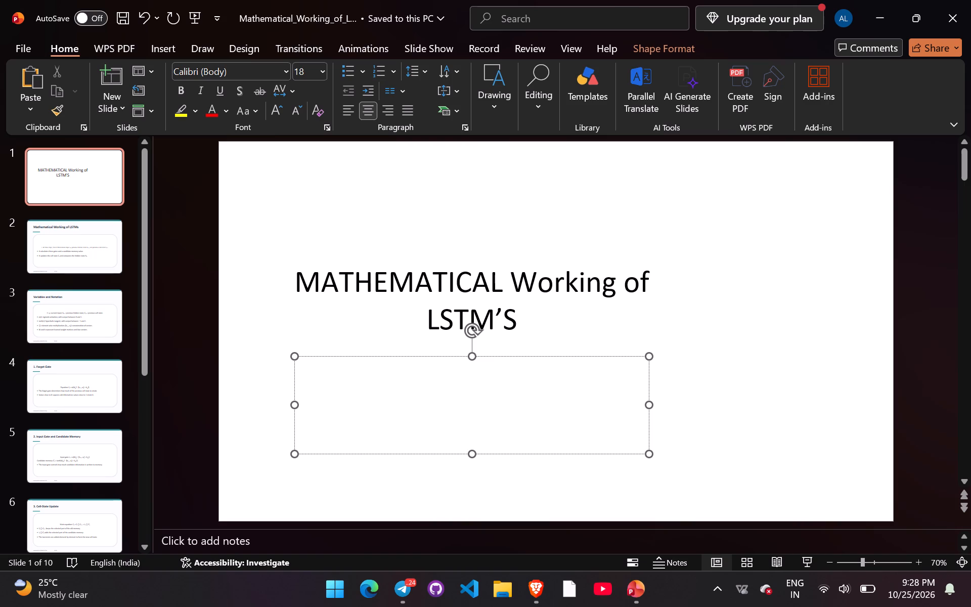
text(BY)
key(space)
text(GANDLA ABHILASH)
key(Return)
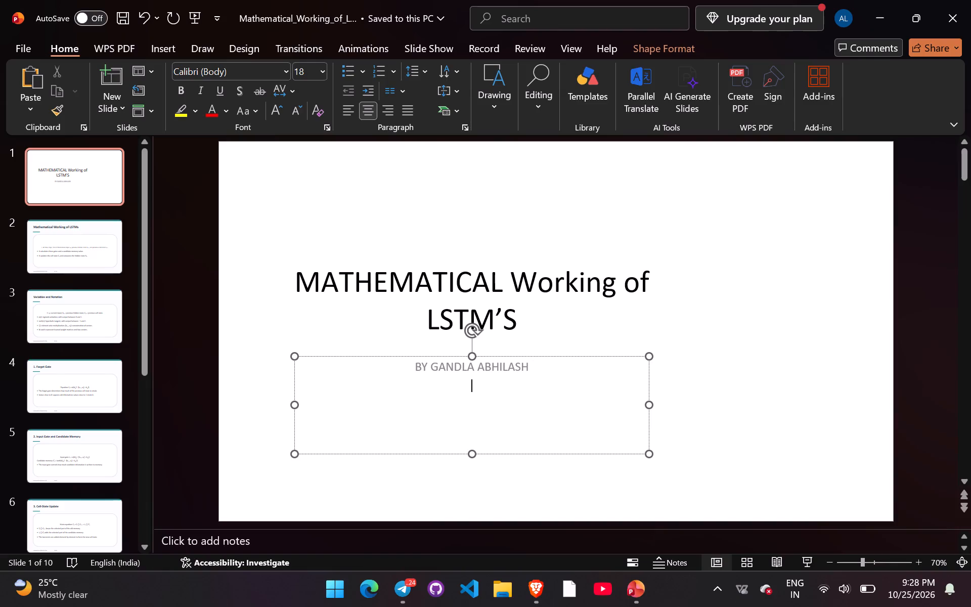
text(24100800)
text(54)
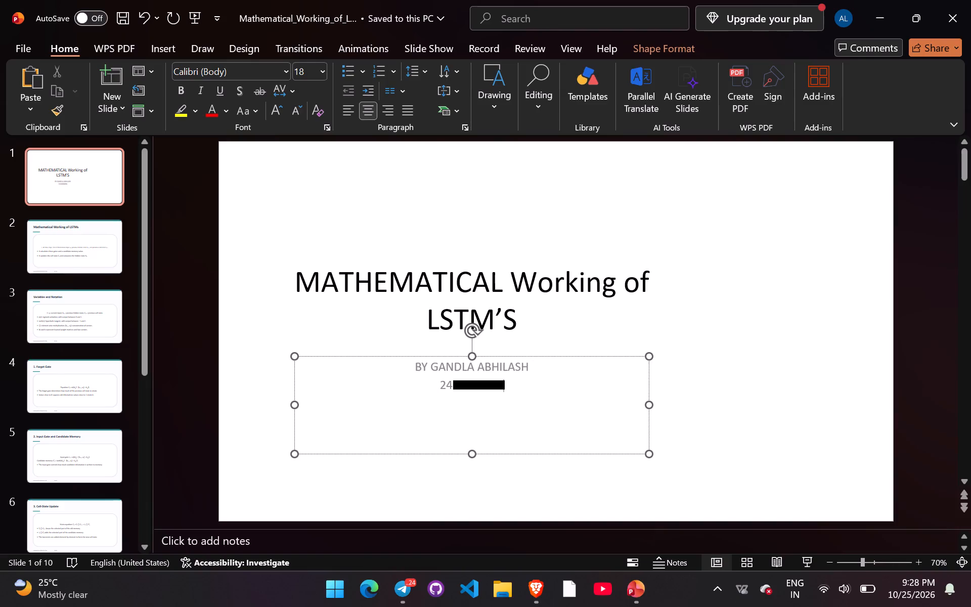
Widen the title box toward the slide's right edge so the title fits on one line.
click(580, 326)
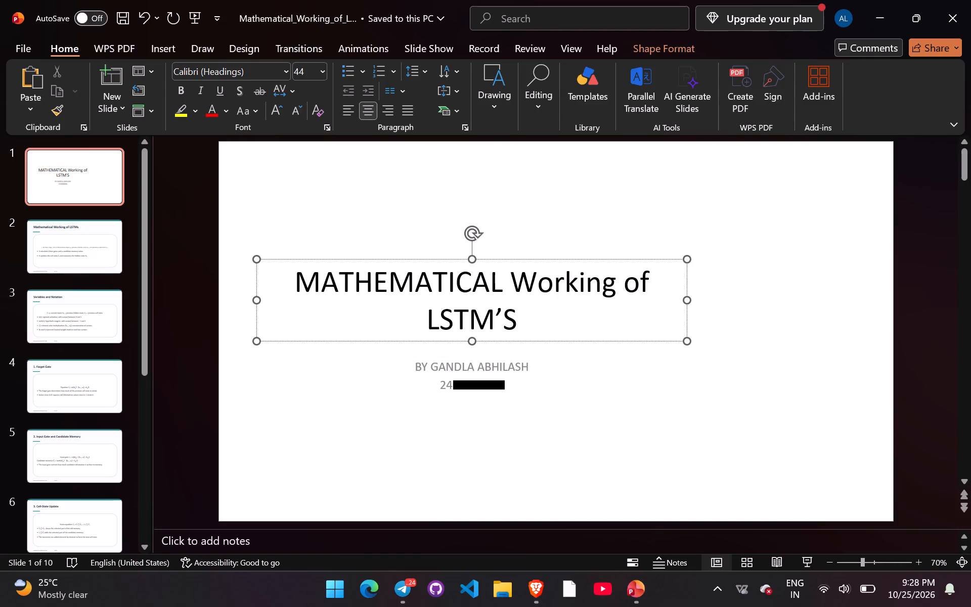
drag(689, 304, 781, 289)
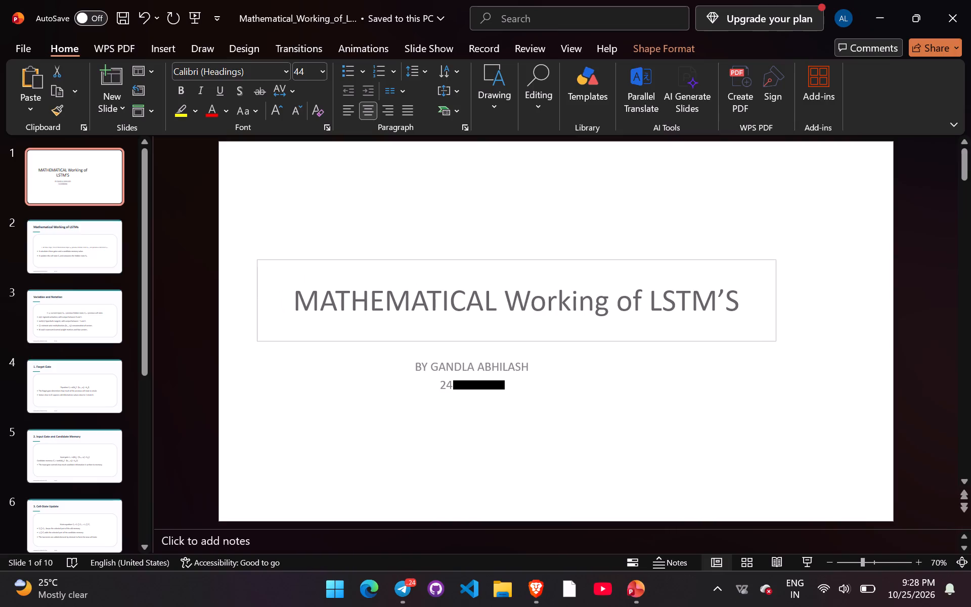
drag(781, 289, 814, 286)
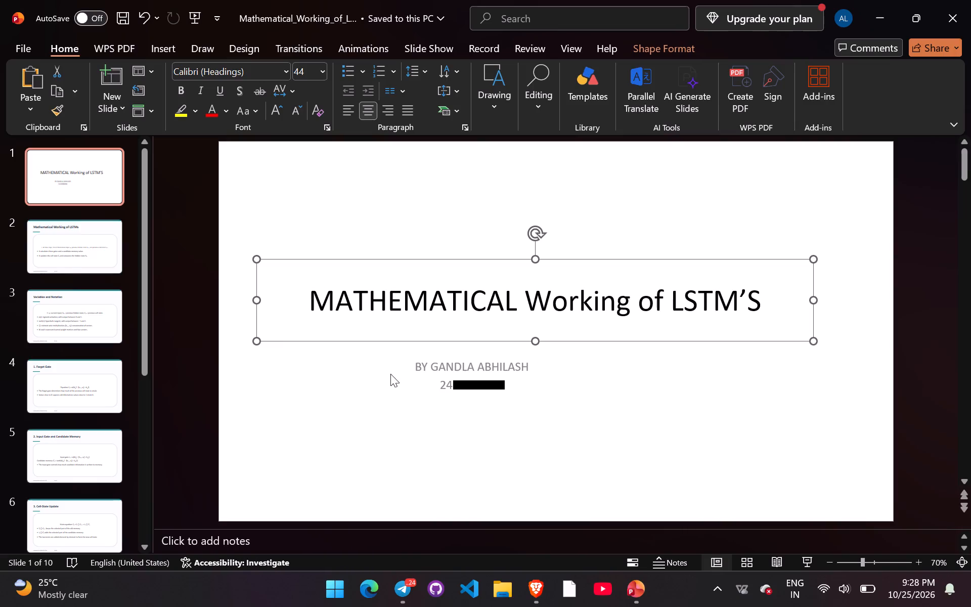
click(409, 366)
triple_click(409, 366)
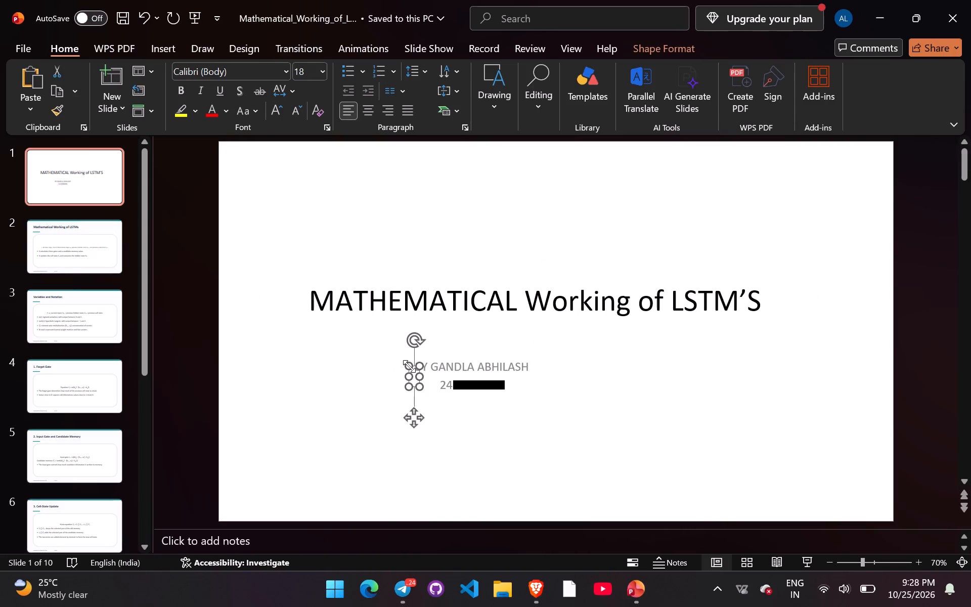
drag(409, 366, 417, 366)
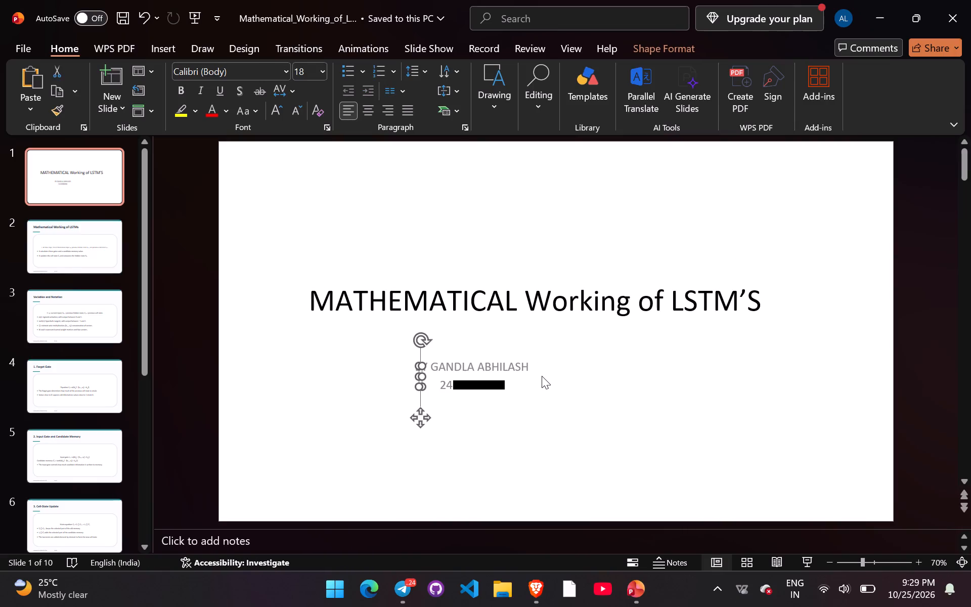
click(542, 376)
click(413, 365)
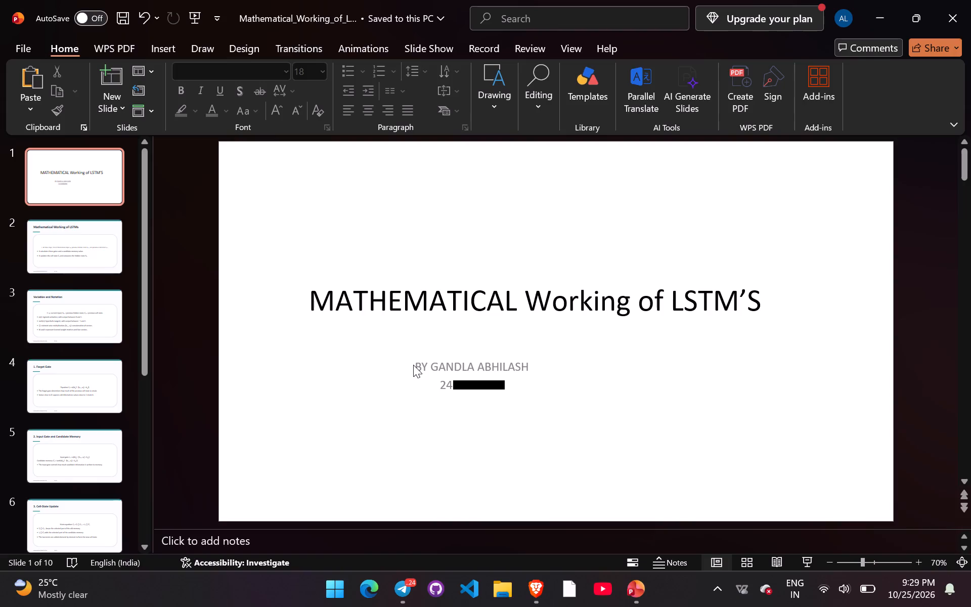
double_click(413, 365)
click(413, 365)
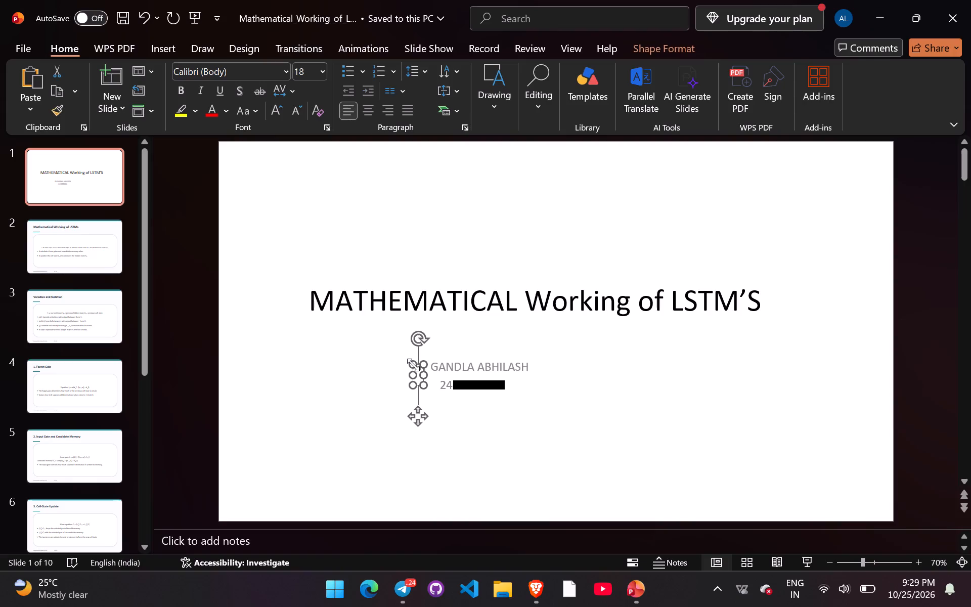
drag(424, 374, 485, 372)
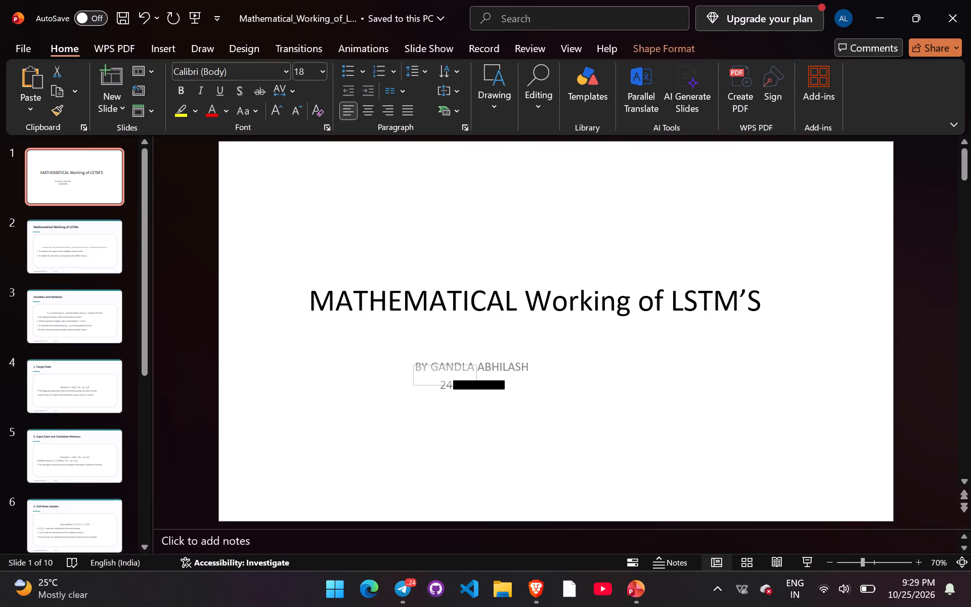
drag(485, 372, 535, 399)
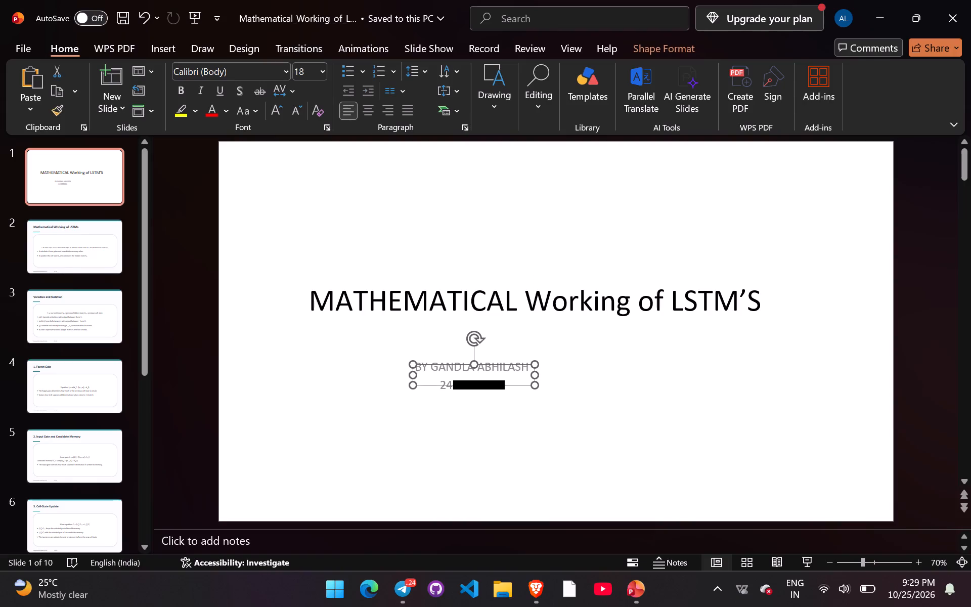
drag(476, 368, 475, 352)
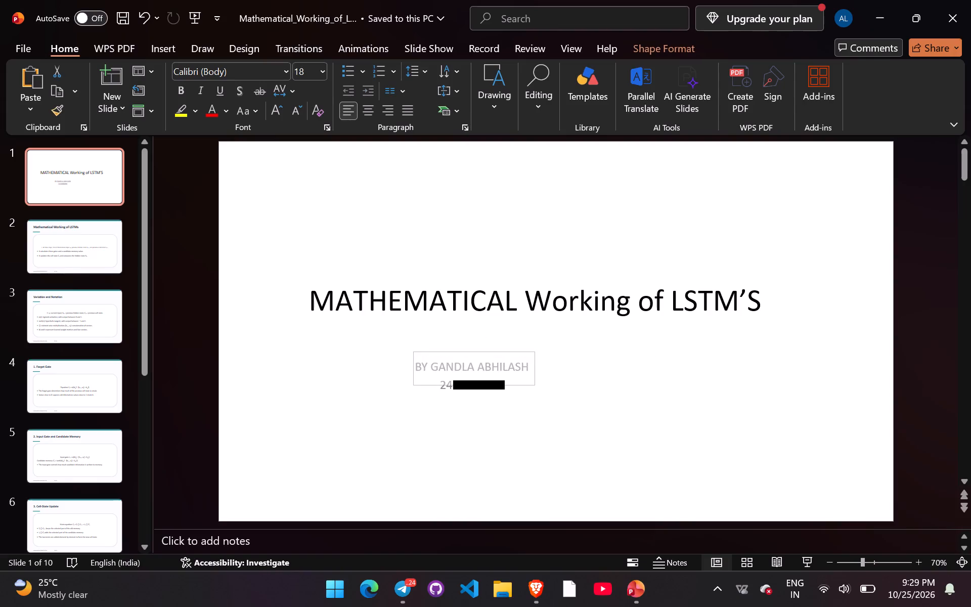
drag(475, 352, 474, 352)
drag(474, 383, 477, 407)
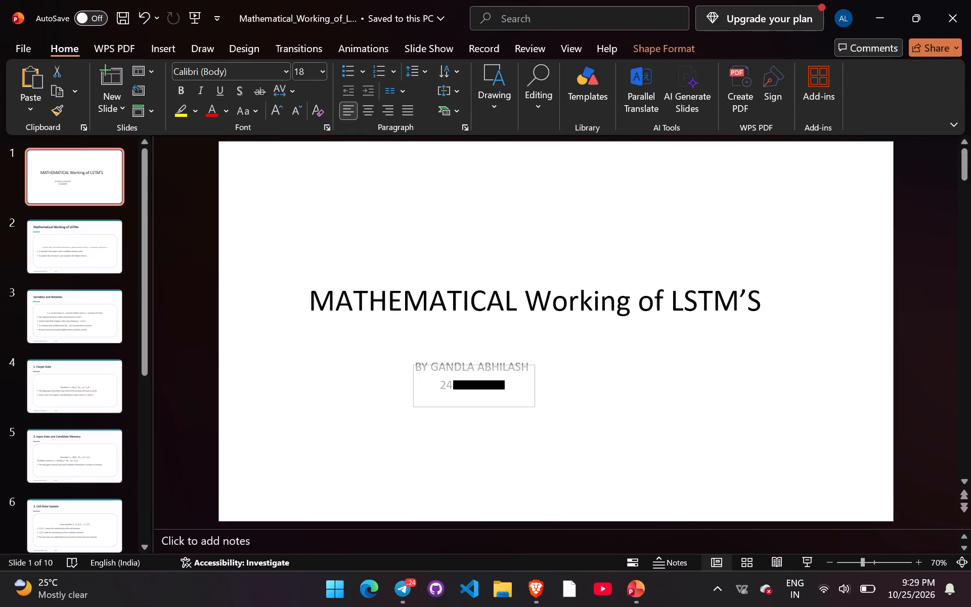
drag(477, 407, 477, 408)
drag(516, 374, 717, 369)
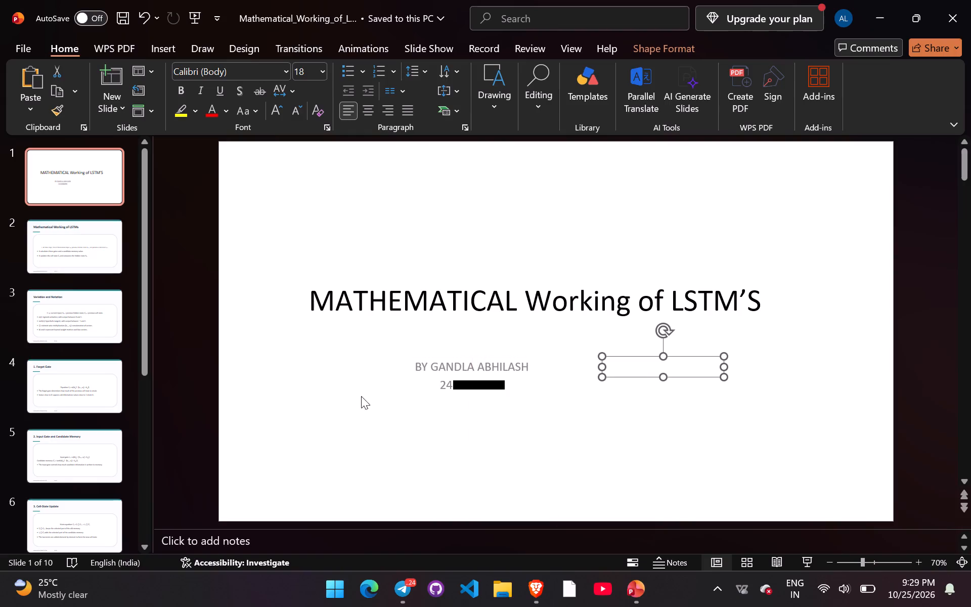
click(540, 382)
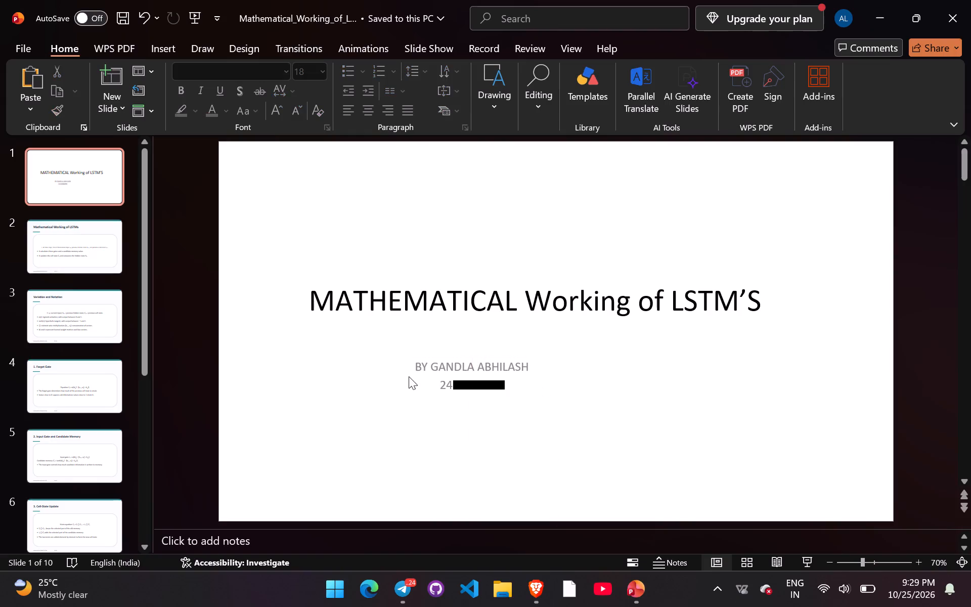
Pad the start of the subtitle's name line with spaces so it sits roughly centred beneath the title.
click(442, 372)
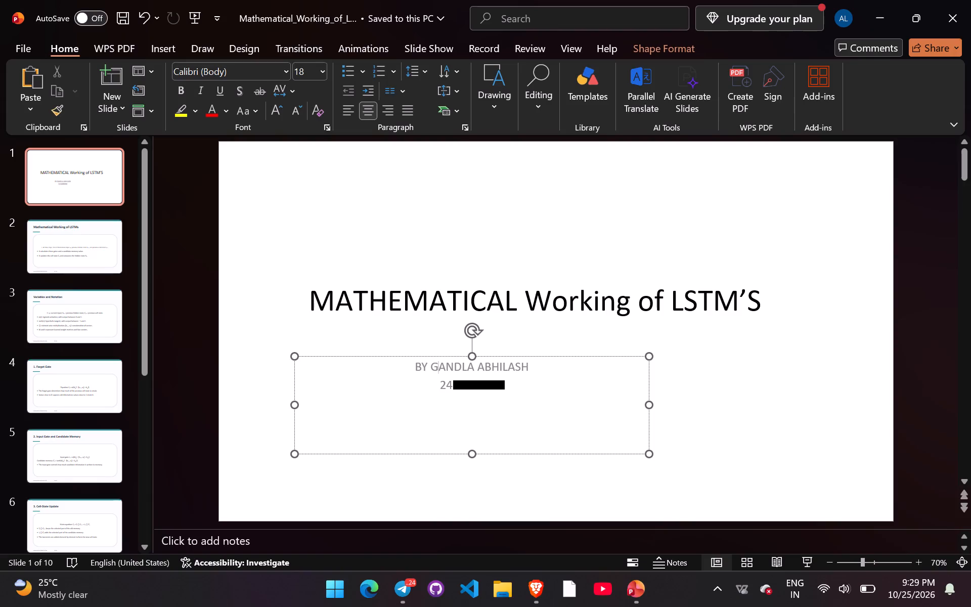
key(Left)
key(Left)
key(Left)
key(Left)
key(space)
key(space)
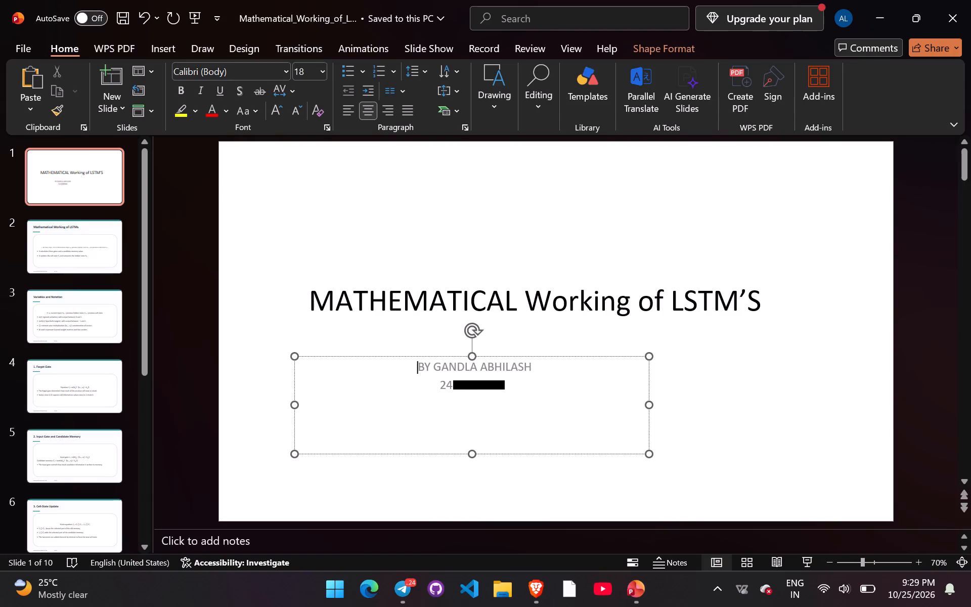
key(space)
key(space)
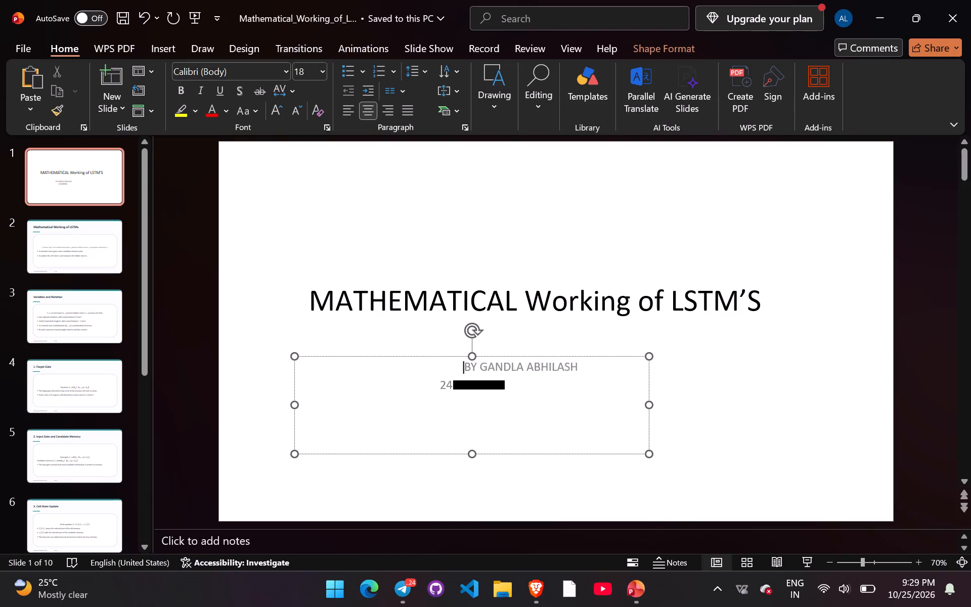
Pad the start of the student ID line with spaces so it sits centred beneath the name line.
key(Down)
key(Left)
key(Left)
key(Left)
key(Left)
key(Left)
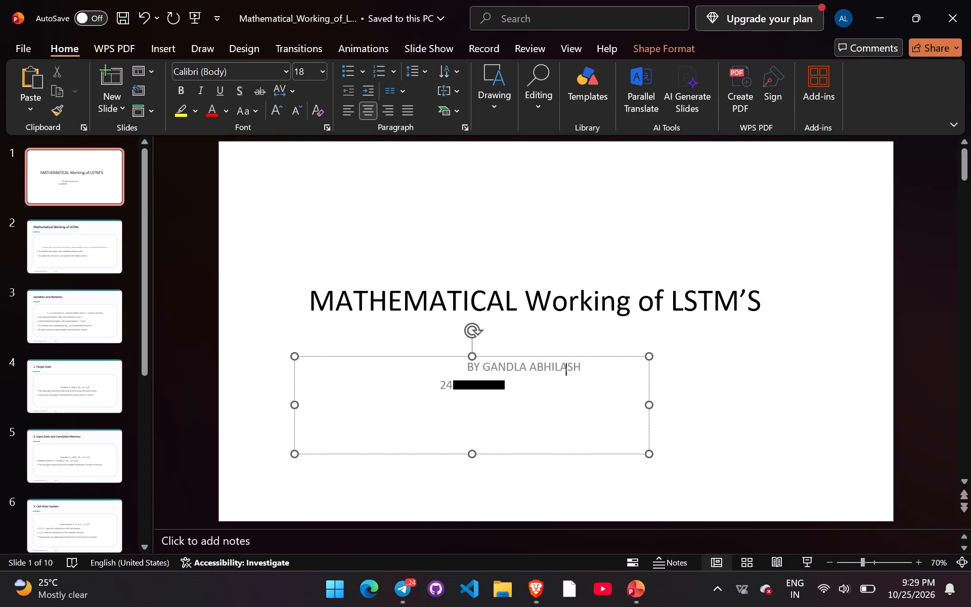
key(Right)
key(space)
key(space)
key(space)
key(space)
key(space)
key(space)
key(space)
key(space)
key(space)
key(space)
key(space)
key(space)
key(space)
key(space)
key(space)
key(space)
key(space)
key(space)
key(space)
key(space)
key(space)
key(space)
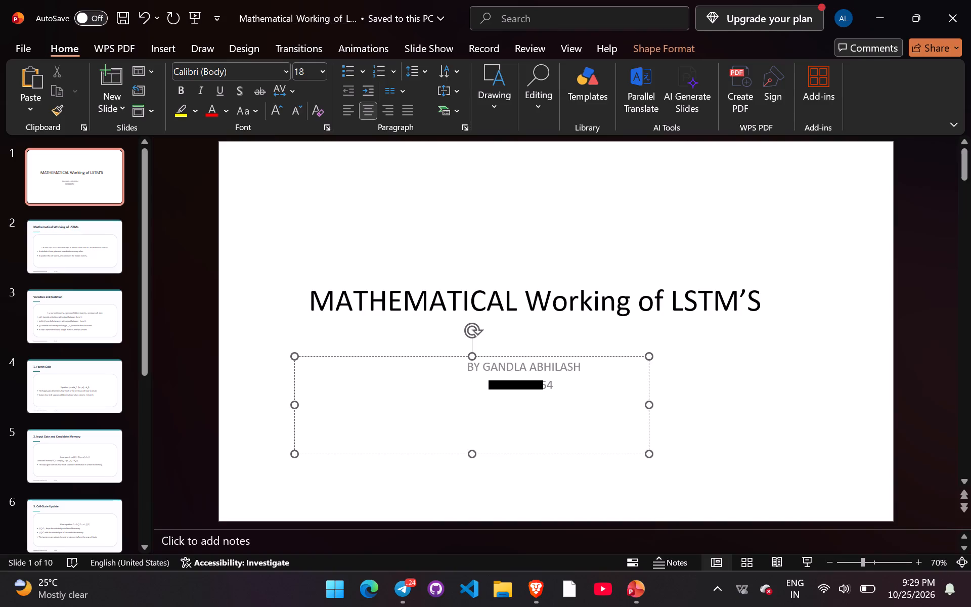
click(747, 385)
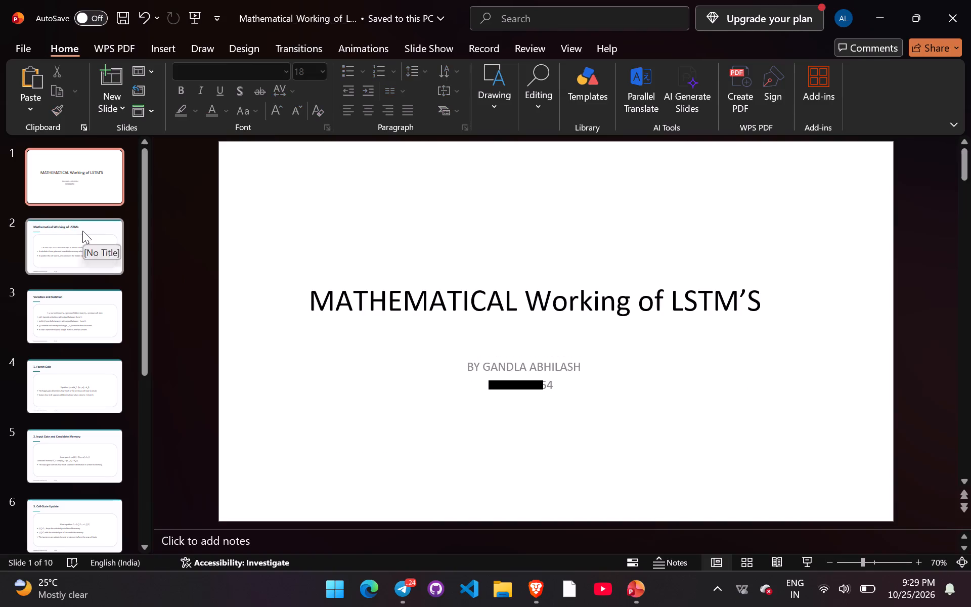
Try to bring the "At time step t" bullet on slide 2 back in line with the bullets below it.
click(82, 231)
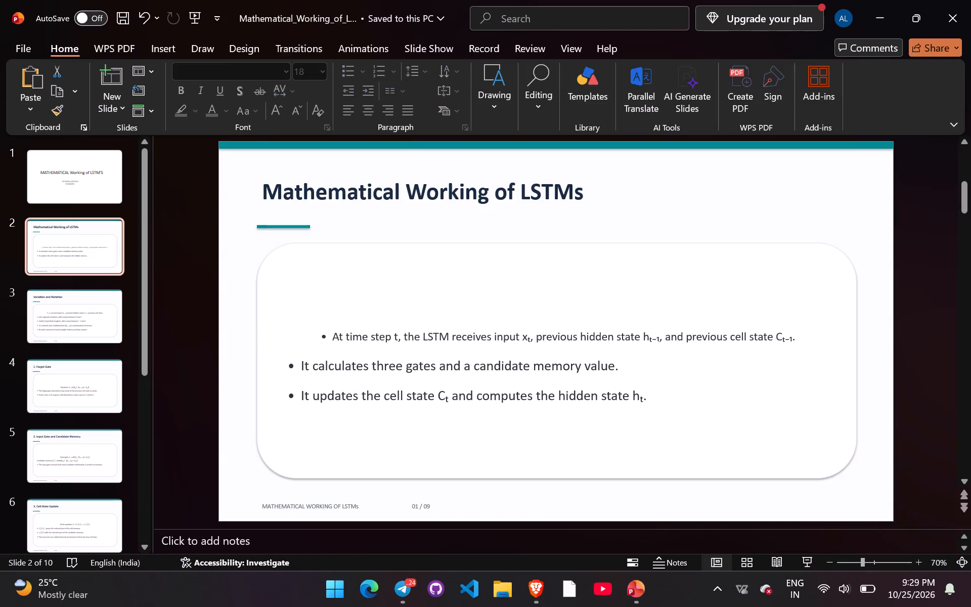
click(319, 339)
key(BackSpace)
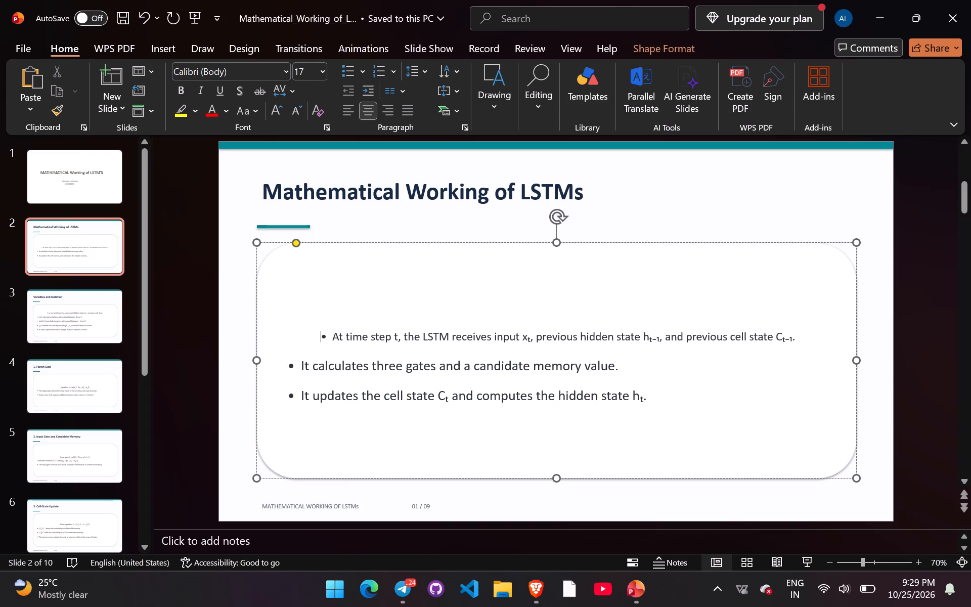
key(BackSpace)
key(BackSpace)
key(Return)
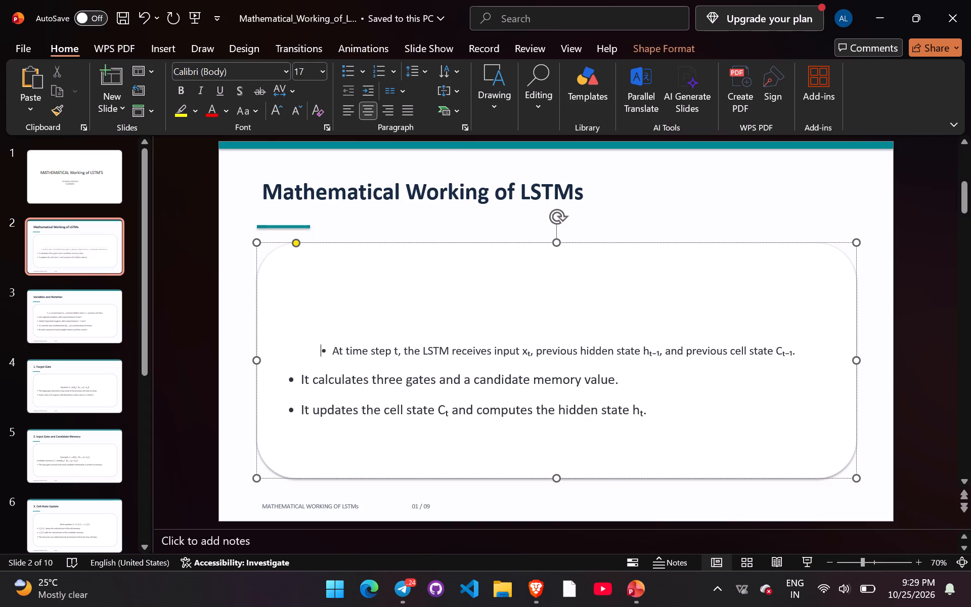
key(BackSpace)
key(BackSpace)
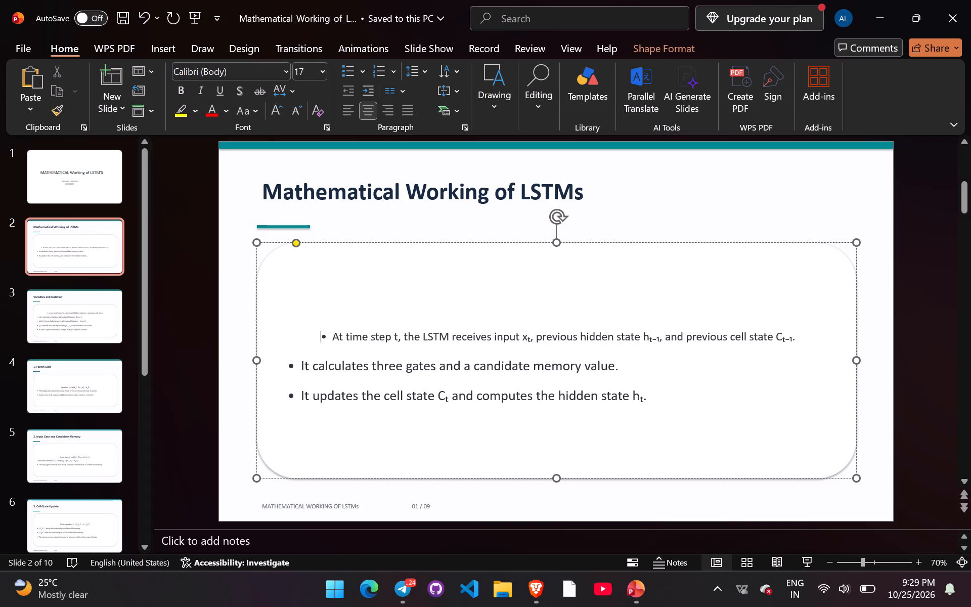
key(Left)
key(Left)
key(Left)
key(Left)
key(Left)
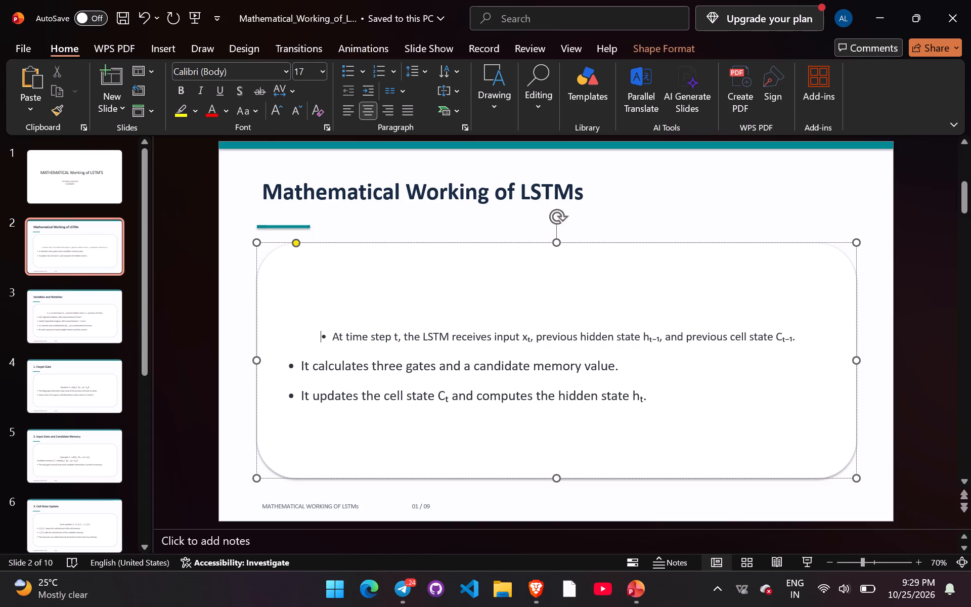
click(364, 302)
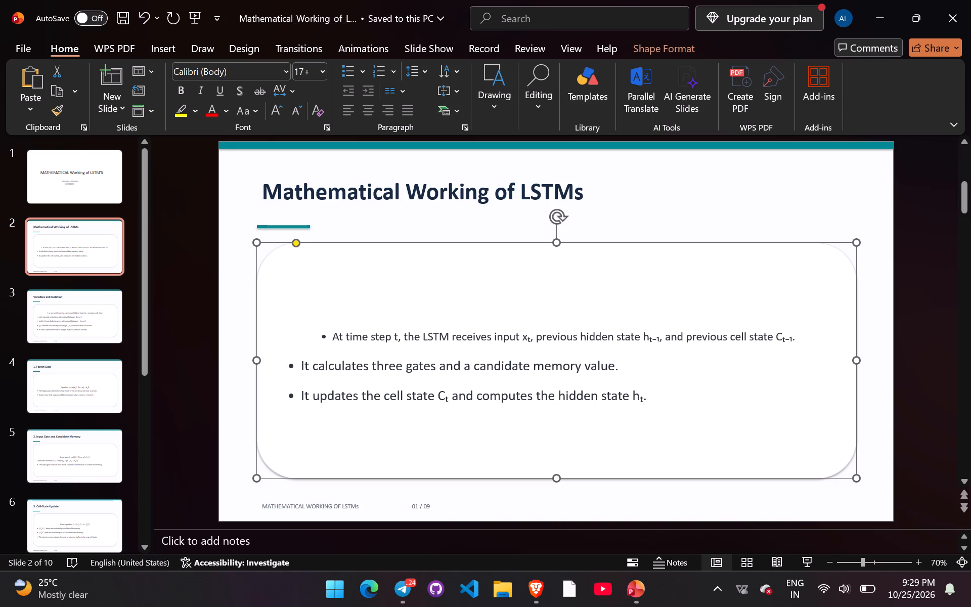
Look through the remaining slides up to the last one, checking the layout of their bullets.
scroll(331, 333, down, 1)
click(113, 327)
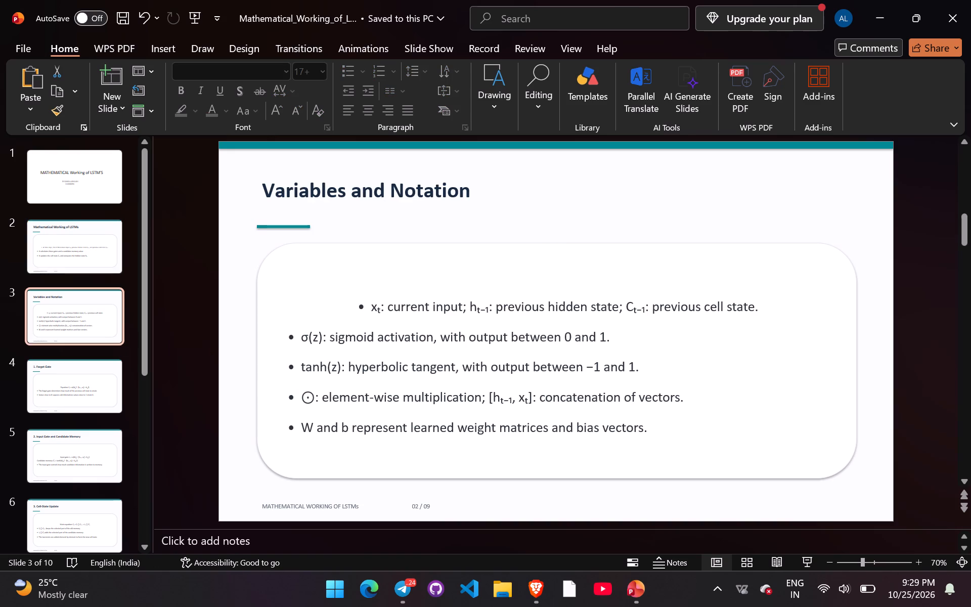
scroll(346, 352, down, 1)
scroll(390, 325, up, 2)
scroll(390, 325, down, 1)
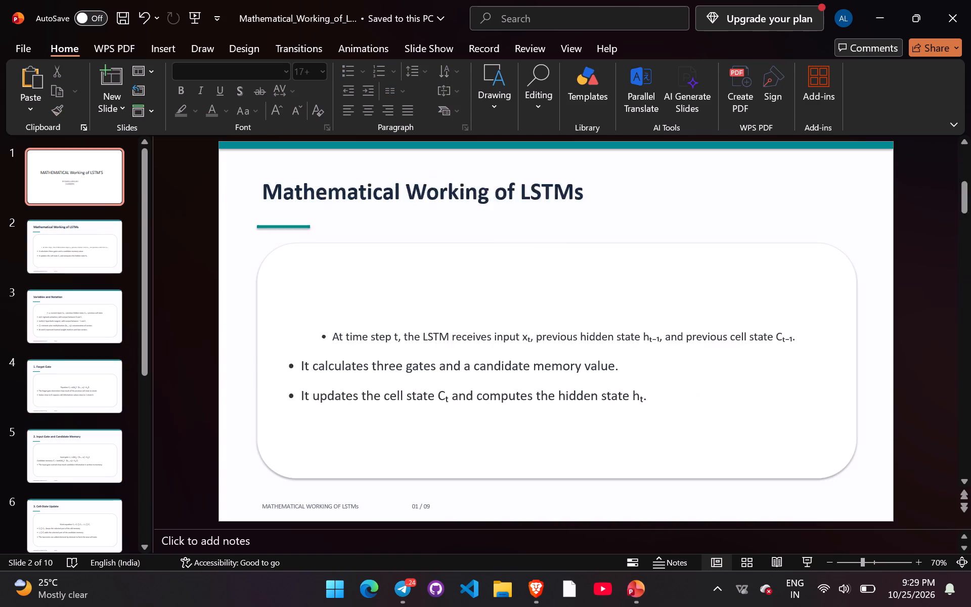
scroll(390, 325, down, 3)
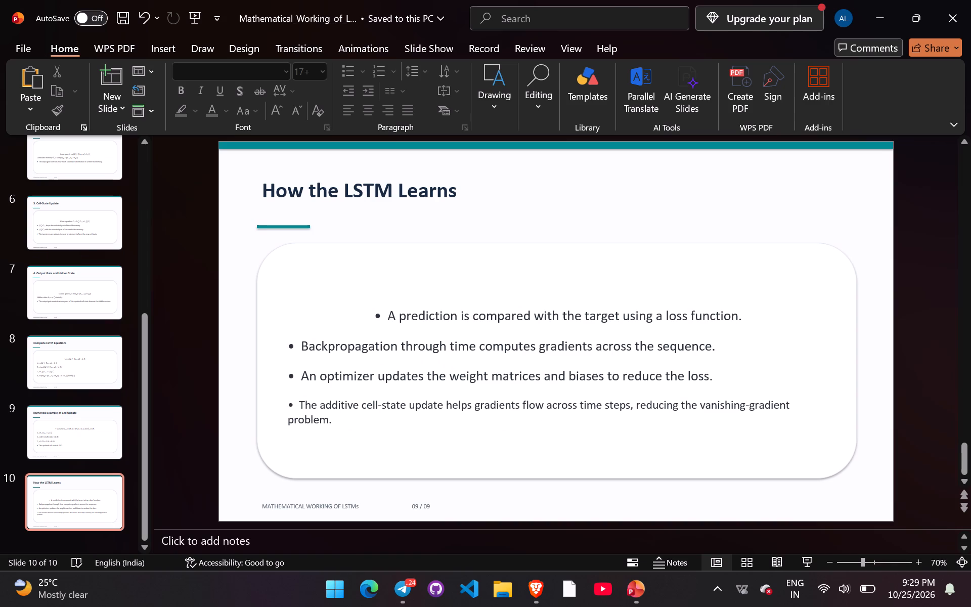
Delete the bullet mark in front of "A prediction is compared with the target using a loss function." on the last slide.
click(376, 319)
key(BackSpace)
key(BackSpace)
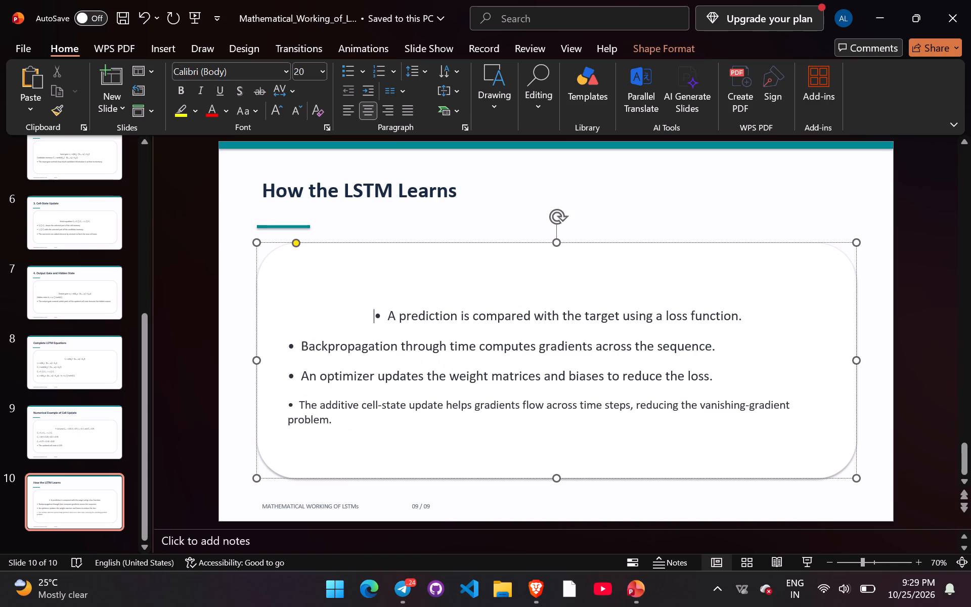
key(Return)
key(BackSpace)
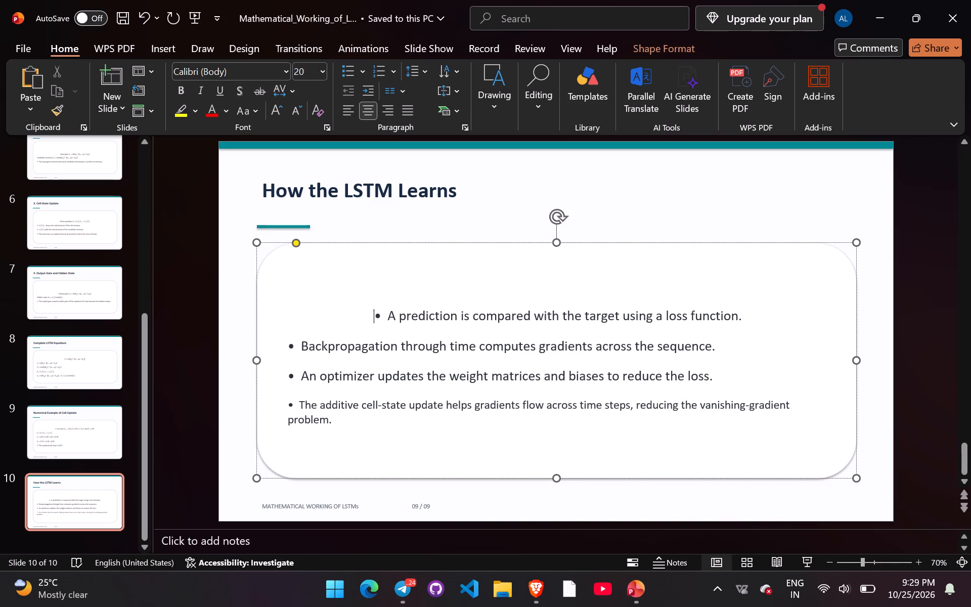
key(Delete)
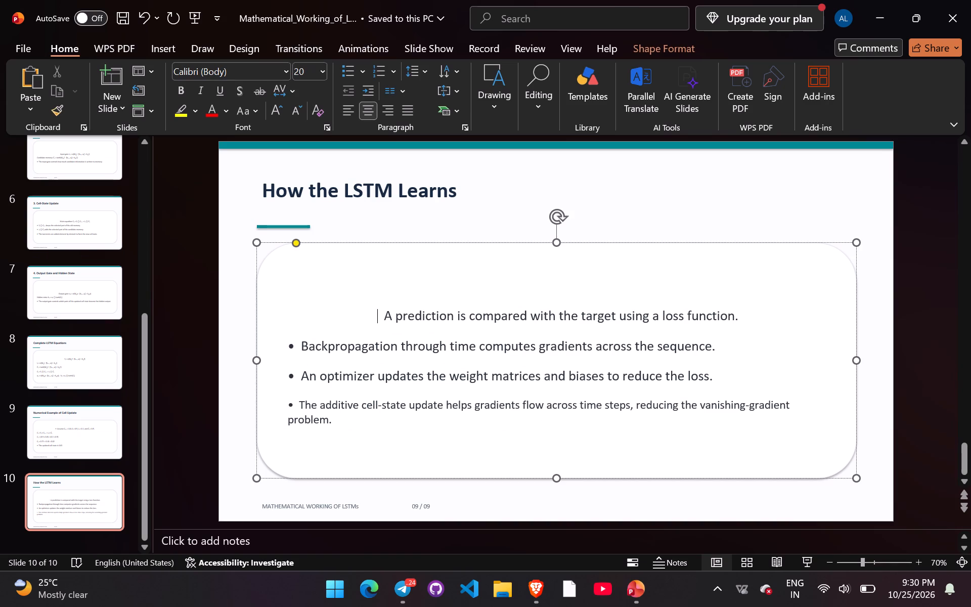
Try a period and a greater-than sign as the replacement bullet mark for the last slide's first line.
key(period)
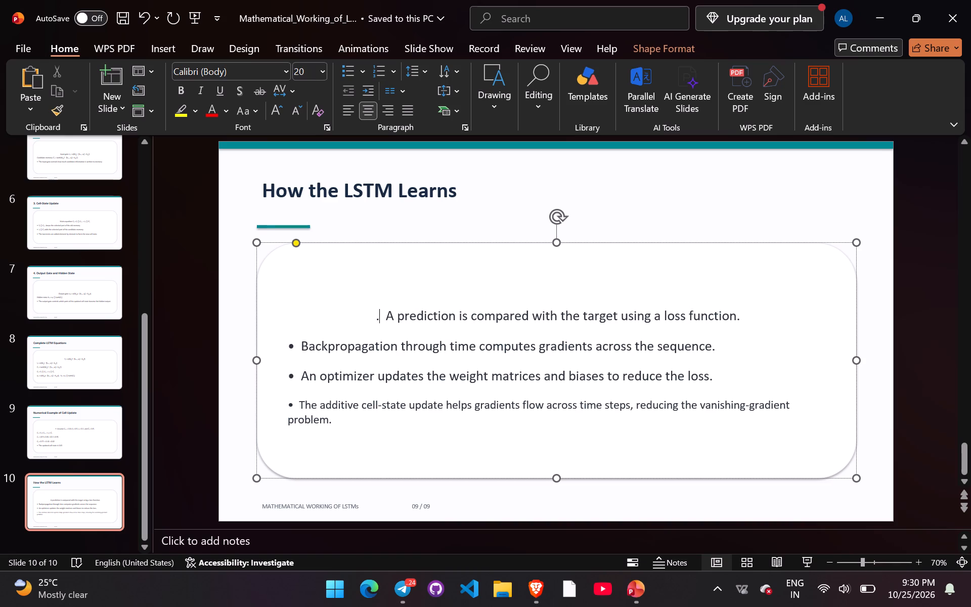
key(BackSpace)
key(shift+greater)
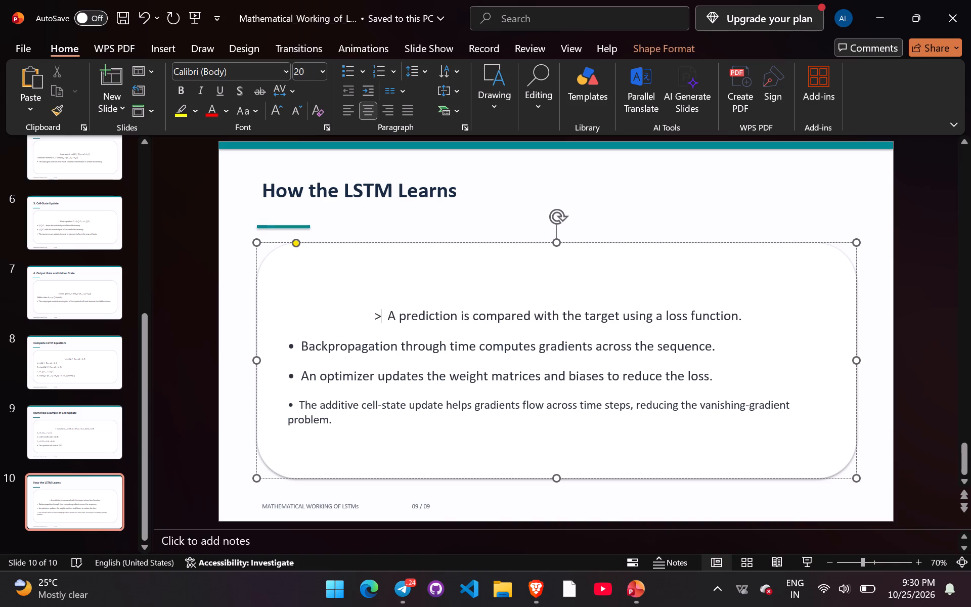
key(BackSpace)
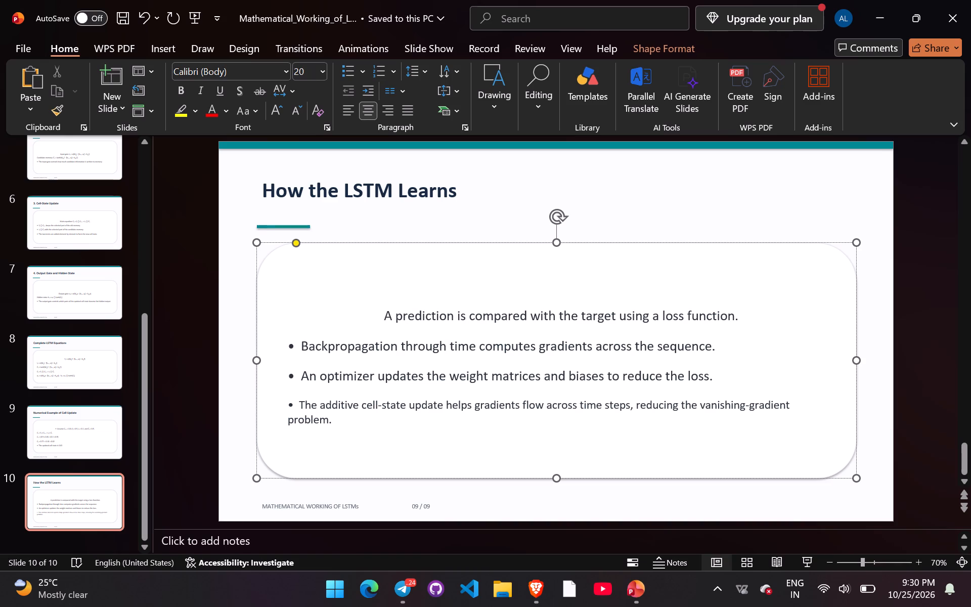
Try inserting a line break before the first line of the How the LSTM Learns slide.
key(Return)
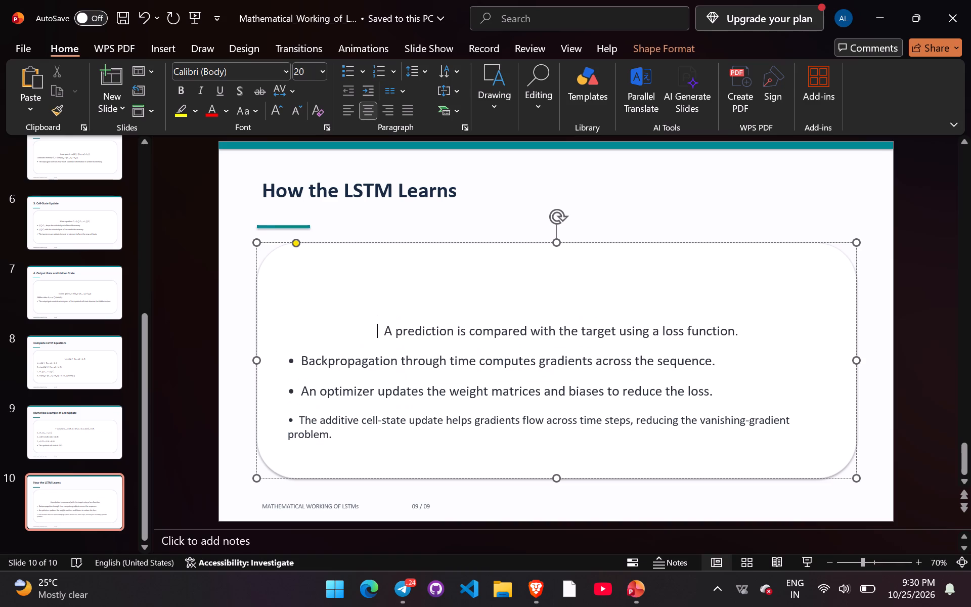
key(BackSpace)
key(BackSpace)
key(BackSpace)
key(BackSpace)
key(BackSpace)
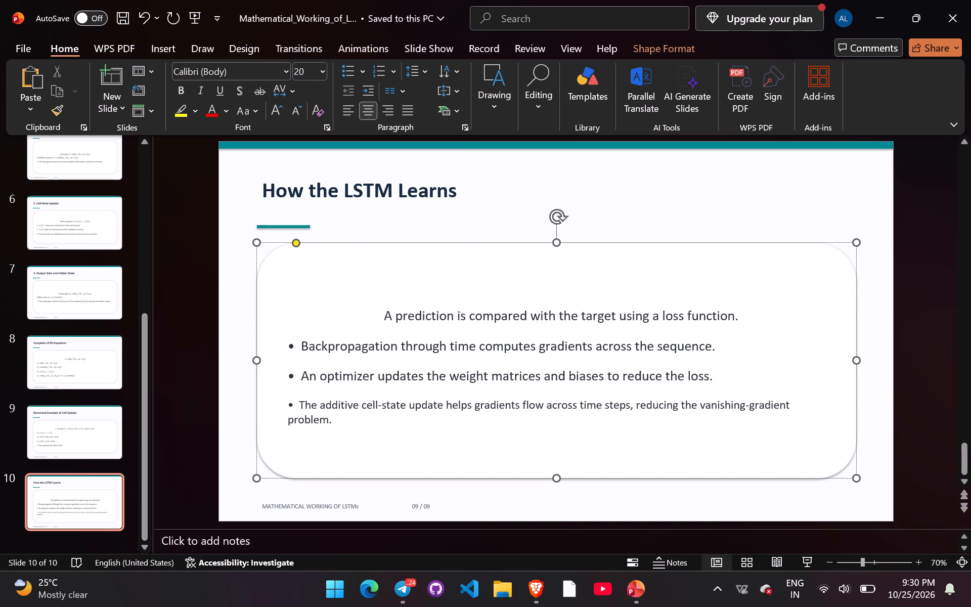
Insert an empty line above the "Main equation" line on the Cell-State Update slide.
click(84, 226)
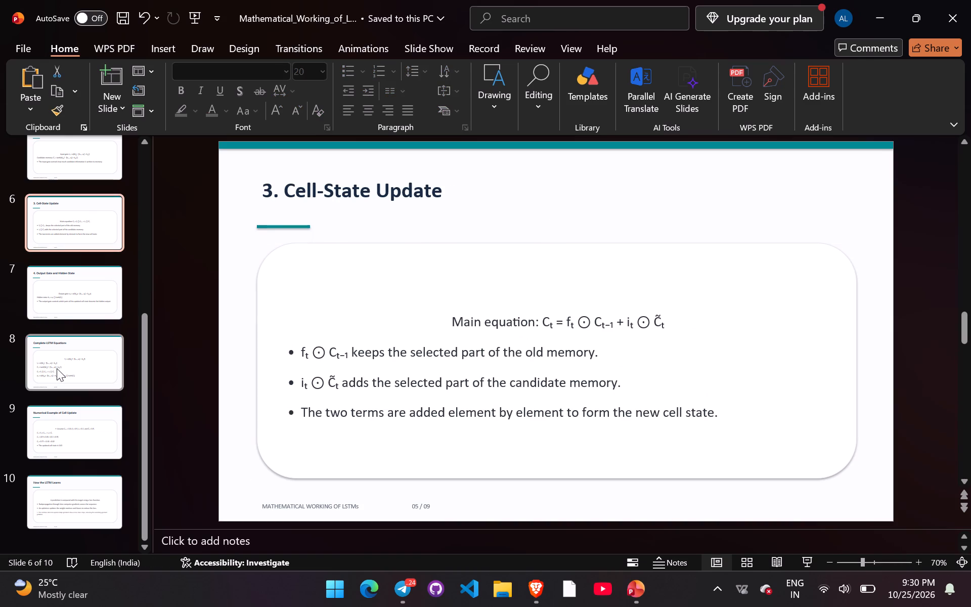
click(57, 368)
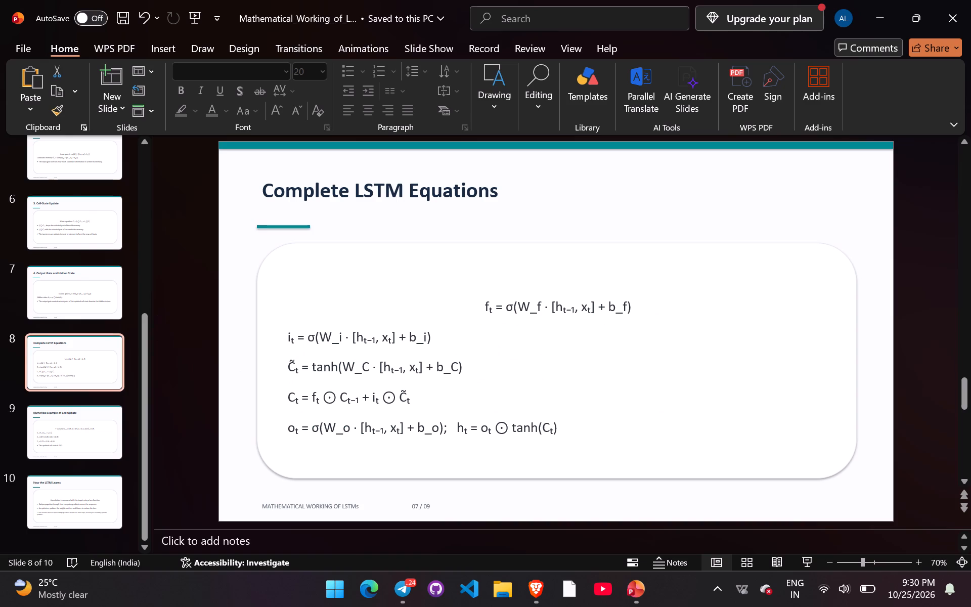
click(74, 237)
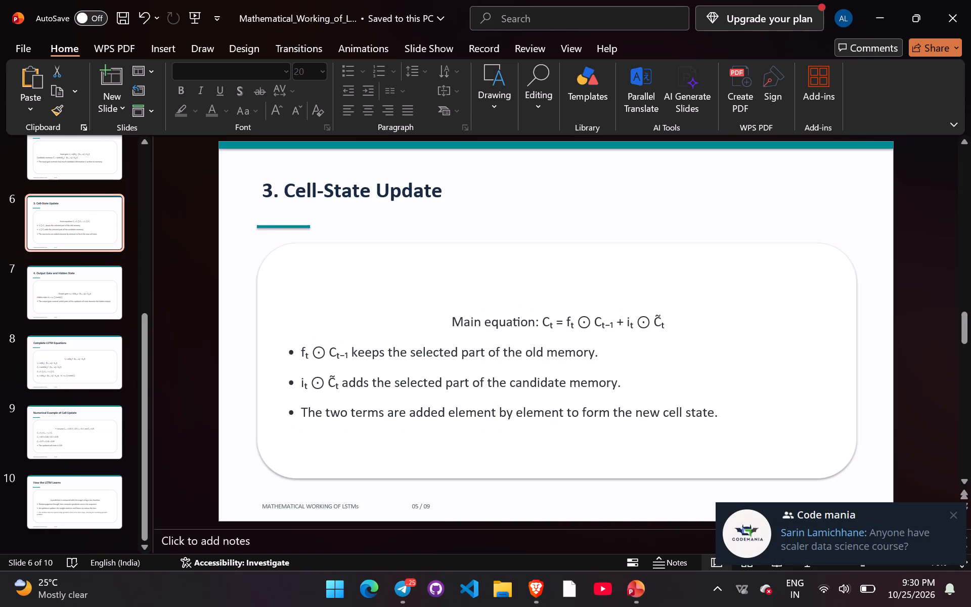
click(453, 323)
key(BackSpace)
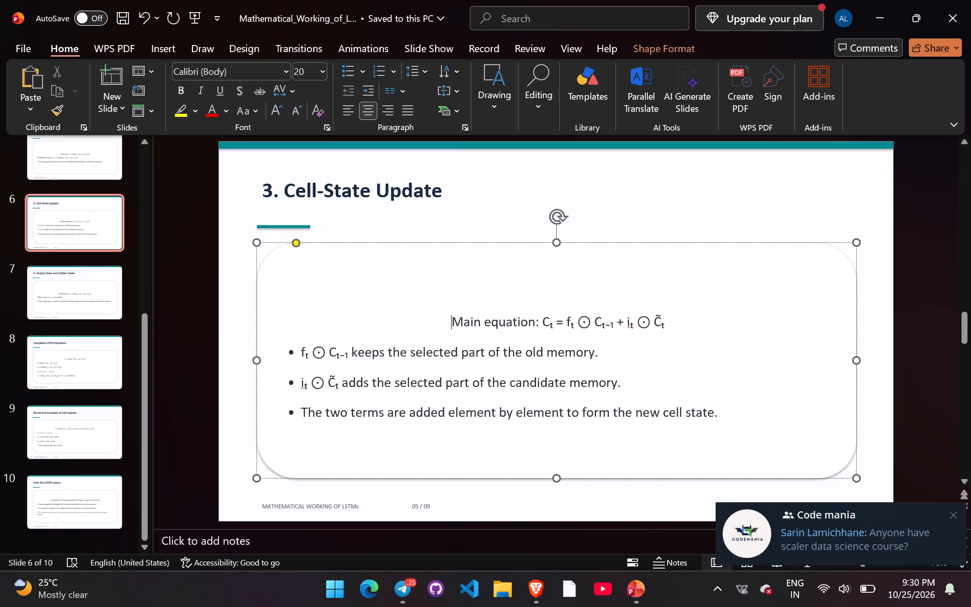
key(Return)
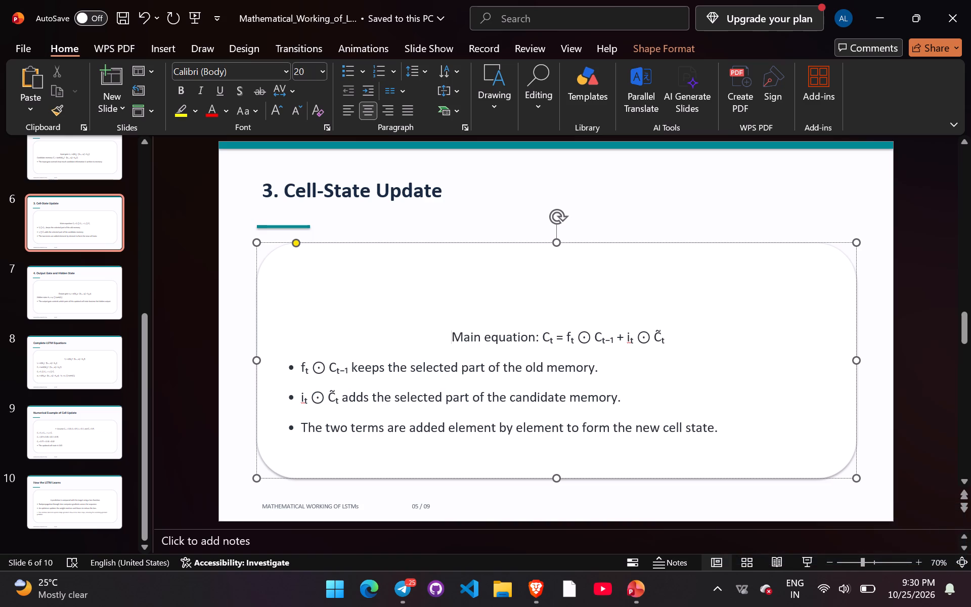
key(ctrl+Left)
key(ctrl+Right)
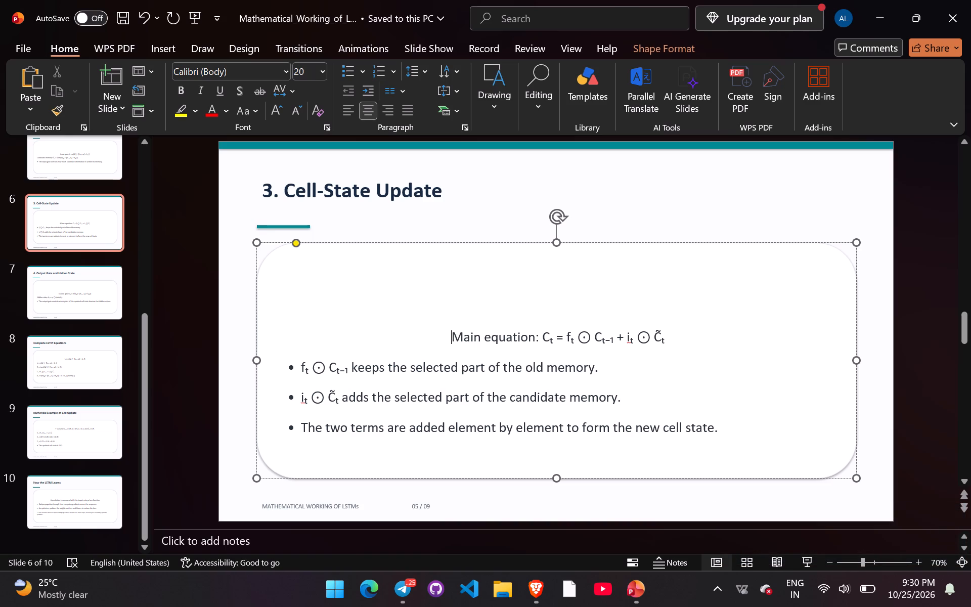
key(ctrl+Right)
click(452, 243)
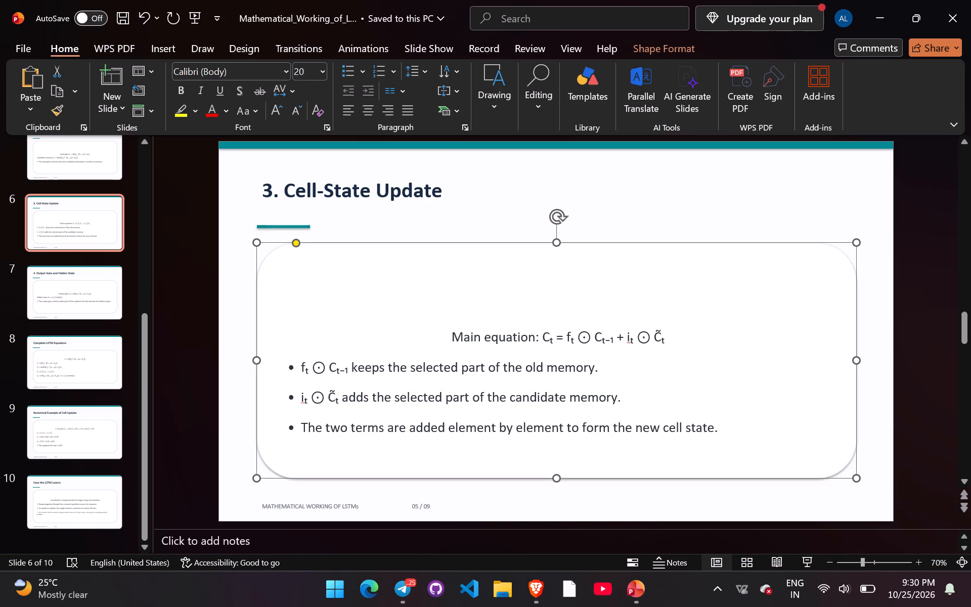
click(370, 332)
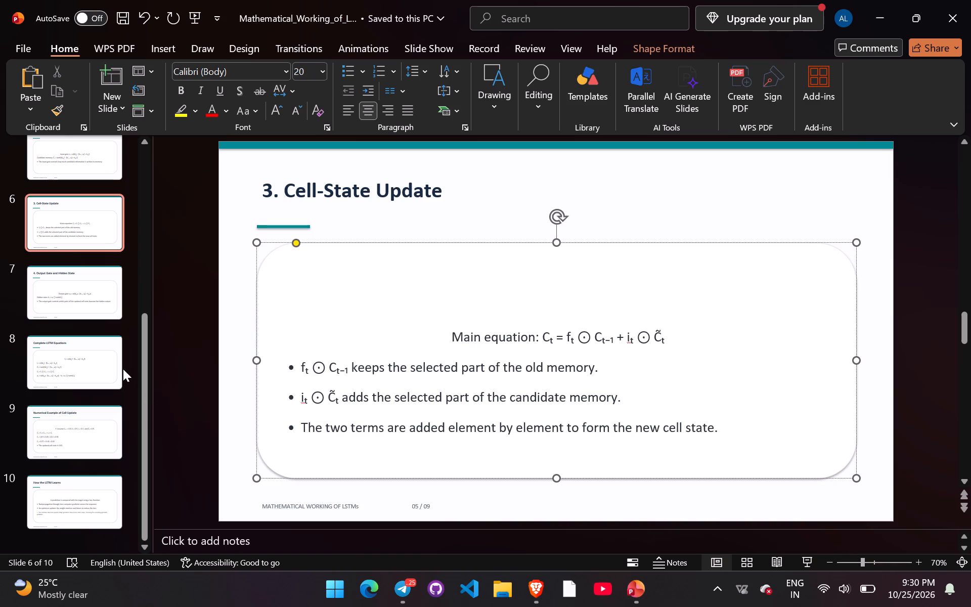
Look through slides 8, 9, 10, 2 and 3, checking how each first line aligns with the lines below it.
click(89, 369)
click(109, 443)
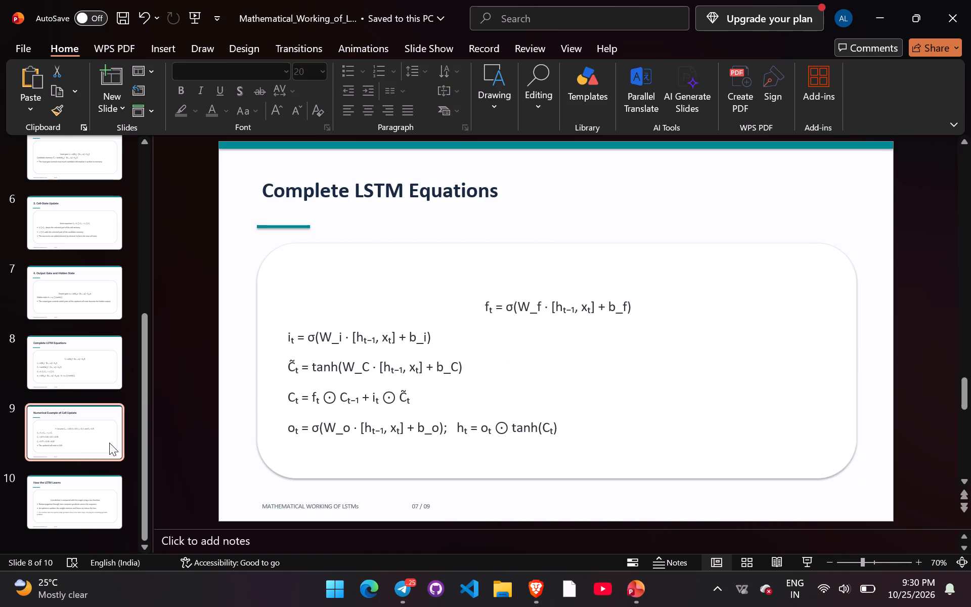
scroll(70, 344, up, 1)
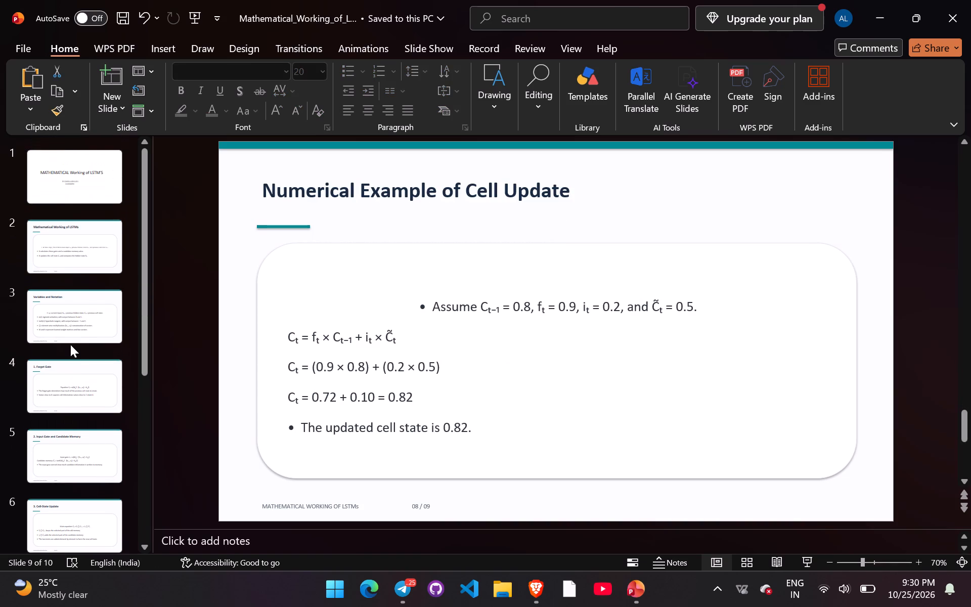
scroll(70, 344, down, 1)
click(66, 498)
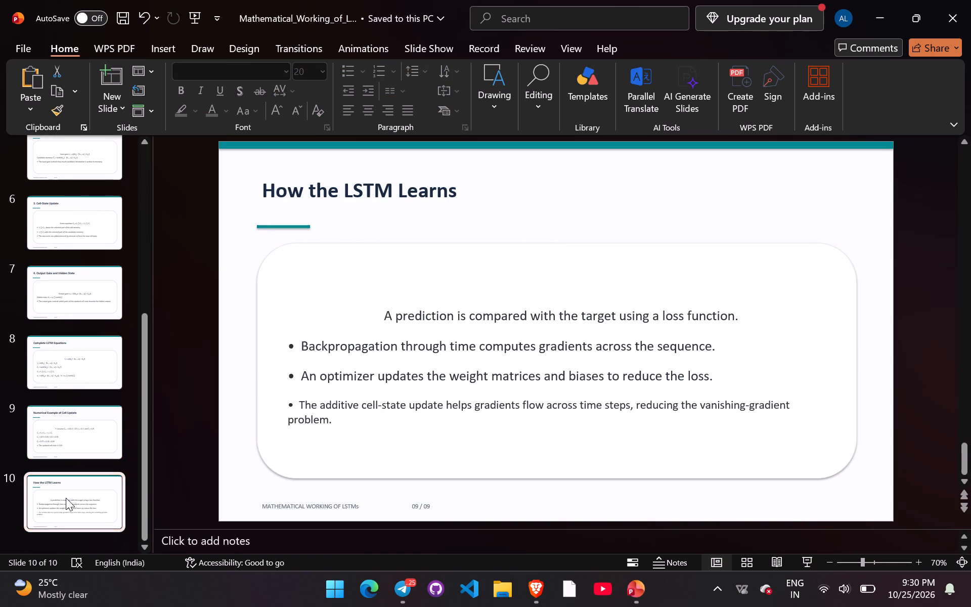
scroll(72, 395, up, 4)
click(67, 316)
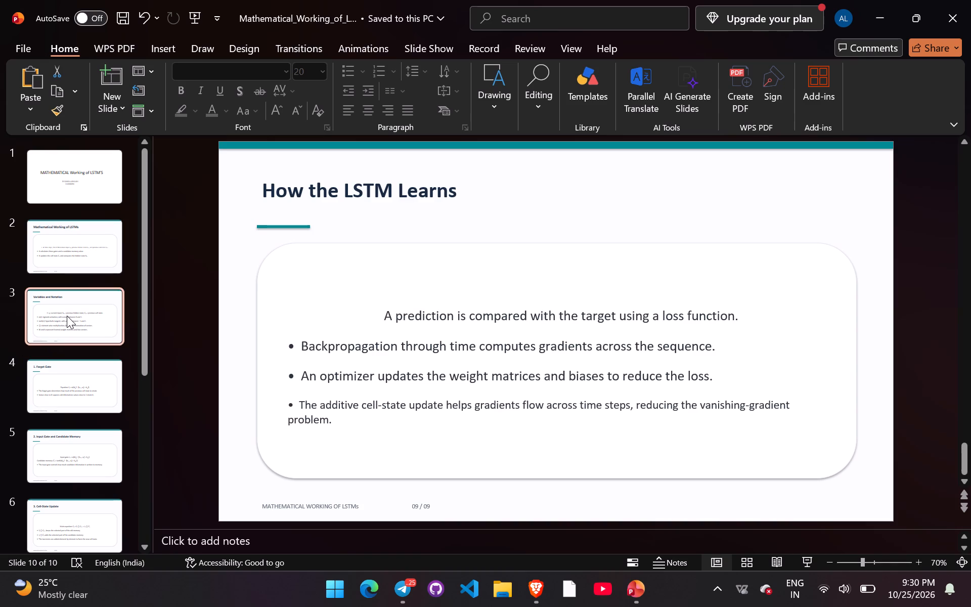
click(109, 258)
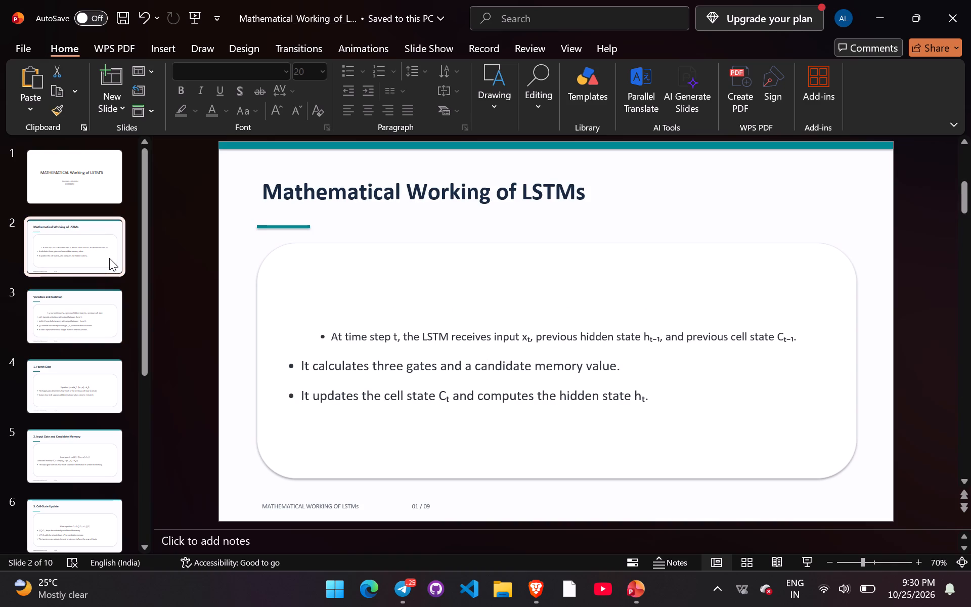
click(72, 308)
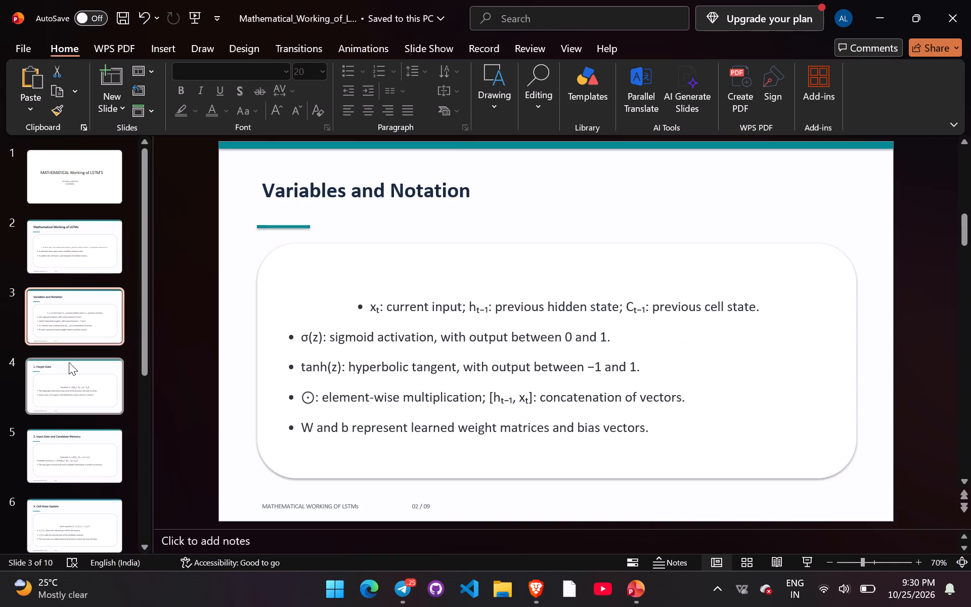
Open the equation line on the Forget Gate slide for editing.
click(69, 362)
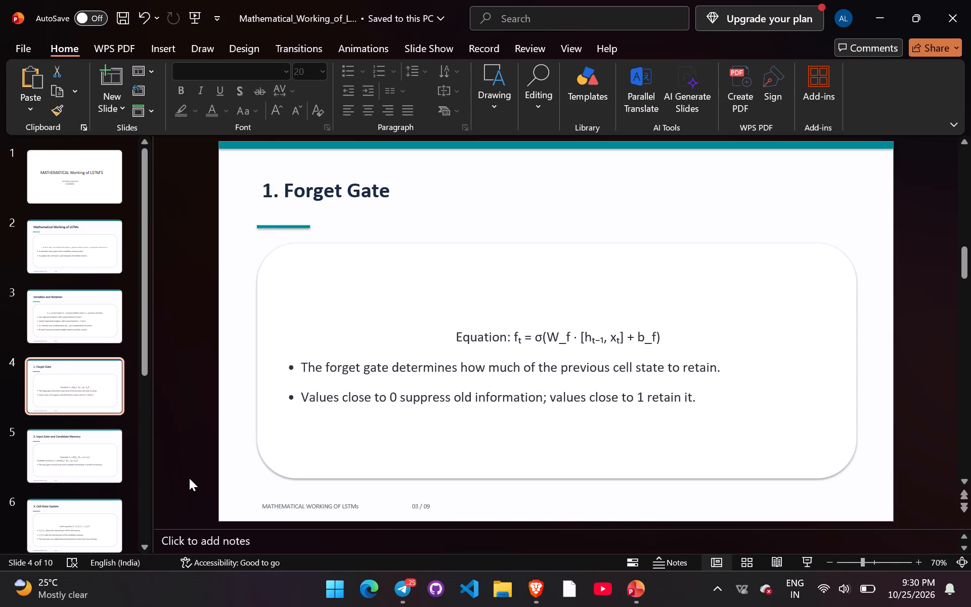
click(651, 341)
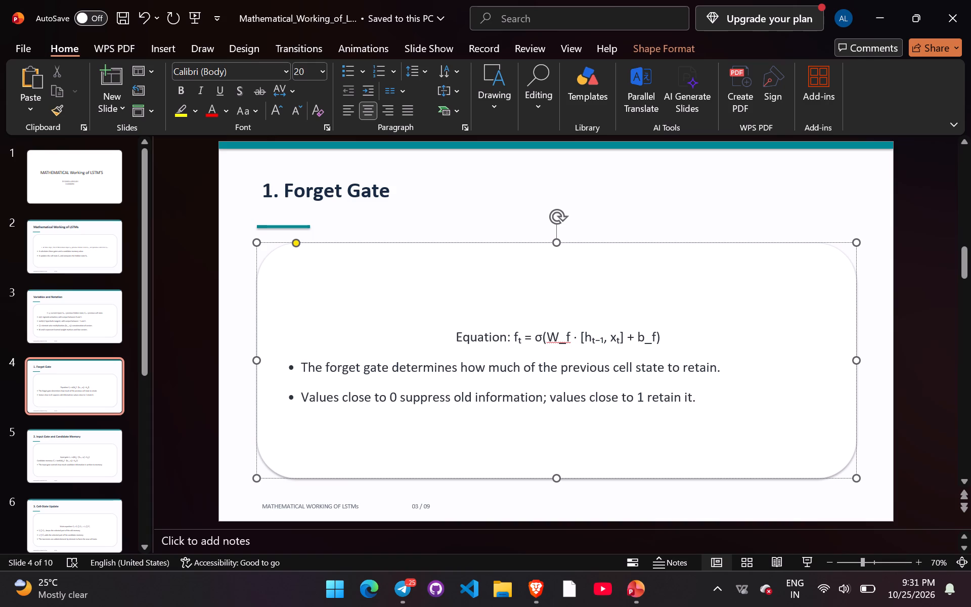
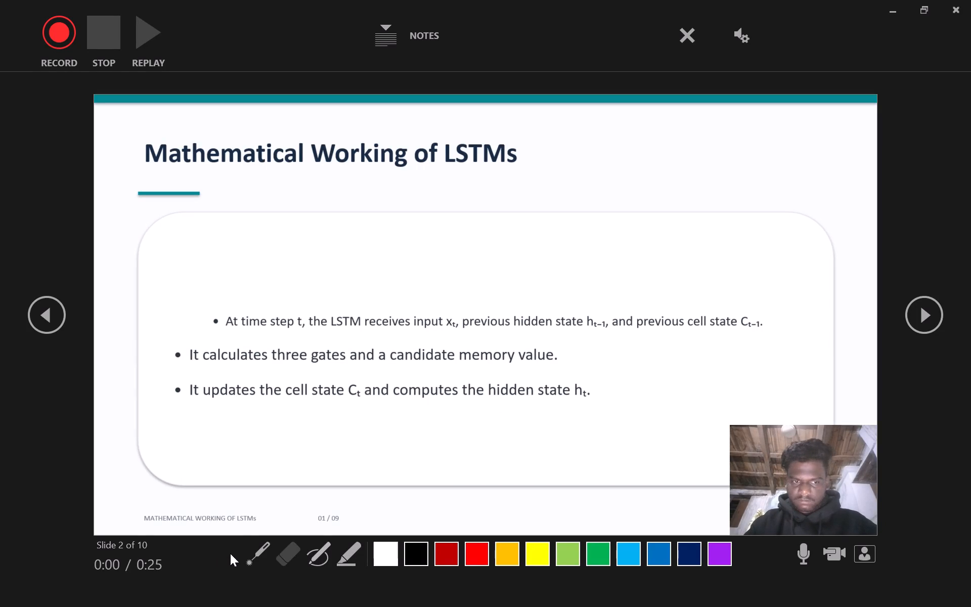
Return to the title slide and replay its recorded narration from the beginning.
click(139, 561)
click(35, 319)
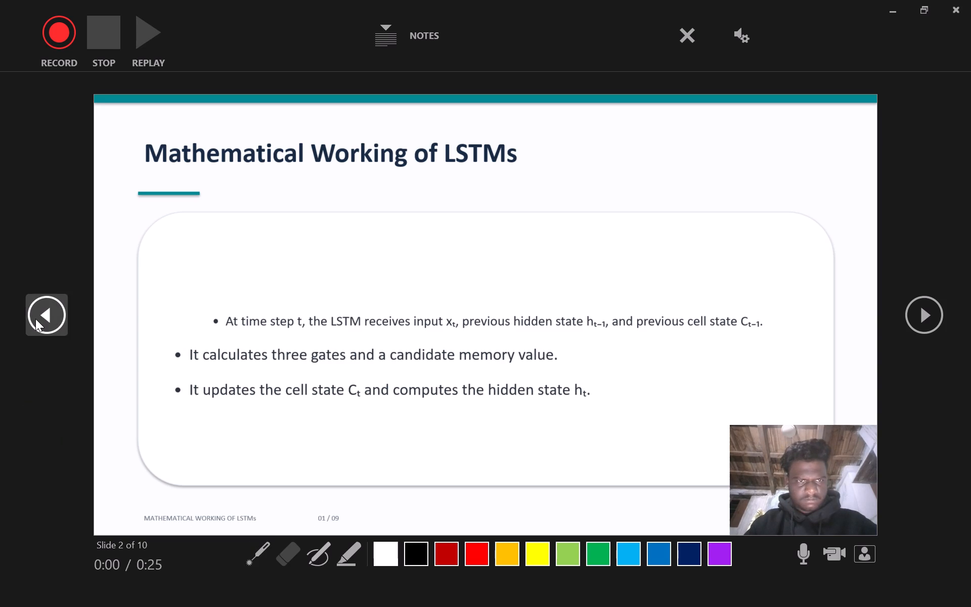
click(122, 563)
double_click(122, 563)
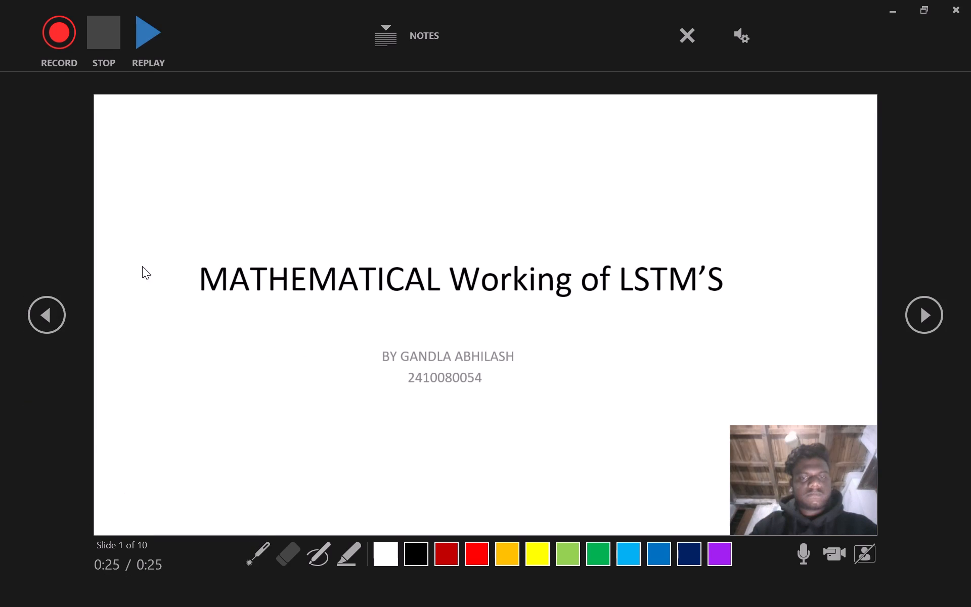
click(144, 54)
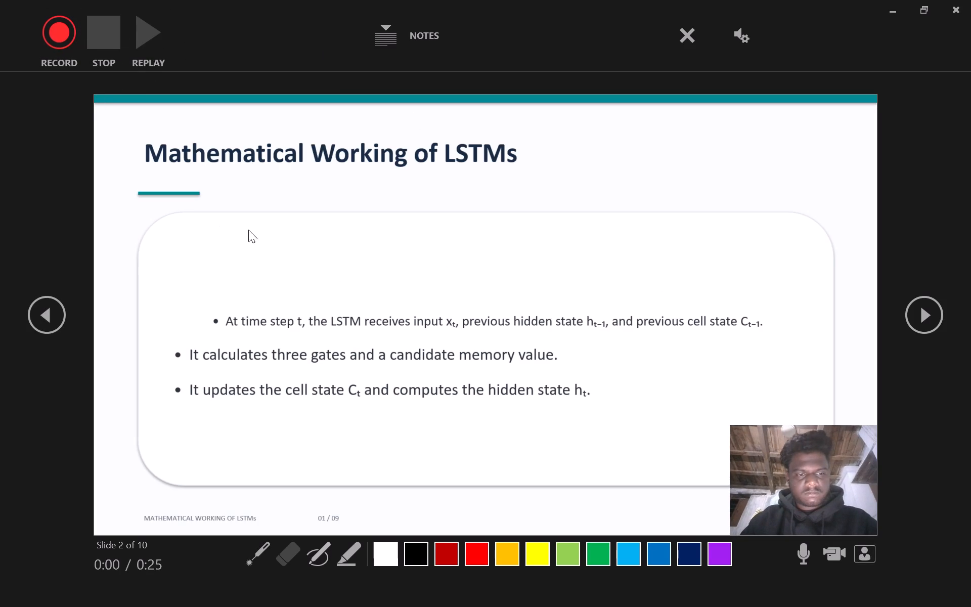
Start recording the narration with camera video from slide 2, Mathematical Working of LSTMs.
click(52, 45)
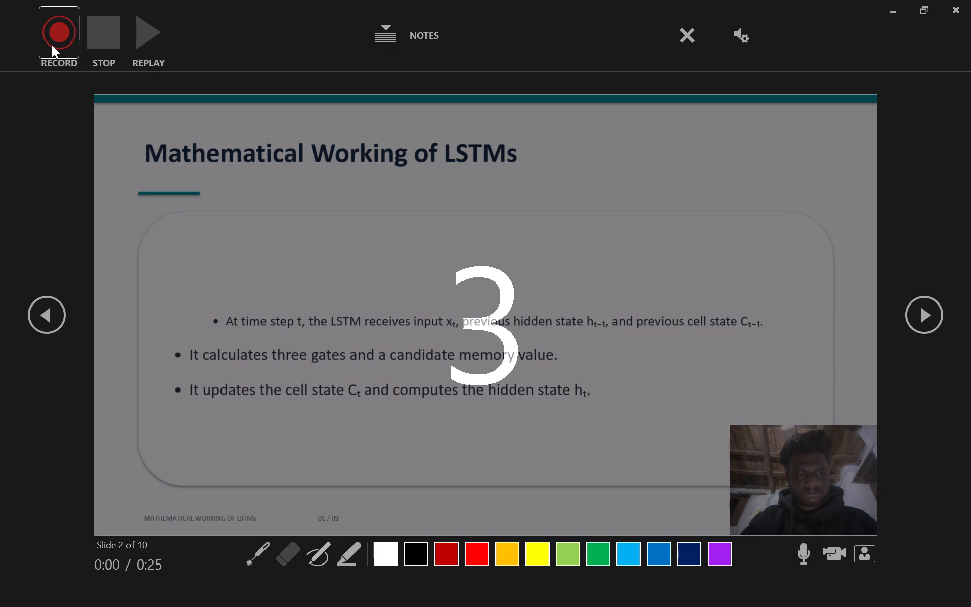
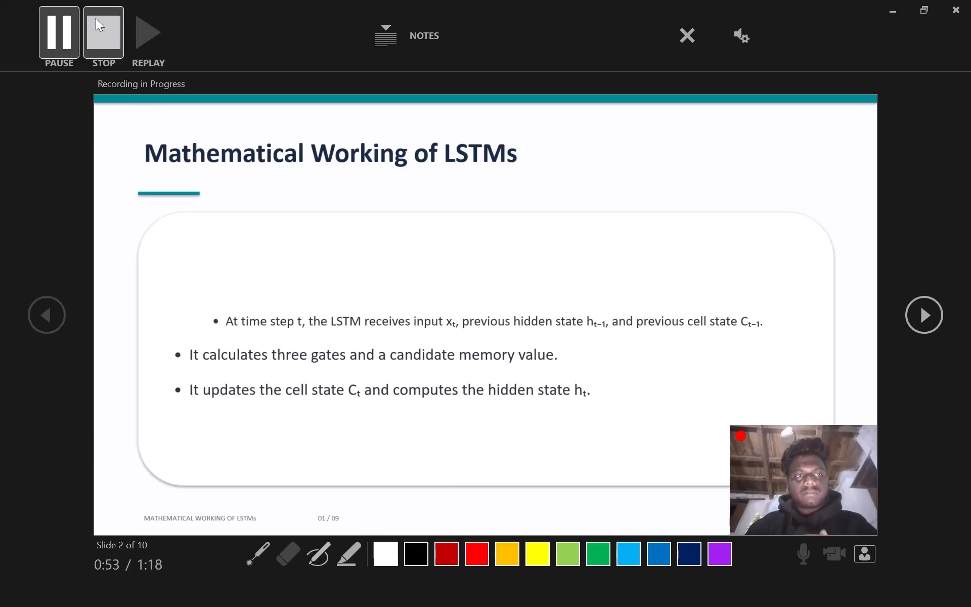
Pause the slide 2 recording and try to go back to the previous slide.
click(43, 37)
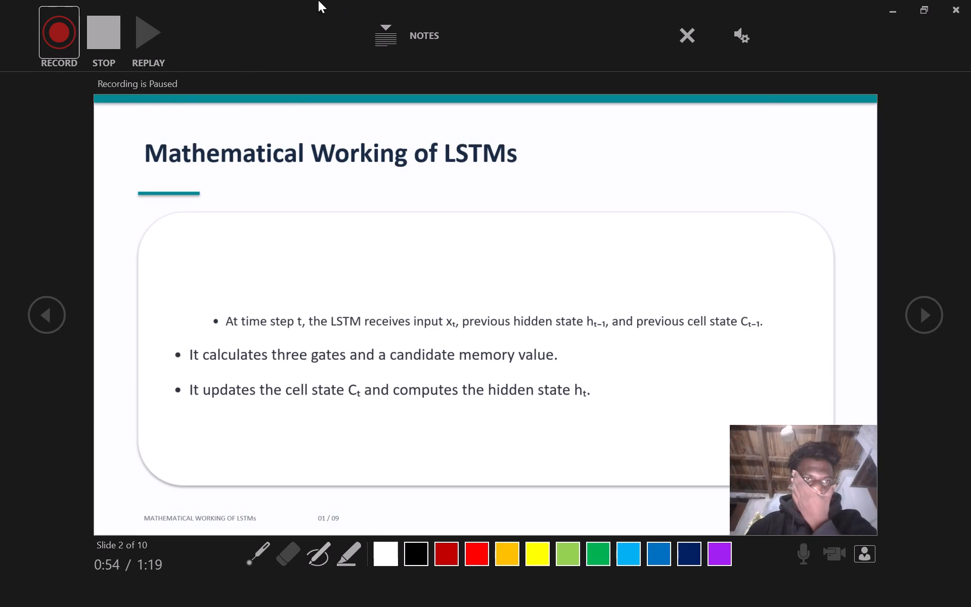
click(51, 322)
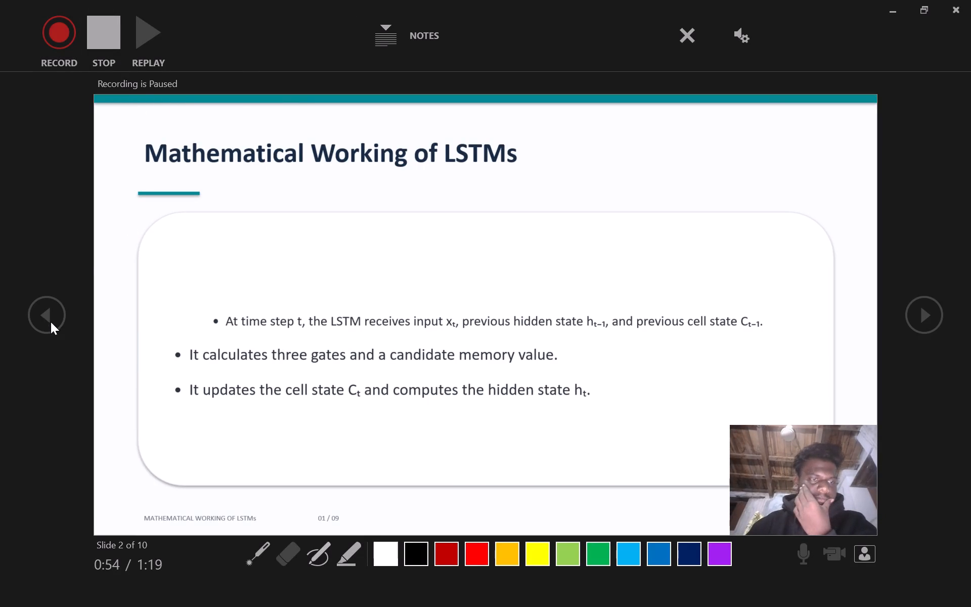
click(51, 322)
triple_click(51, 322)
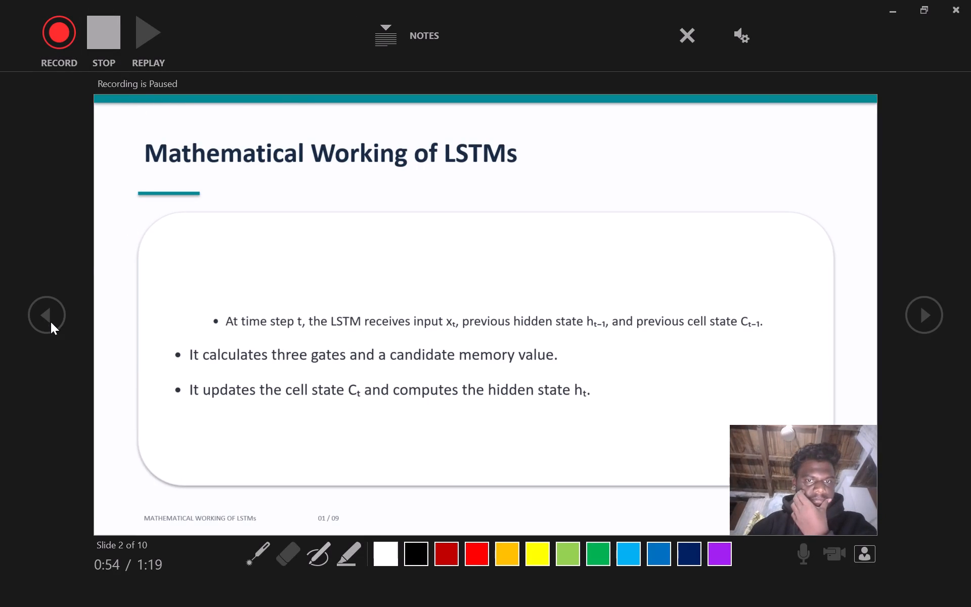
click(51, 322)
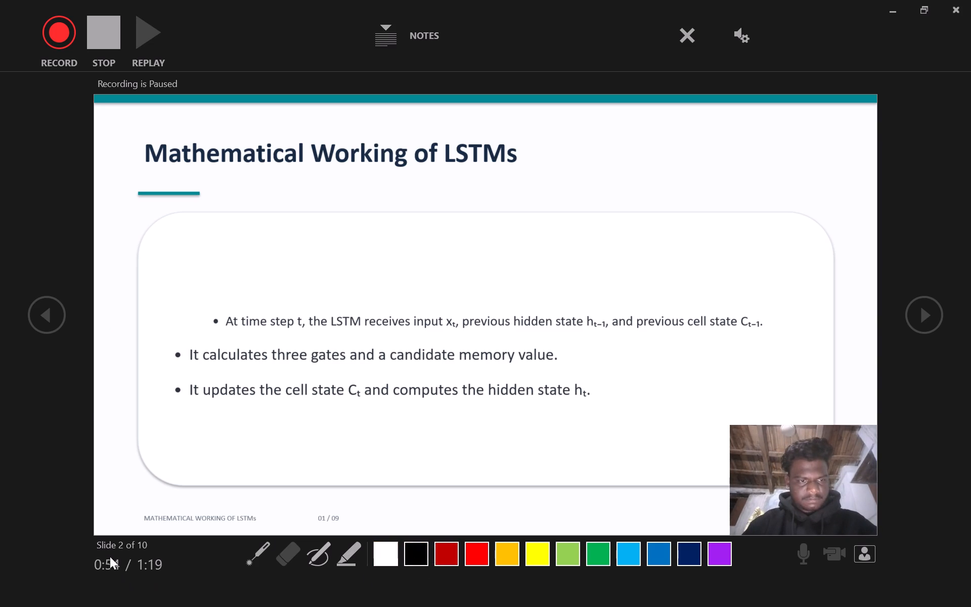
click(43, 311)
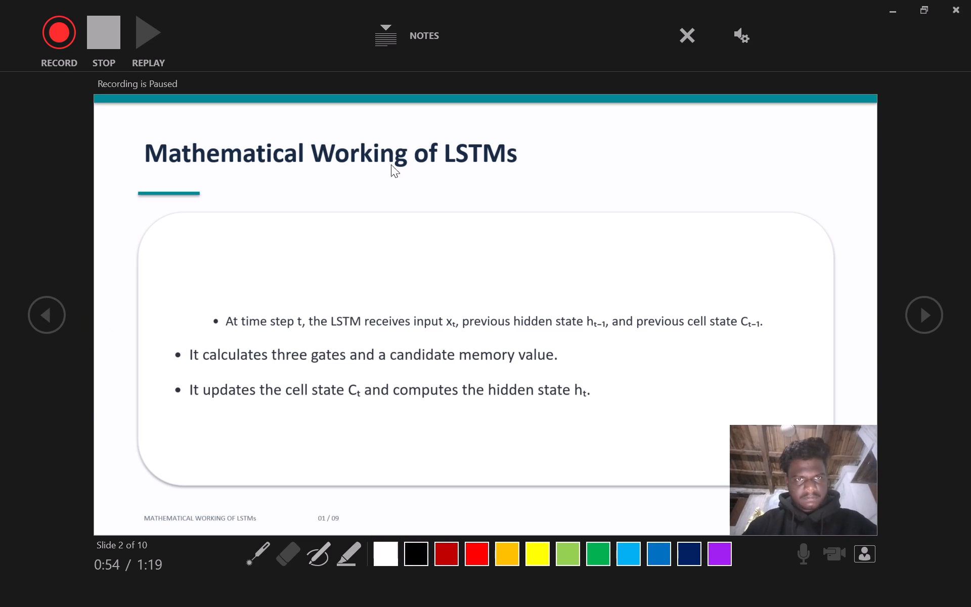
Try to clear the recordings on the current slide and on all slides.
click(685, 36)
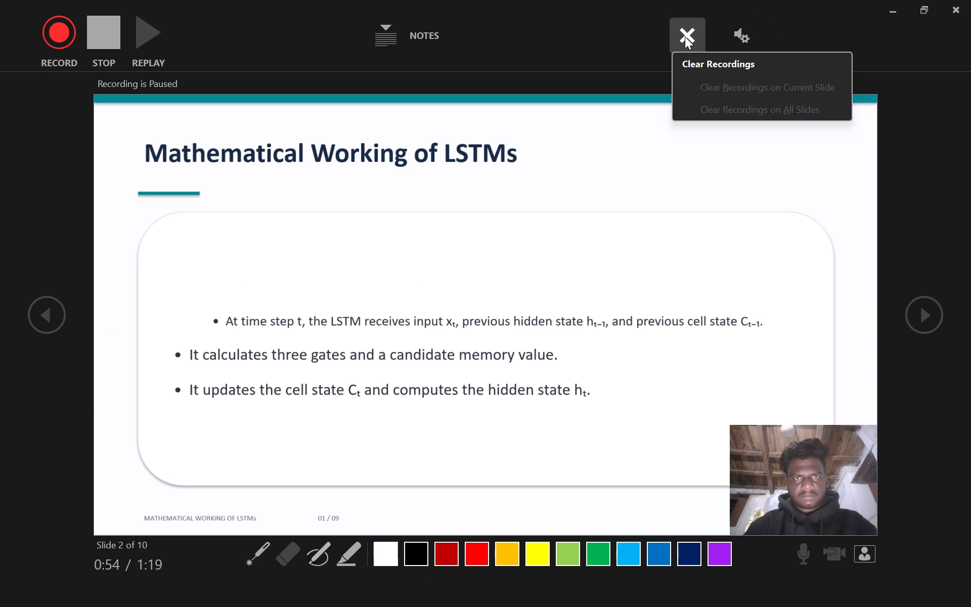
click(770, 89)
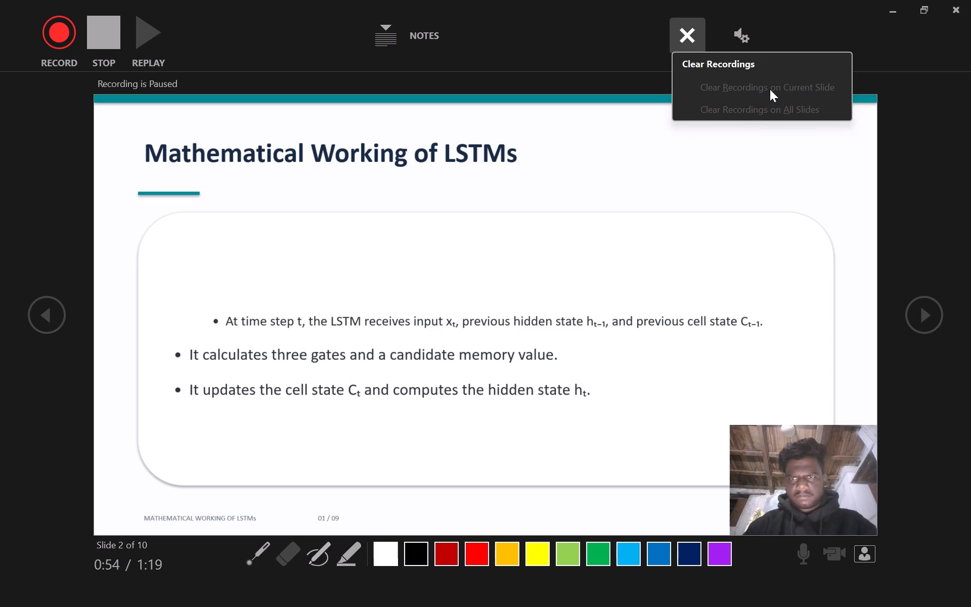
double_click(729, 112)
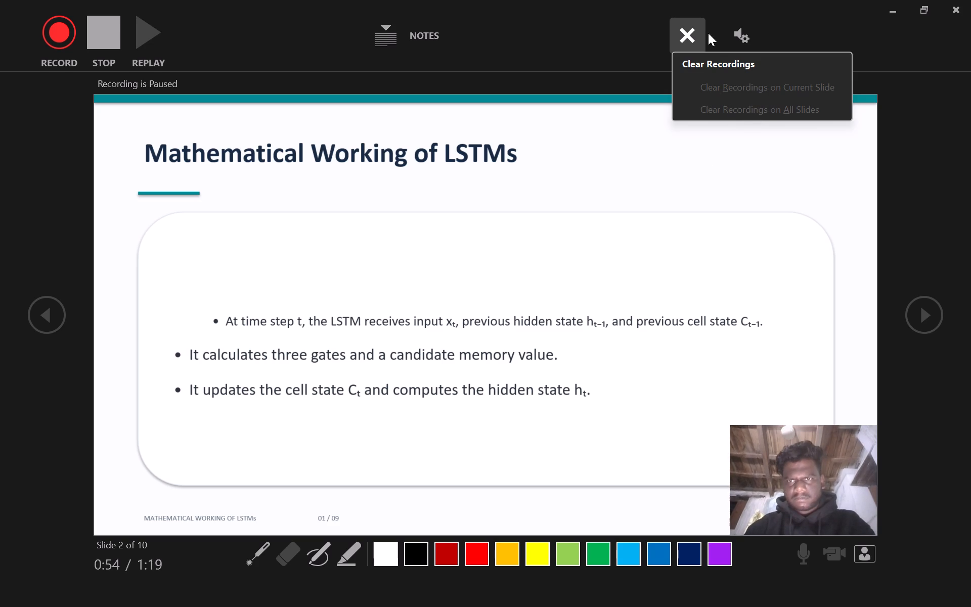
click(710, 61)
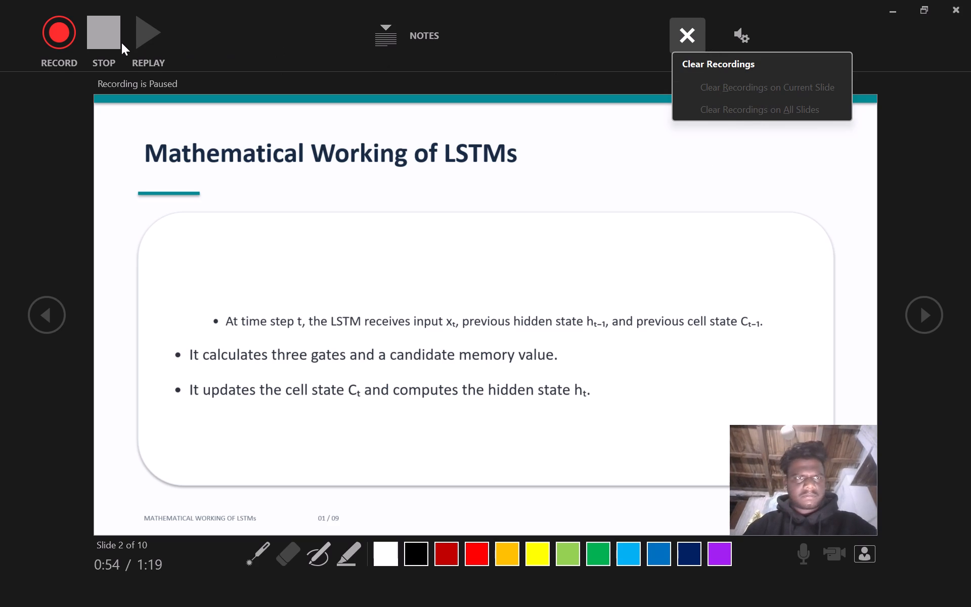
Stop the paused narration recording on slide 2.
click(109, 39)
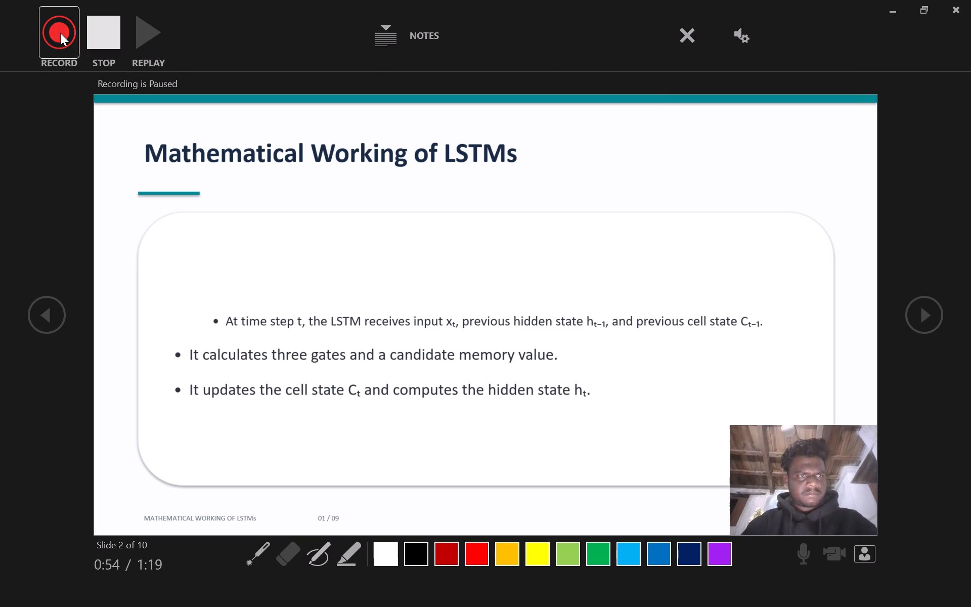
click(99, 40)
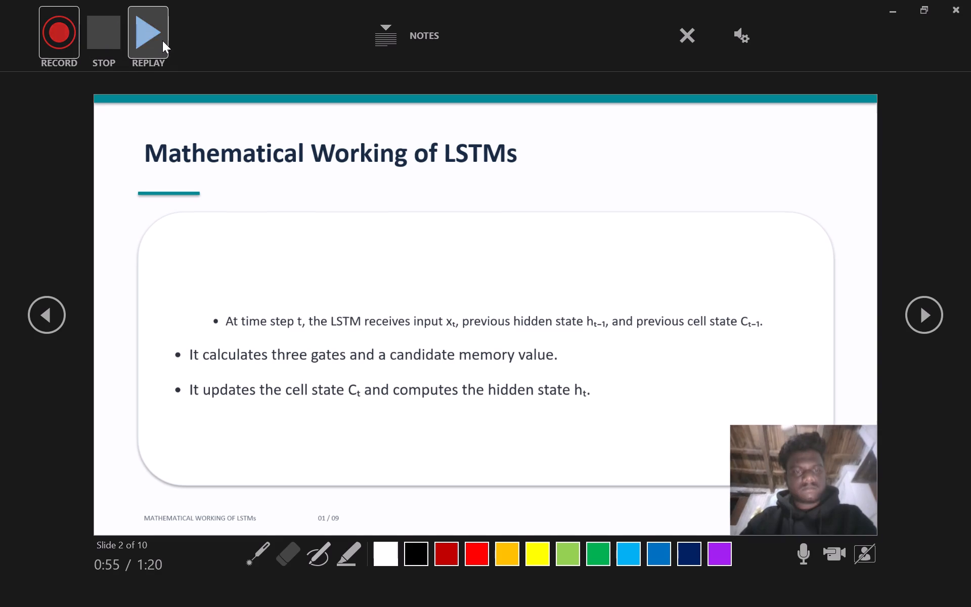
Replay slide 2's recorded narration and leave the recording view.
click(162, 40)
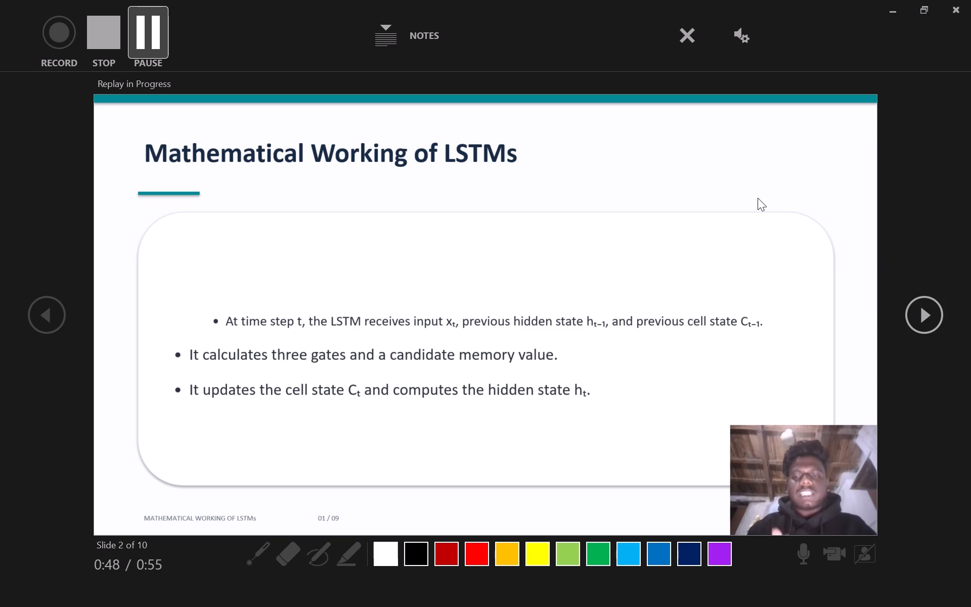
click(950, 13)
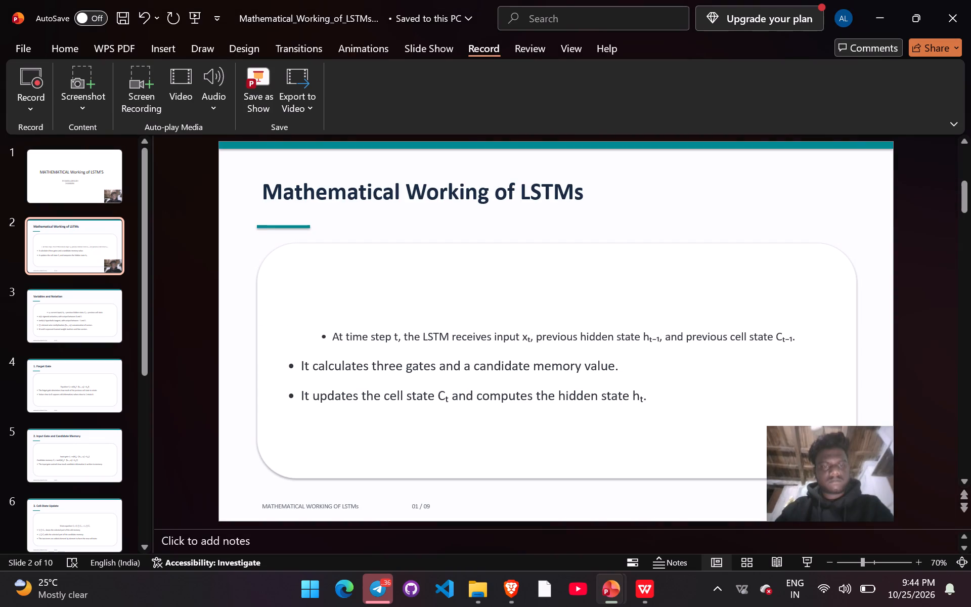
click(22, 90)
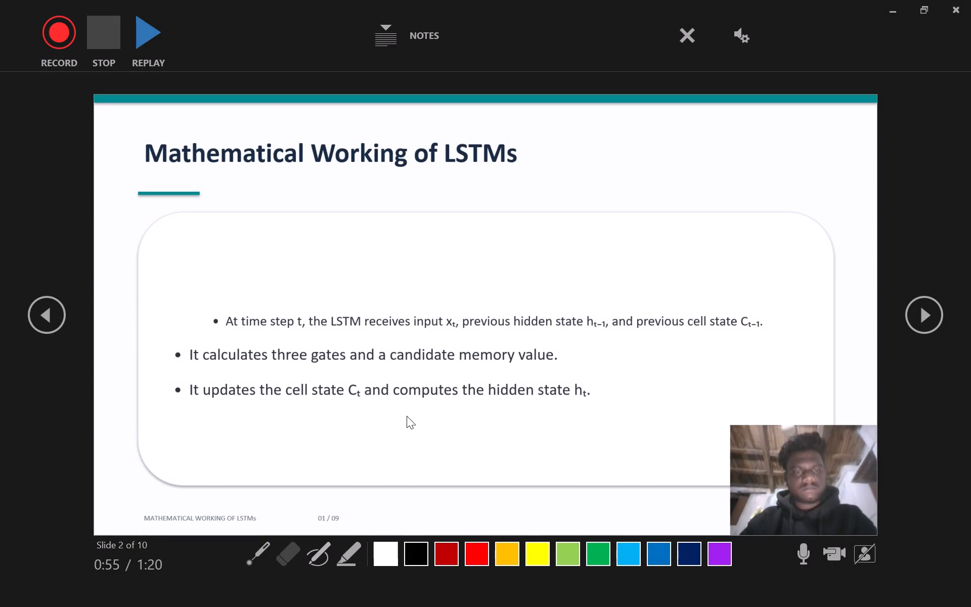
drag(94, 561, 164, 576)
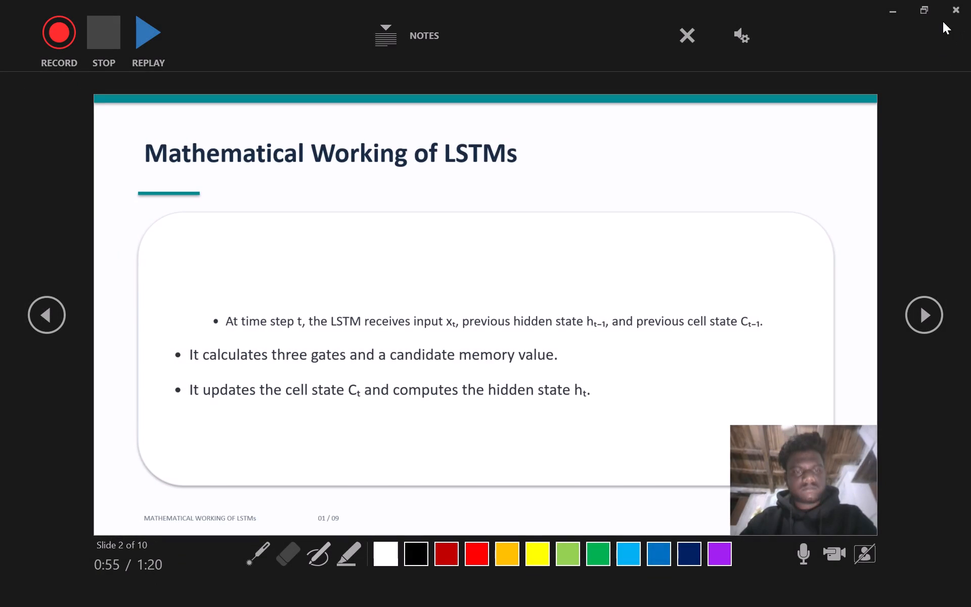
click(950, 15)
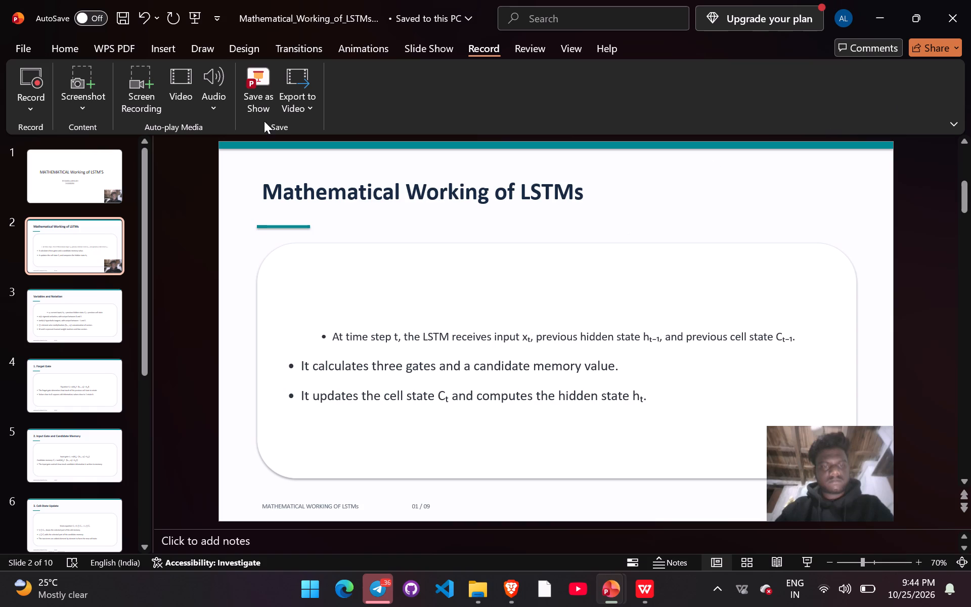
Close the Mathematical_Working_of_LSTMs edited presentation, saving its changes to the Telegram Desktop folder in Downloads.
click(953, 10)
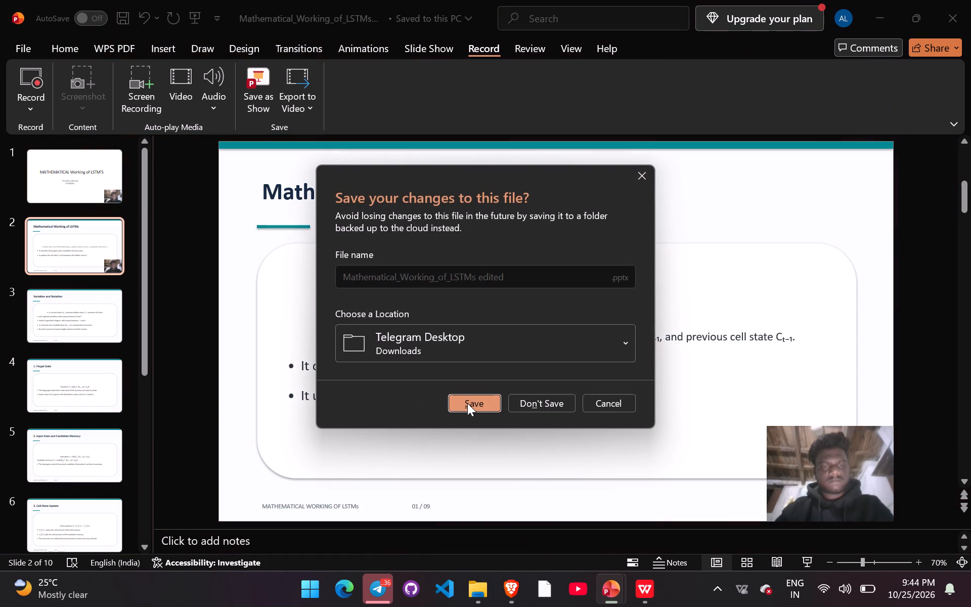
click(467, 403)
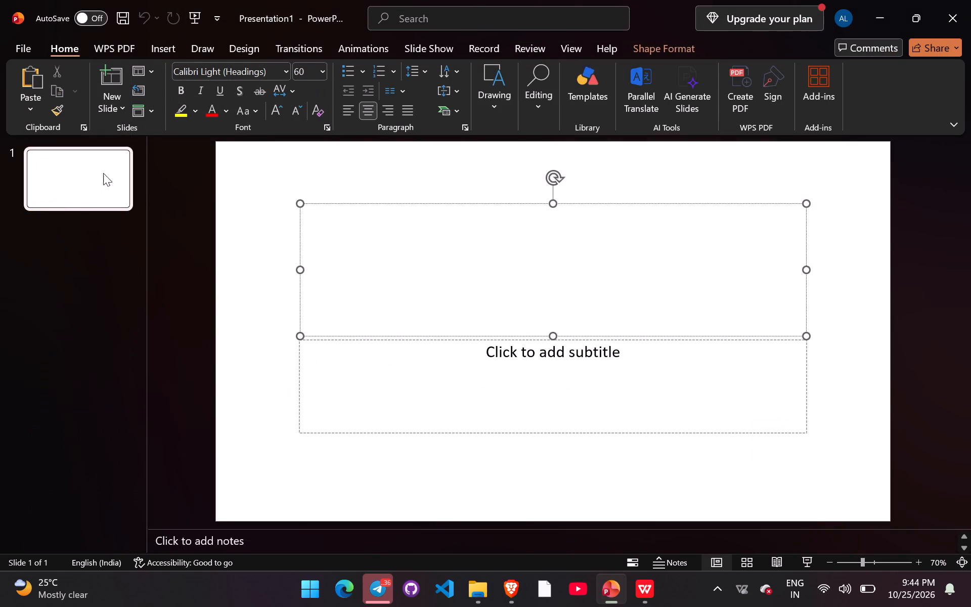
Reopen the recent presentation Mathematical_Working_of_LSTMs edited from the Telegram Desktop folder.
click(26, 44)
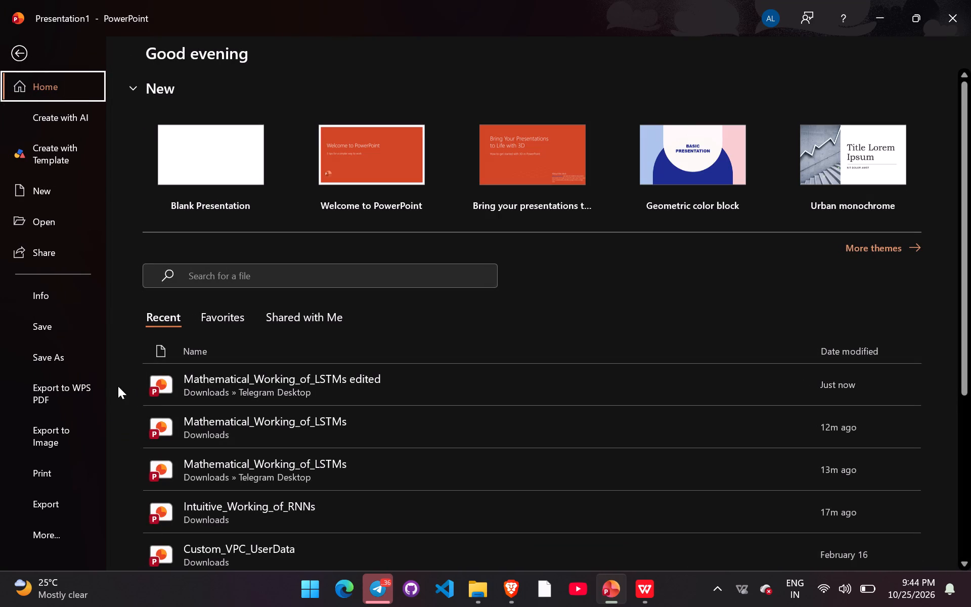
double_click(192, 392)
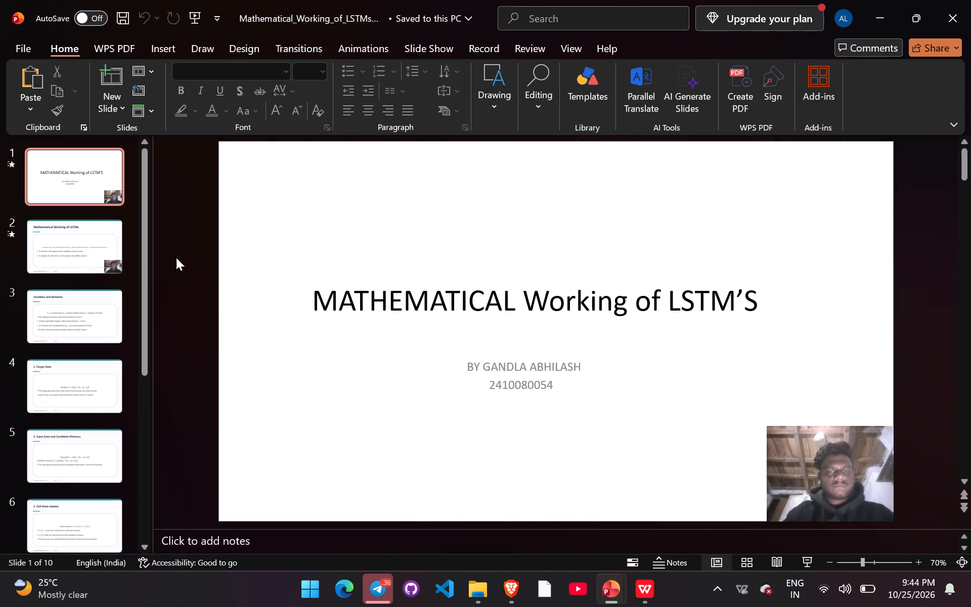
Play the recorded camera narration on slide 2, Mathematical Working of LSTMs, to check it.
click(105, 262)
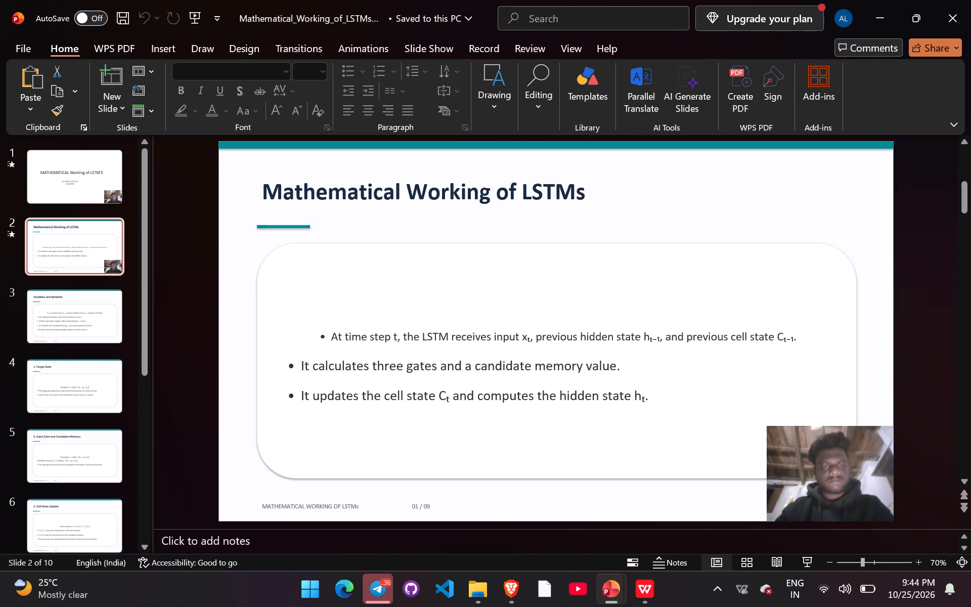
click(663, 501)
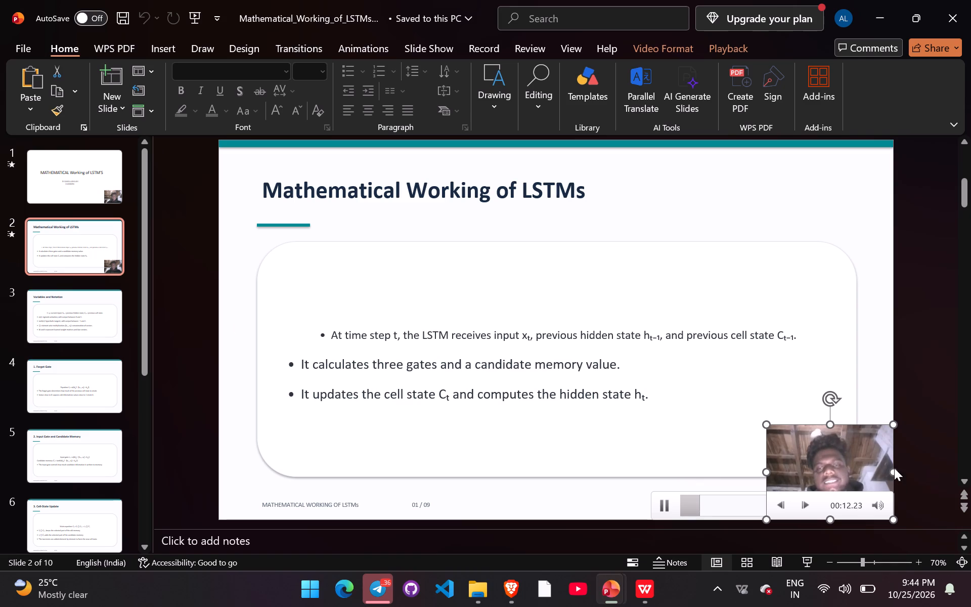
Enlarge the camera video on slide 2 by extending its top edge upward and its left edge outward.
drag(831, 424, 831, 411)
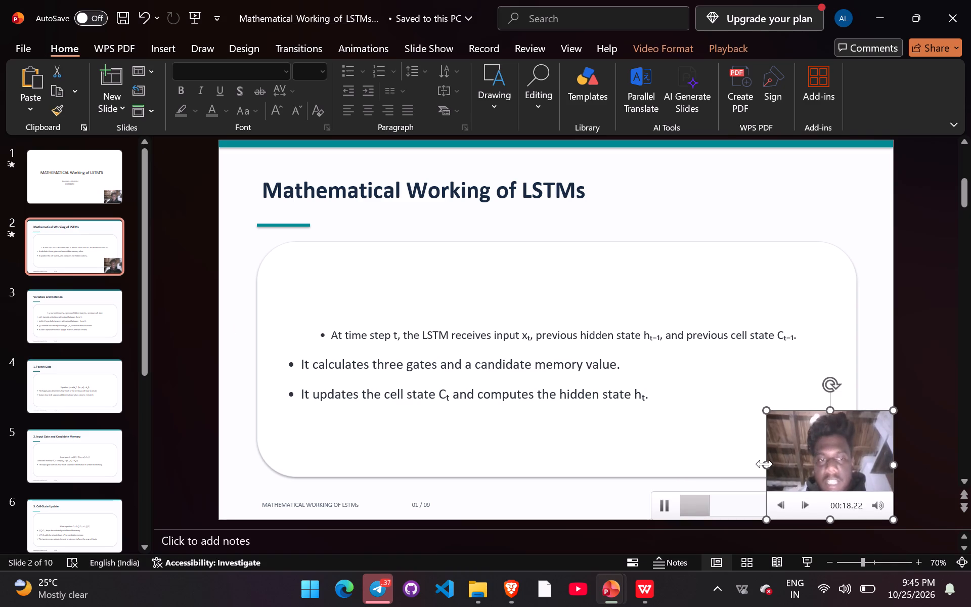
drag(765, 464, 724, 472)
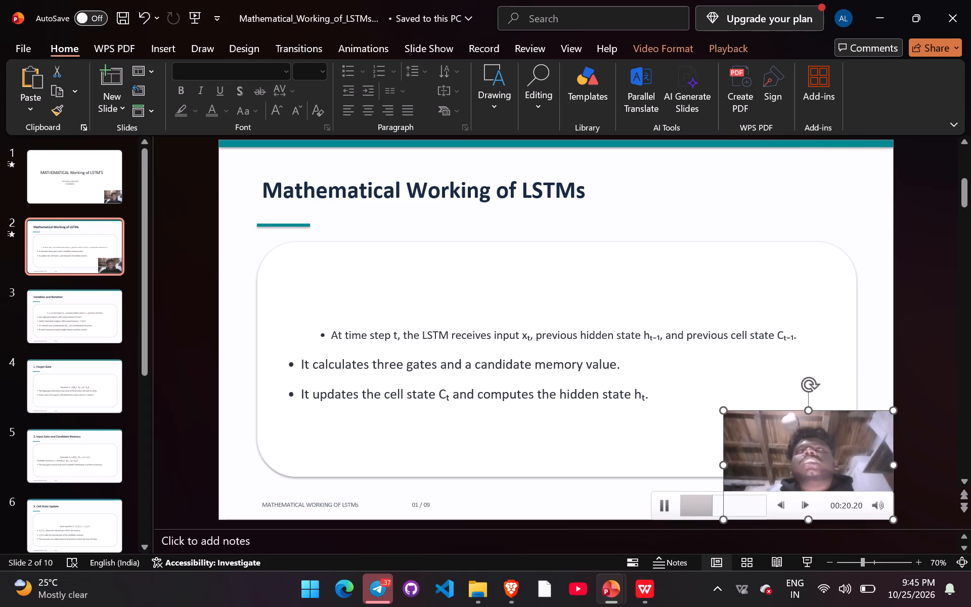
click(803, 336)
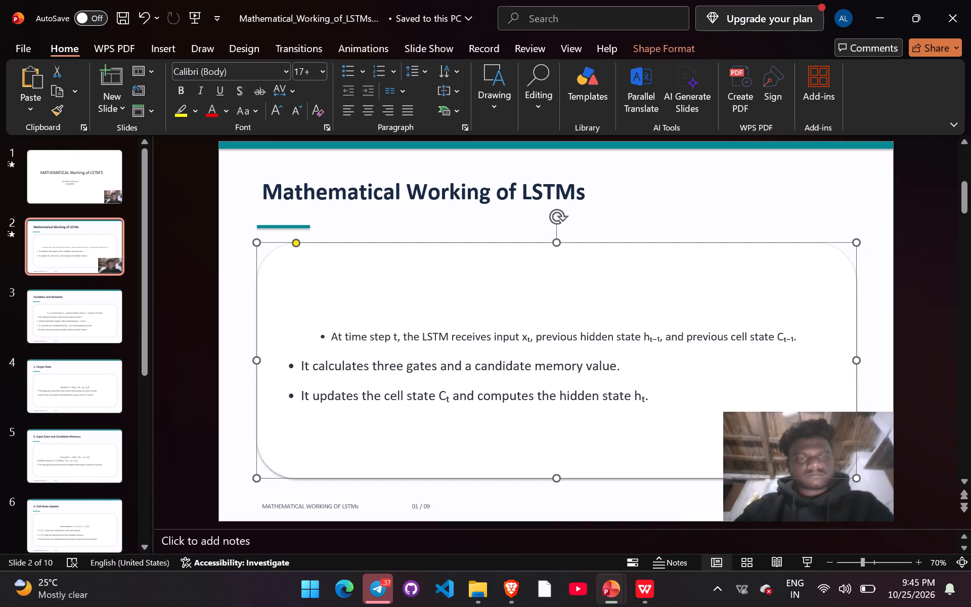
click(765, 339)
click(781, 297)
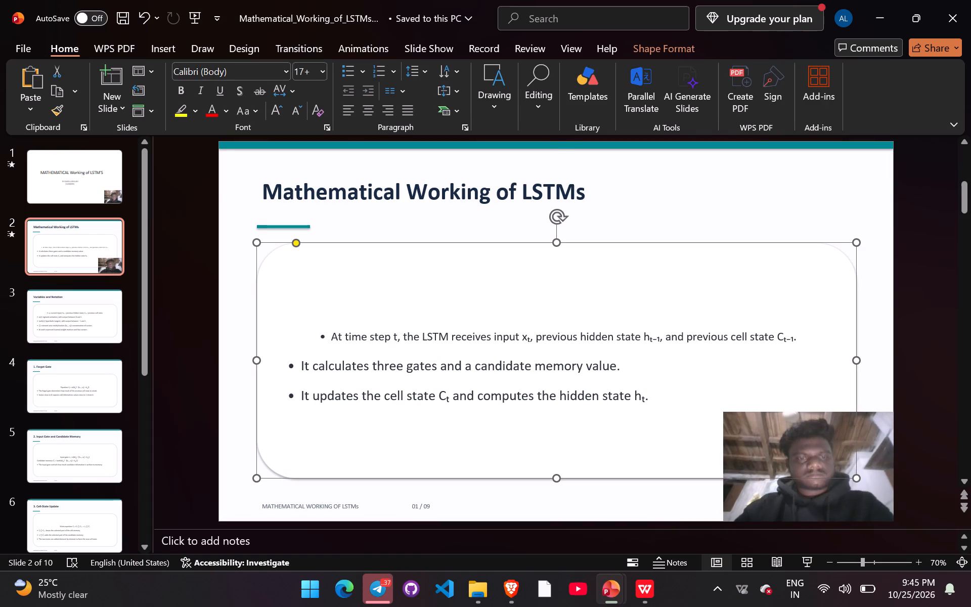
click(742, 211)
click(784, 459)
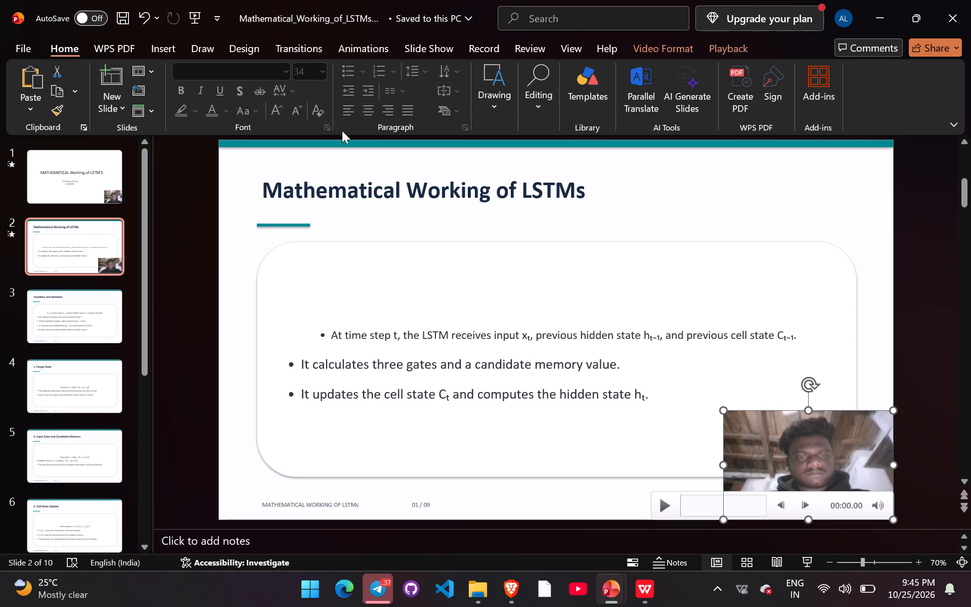
Play back the camera videos on the title slide and slide 2 to review the recordings.
click(85, 183)
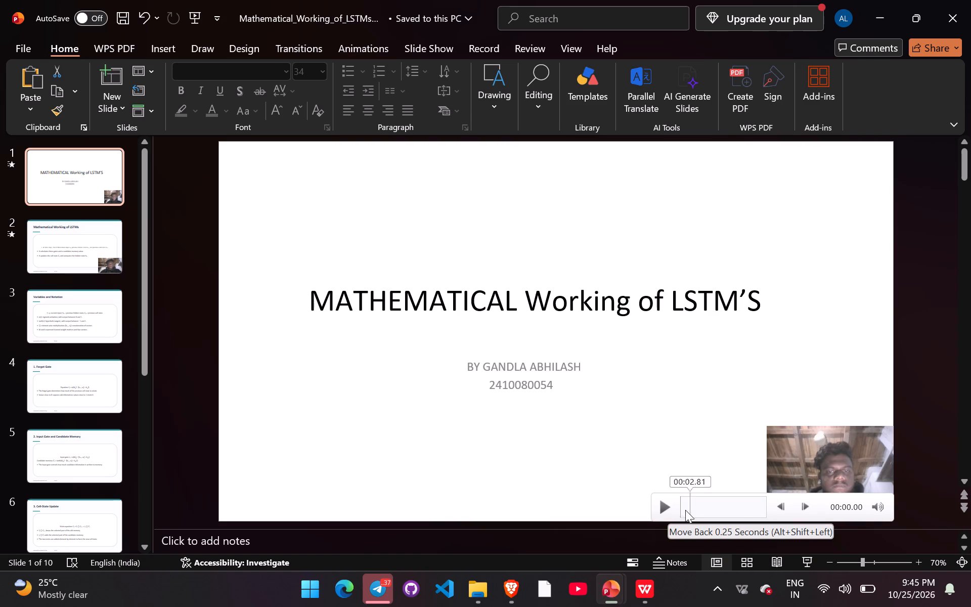
click(661, 509)
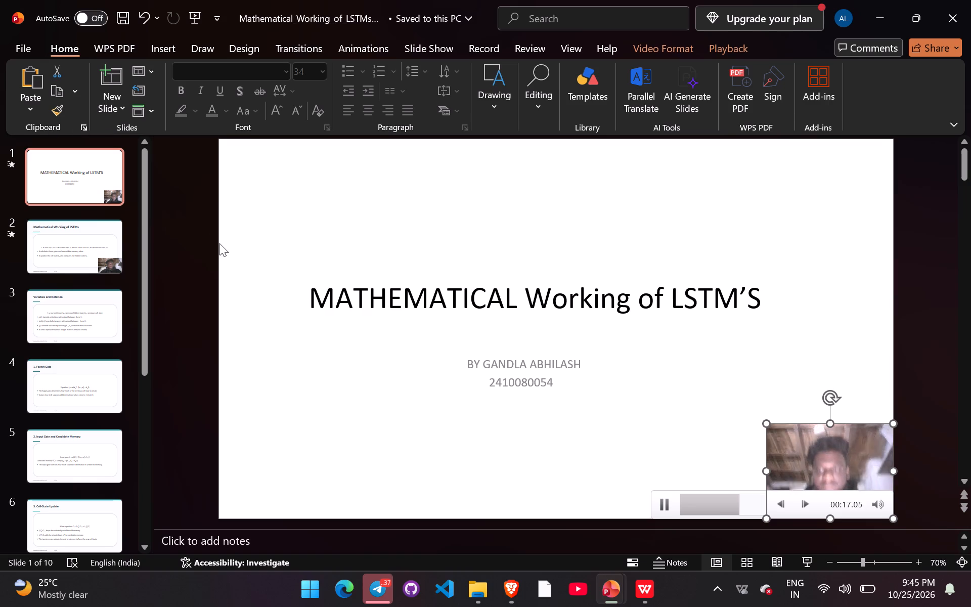
click(81, 235)
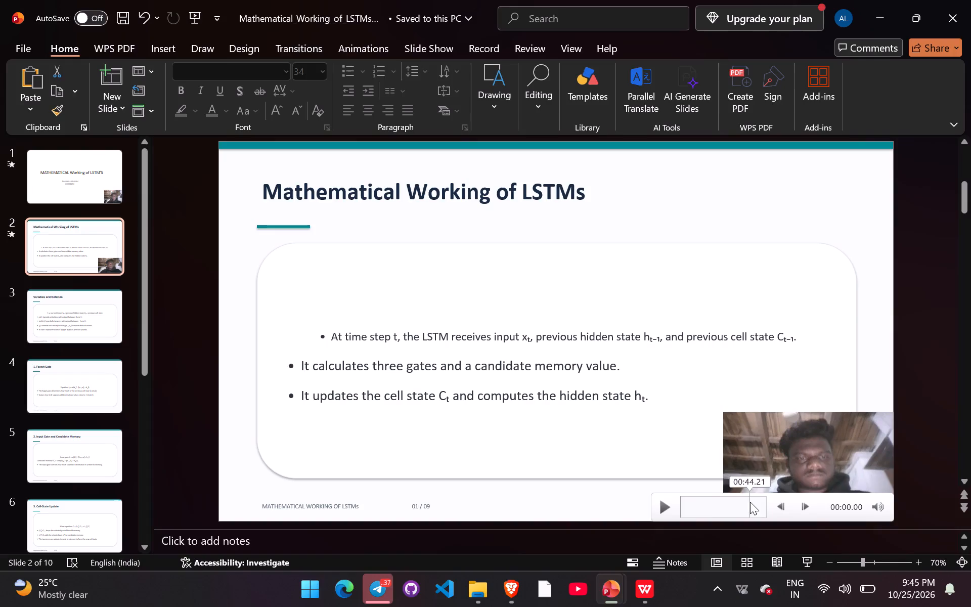
click(673, 510)
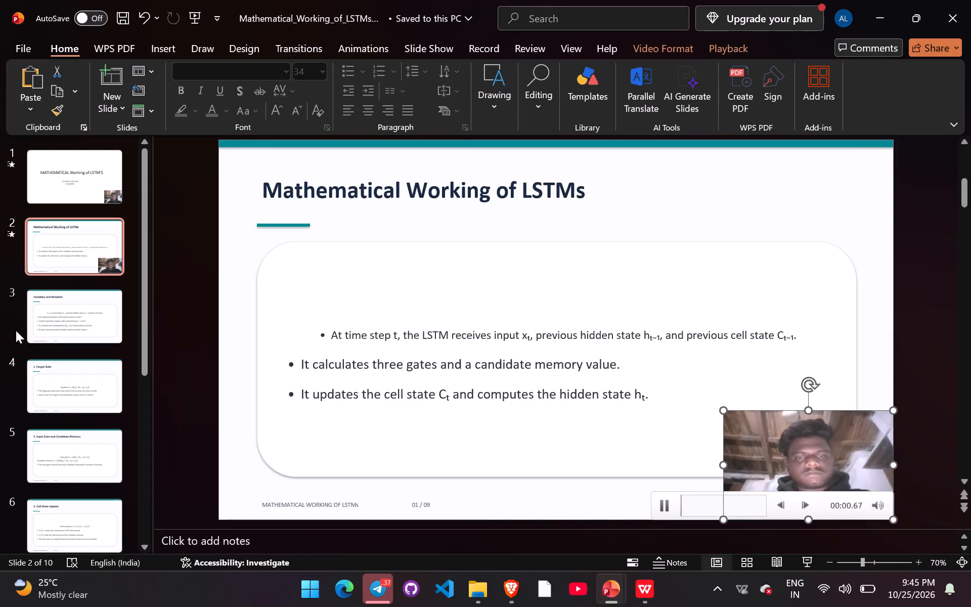
click(69, 323)
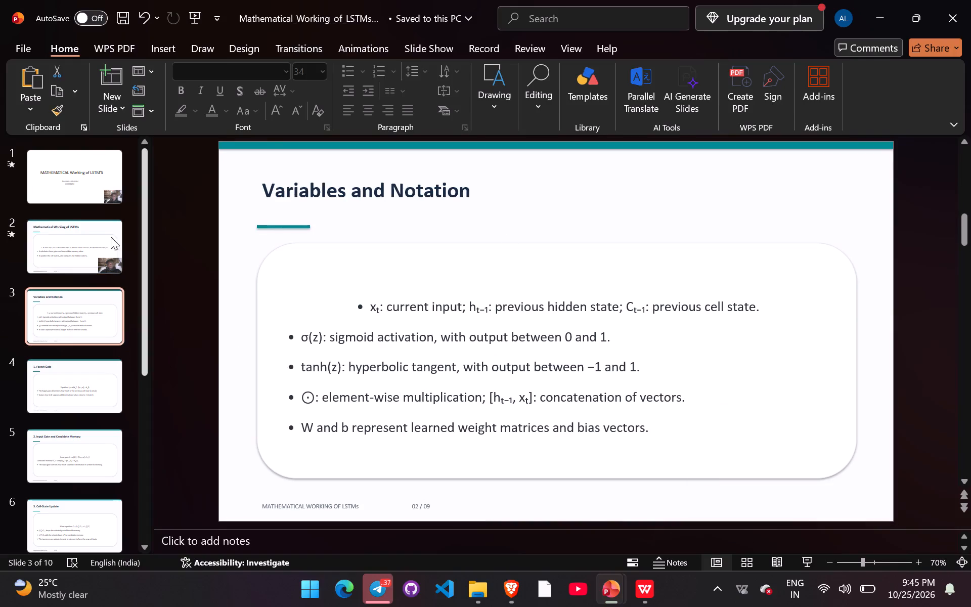
Cut the recorded camera video from the title slide.
click(98, 192)
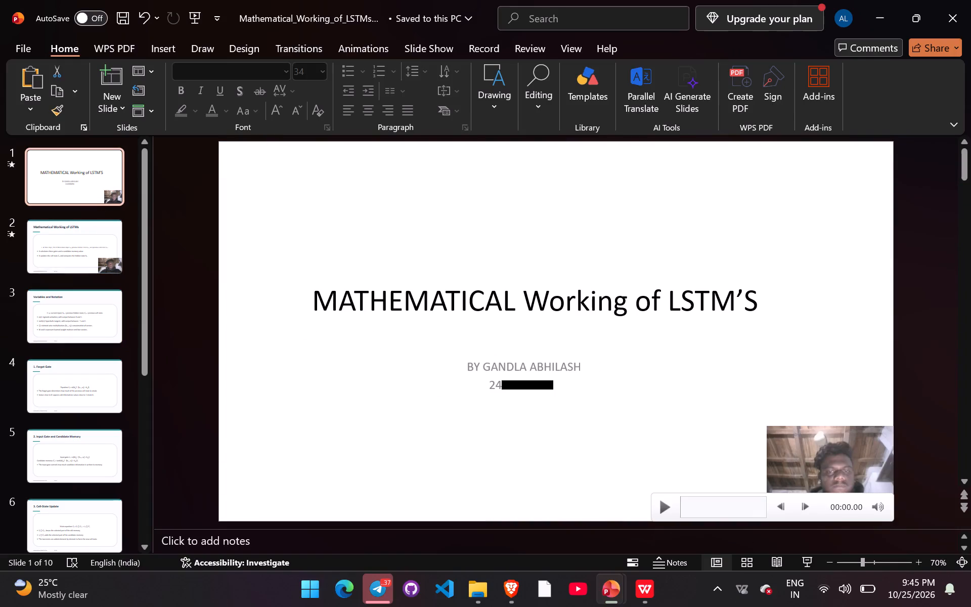
right_click(822, 478)
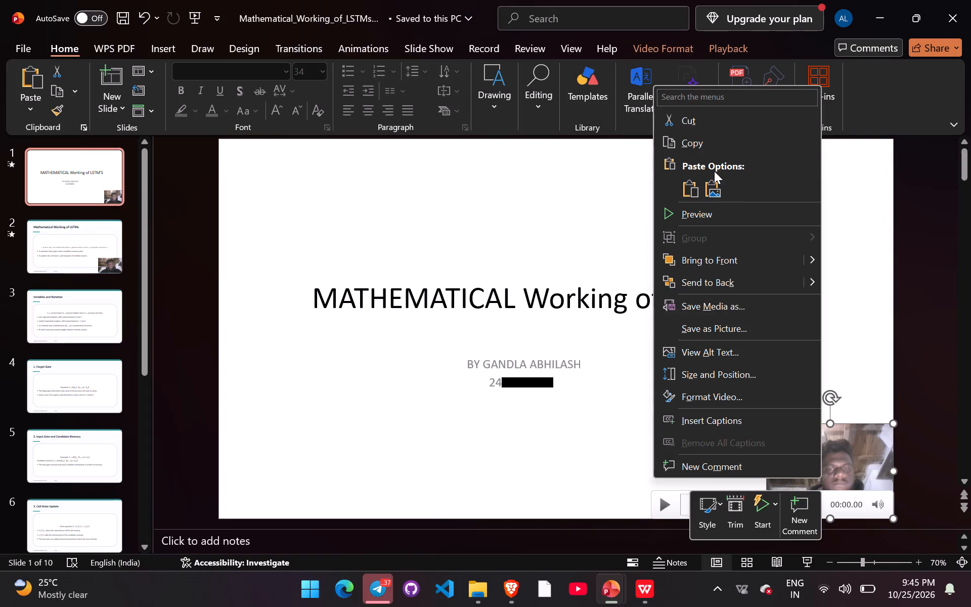
click(739, 124)
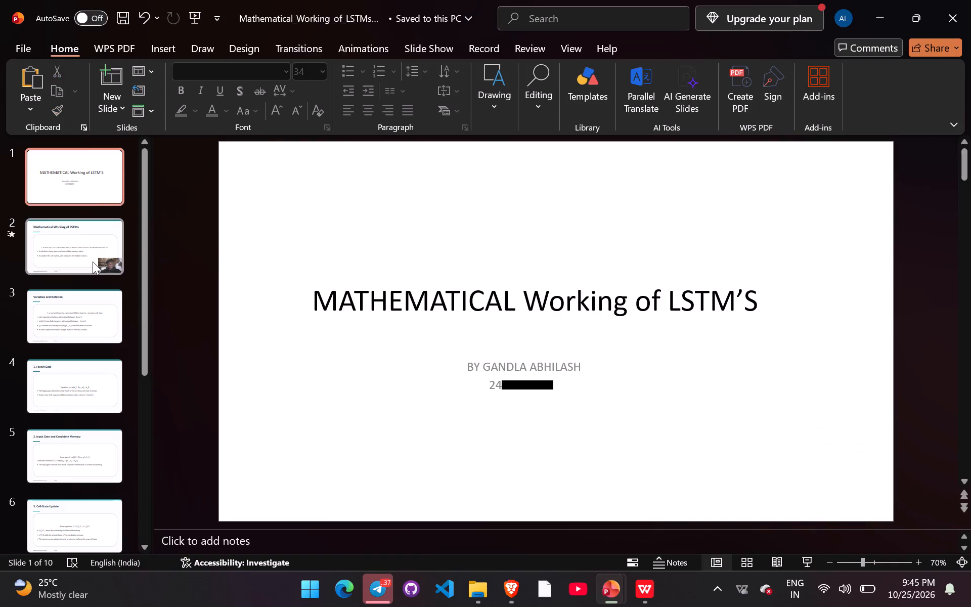
Cut the recorded camera video from slide 2, Mathematical Working of LSTMs, and return to the title slide.
click(93, 262)
click(792, 439)
right_click(792, 439)
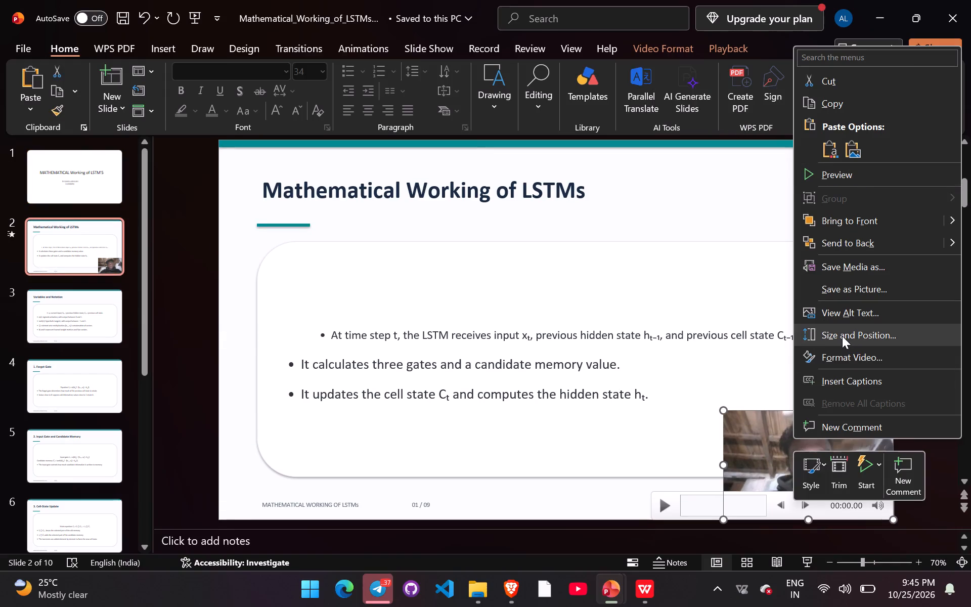
click(838, 77)
click(107, 164)
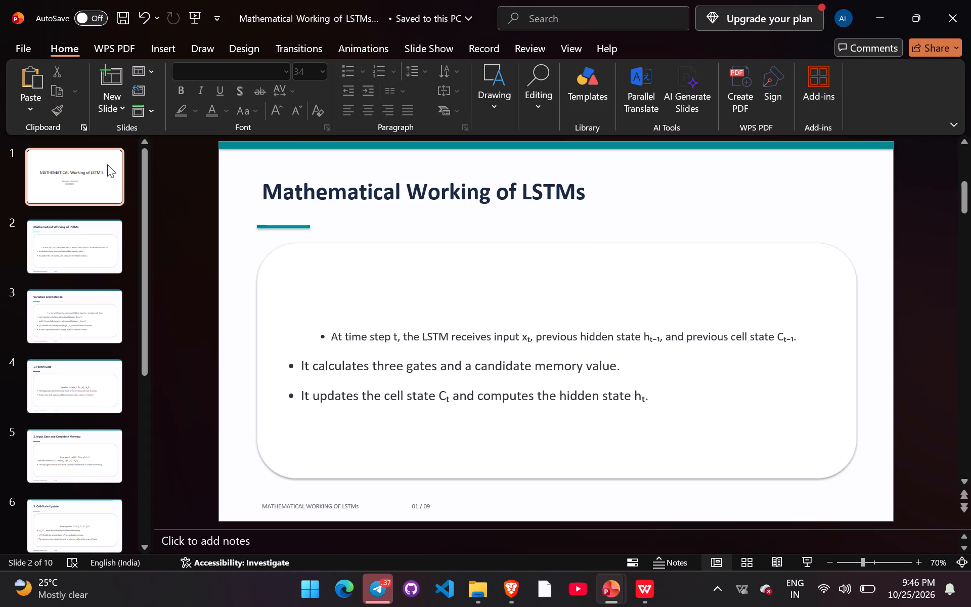
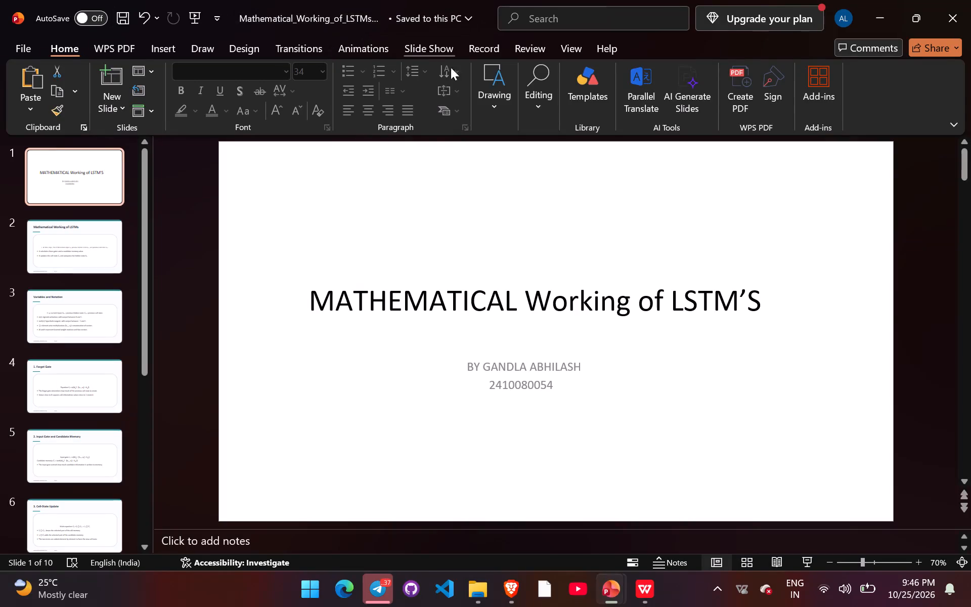
Open the slide recording view for the deck from the title slide.
click(483, 49)
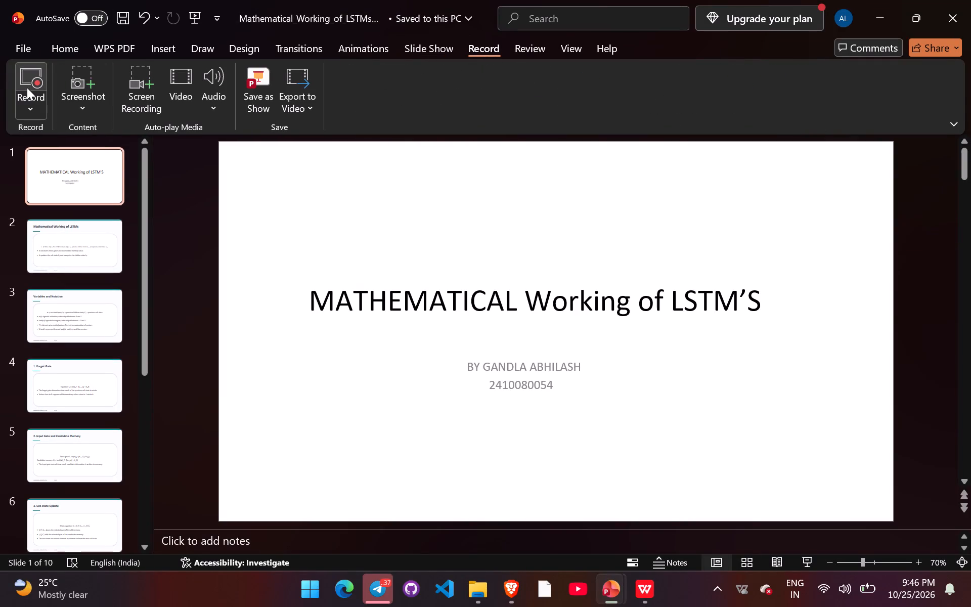
click(27, 88)
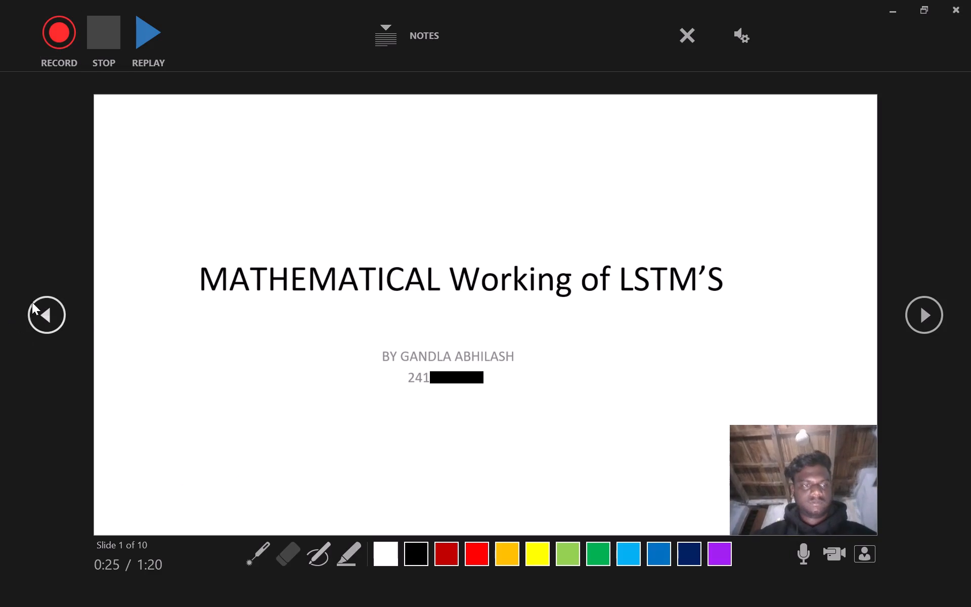
triple_click(46, 314)
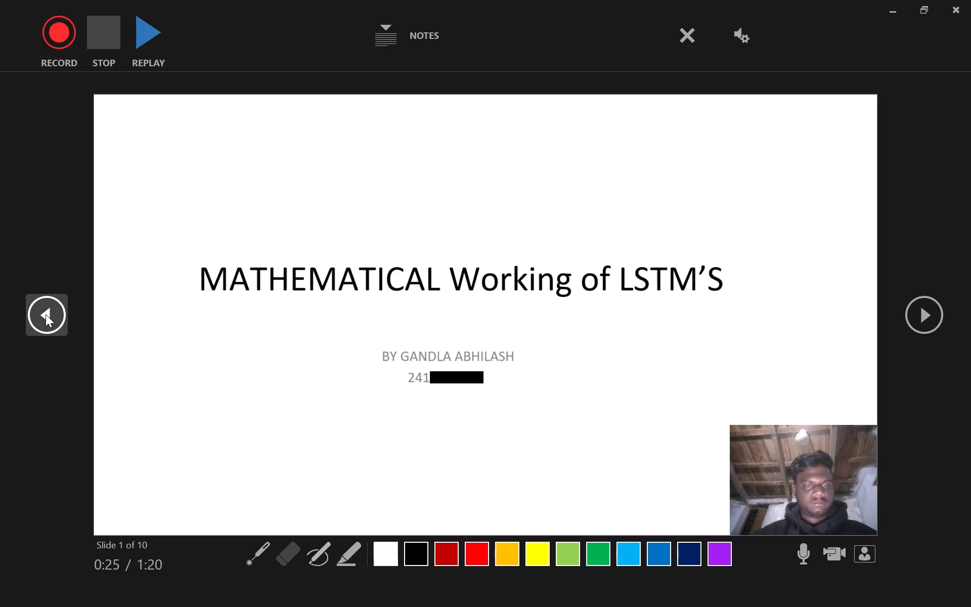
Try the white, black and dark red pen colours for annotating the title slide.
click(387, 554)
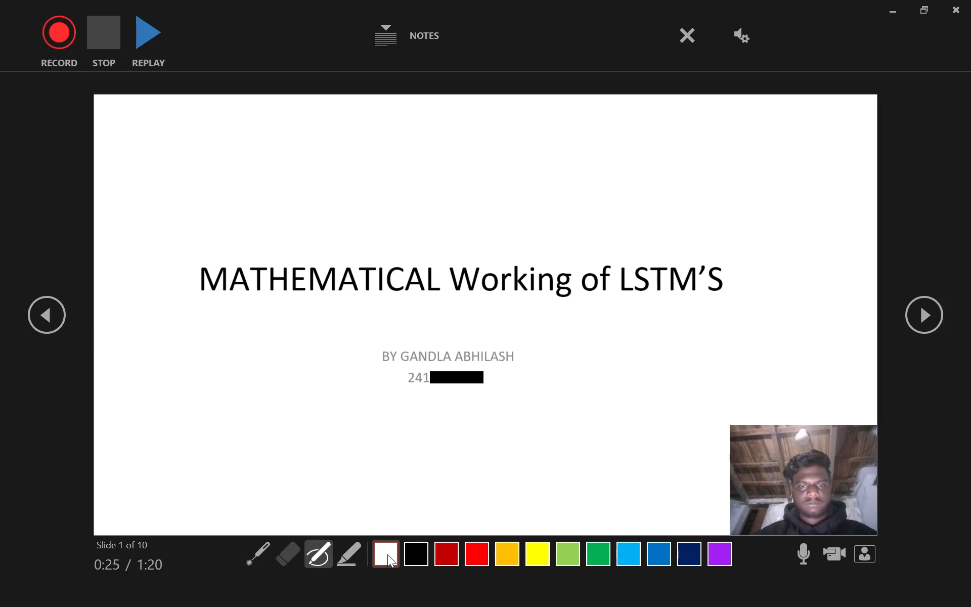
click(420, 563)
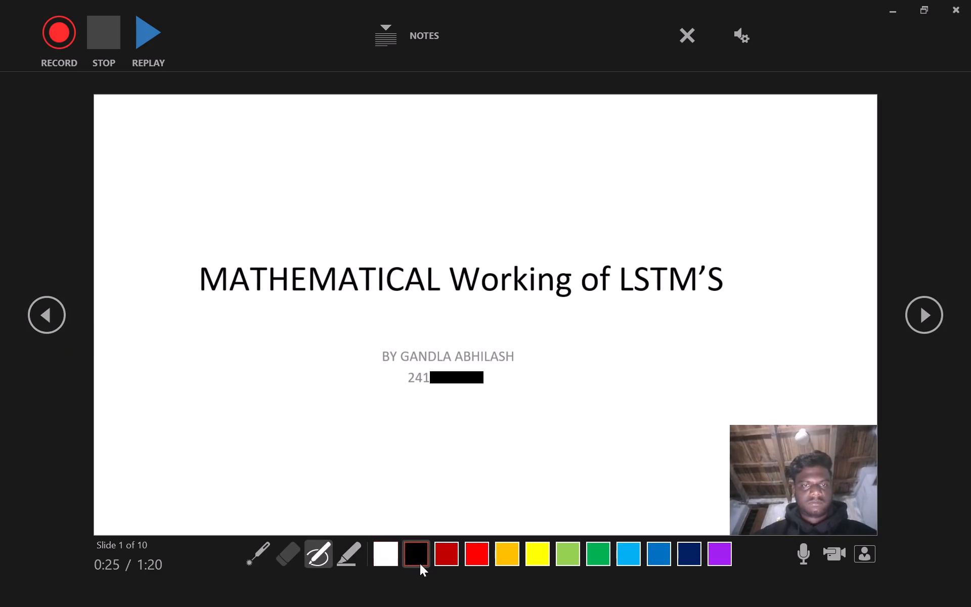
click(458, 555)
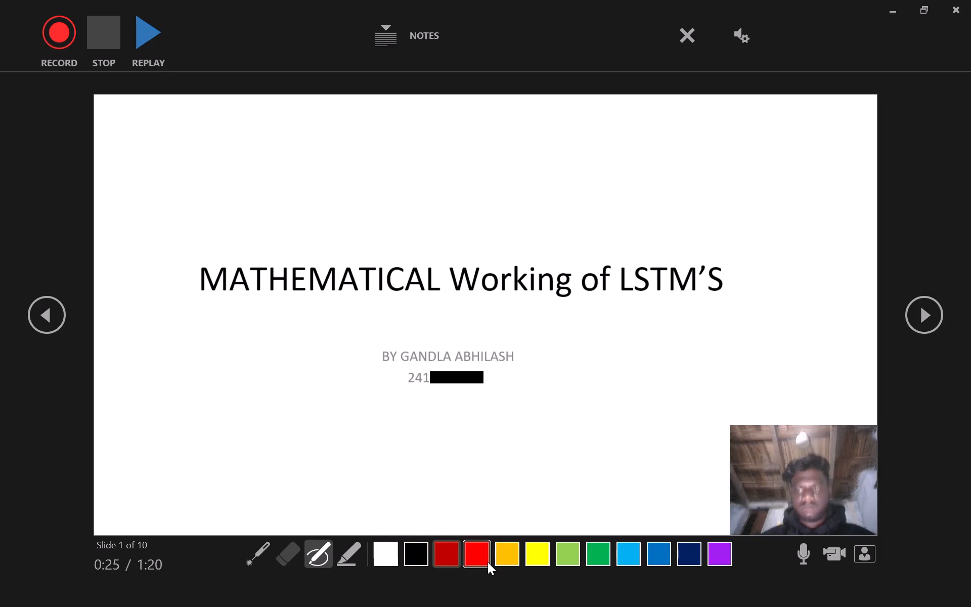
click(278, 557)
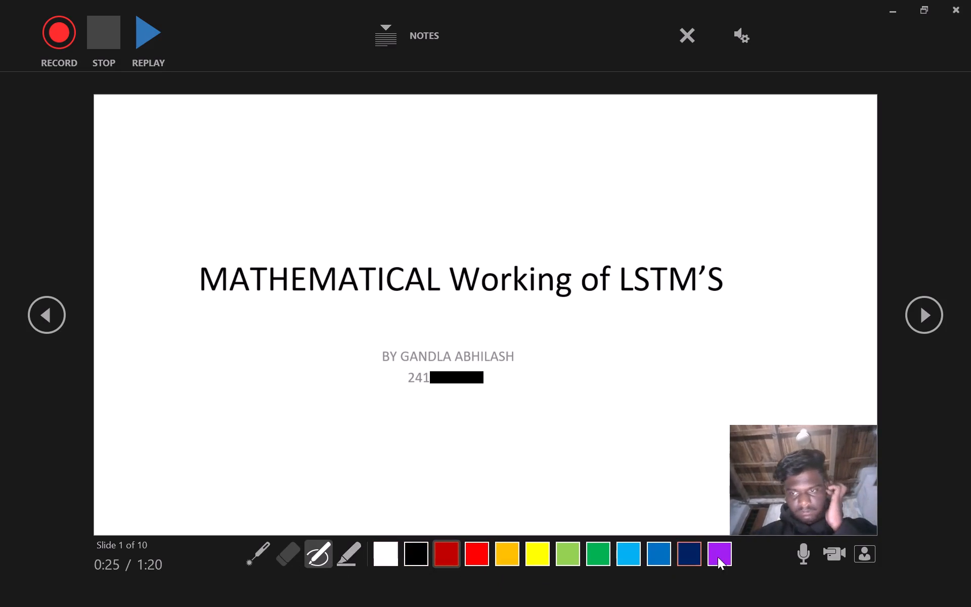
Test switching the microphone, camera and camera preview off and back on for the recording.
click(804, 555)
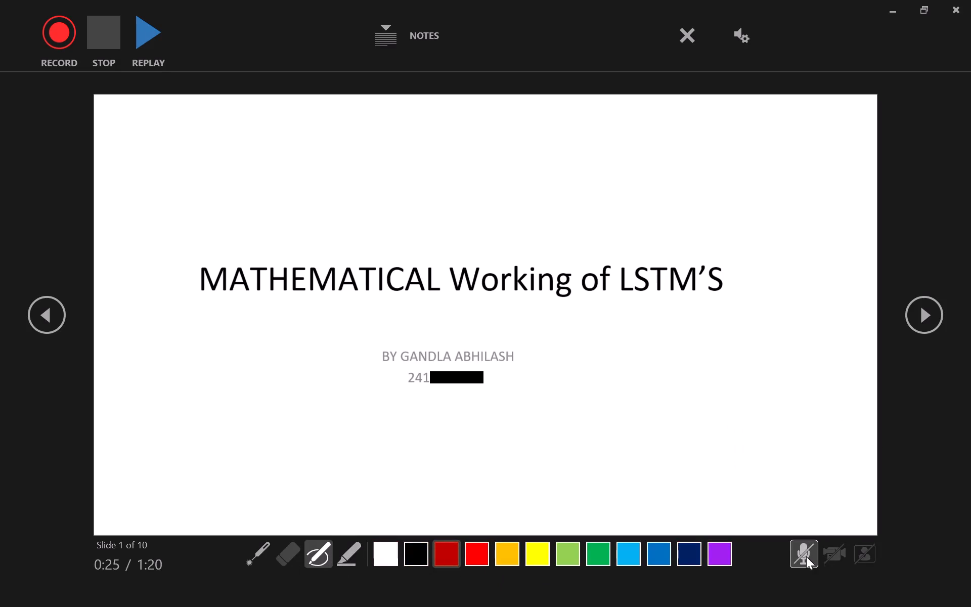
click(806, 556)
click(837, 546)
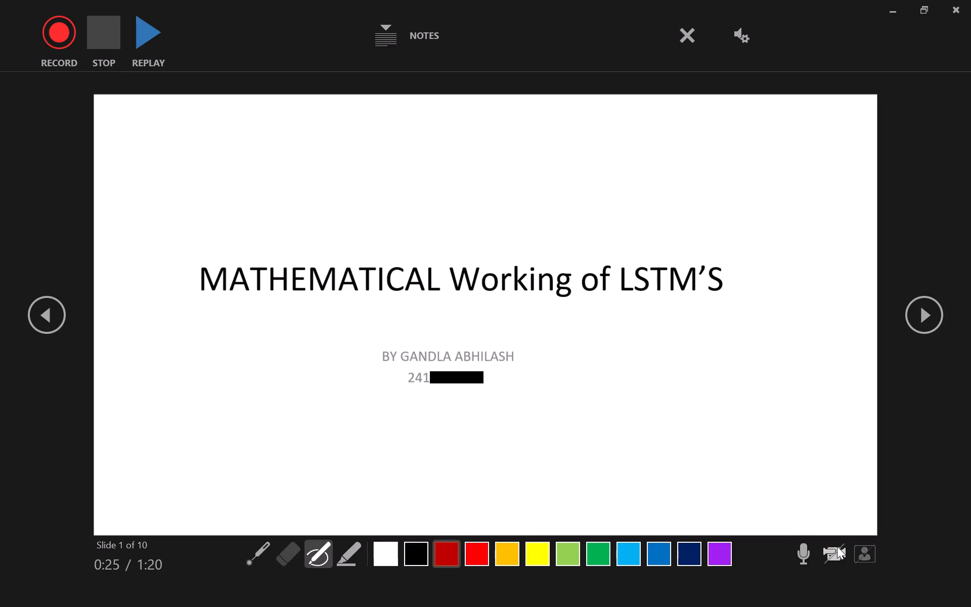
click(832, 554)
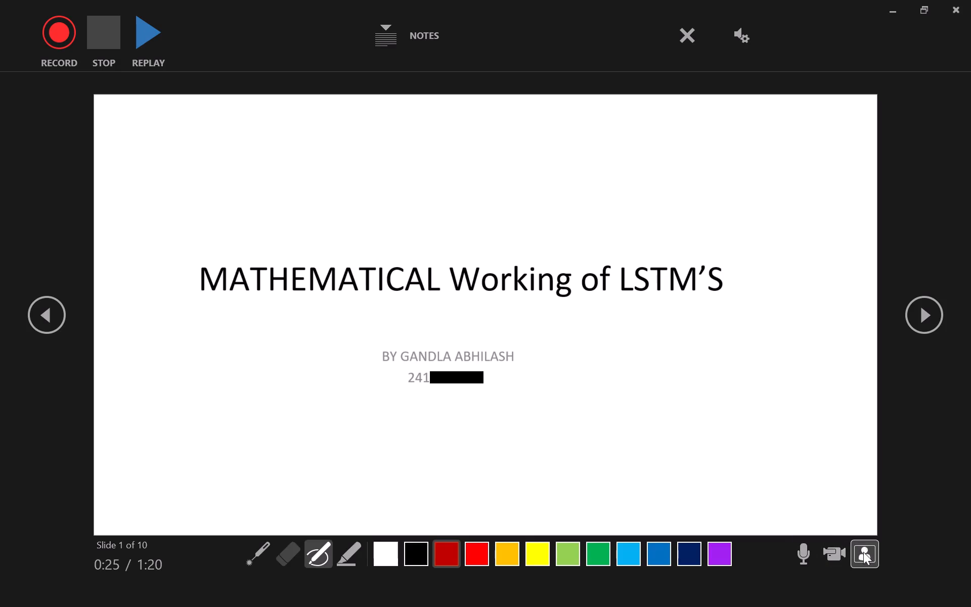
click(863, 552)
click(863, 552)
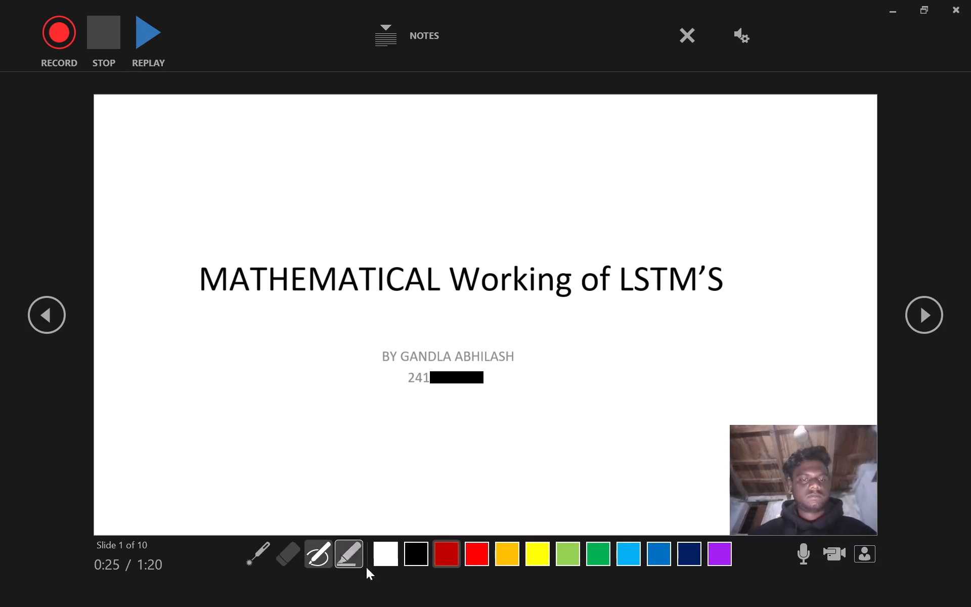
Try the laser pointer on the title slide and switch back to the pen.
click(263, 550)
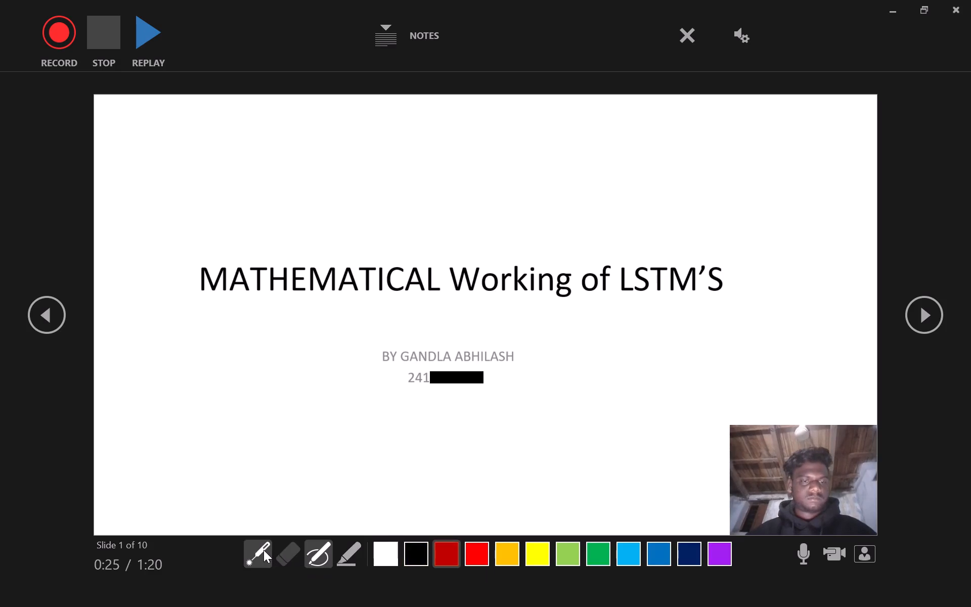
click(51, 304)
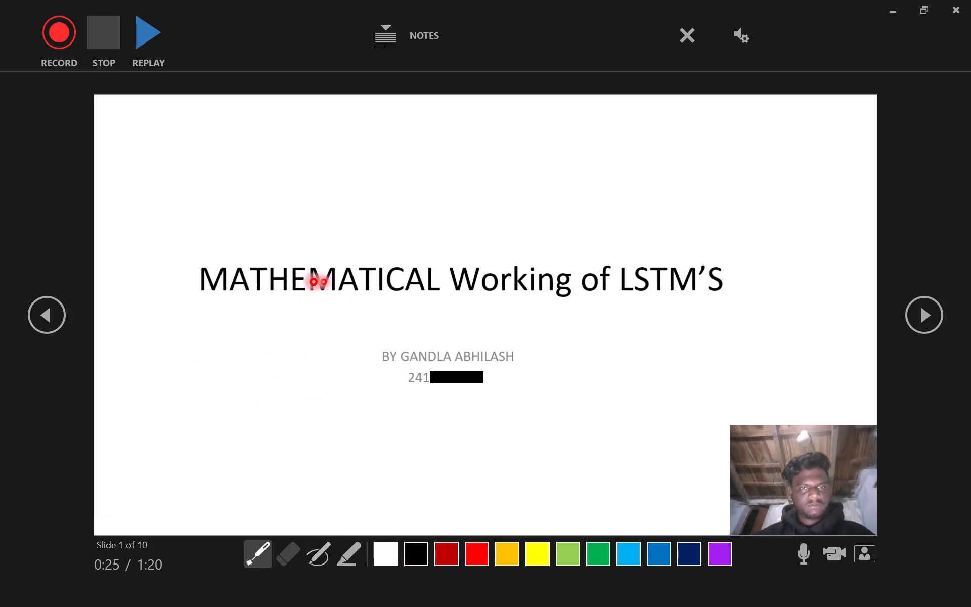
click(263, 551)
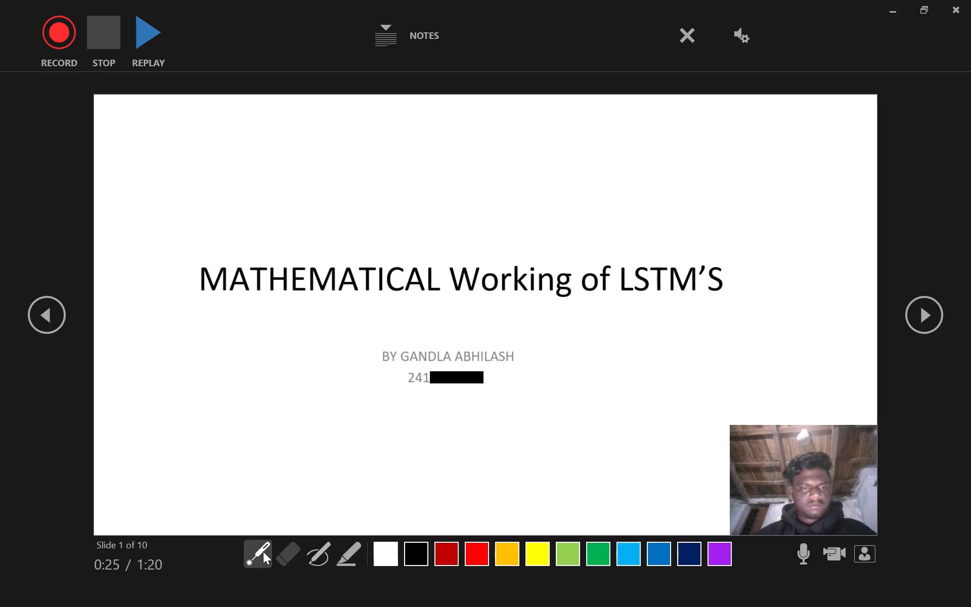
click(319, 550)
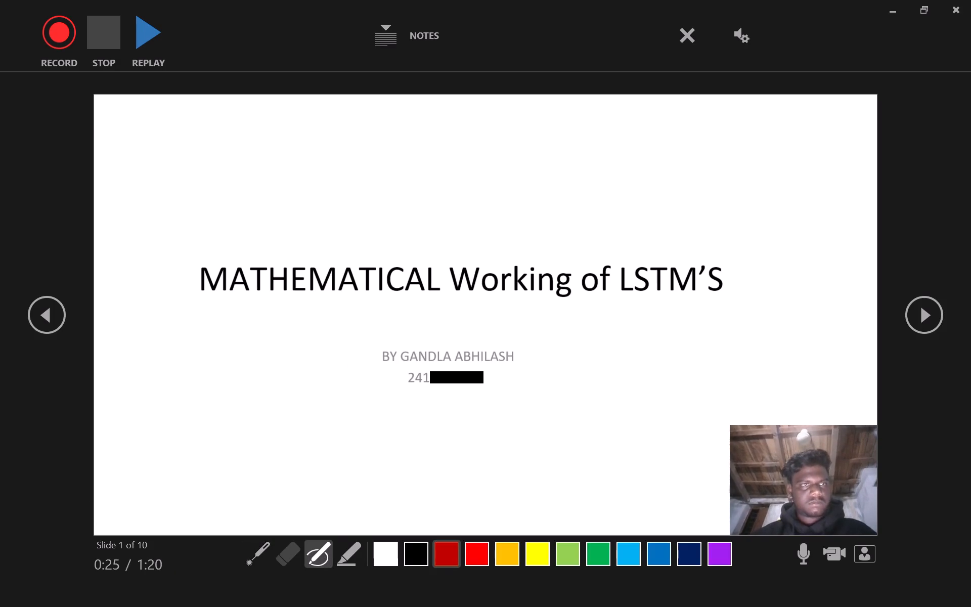
Start a replay of the title slide, pause it and stop it.
click(145, 27)
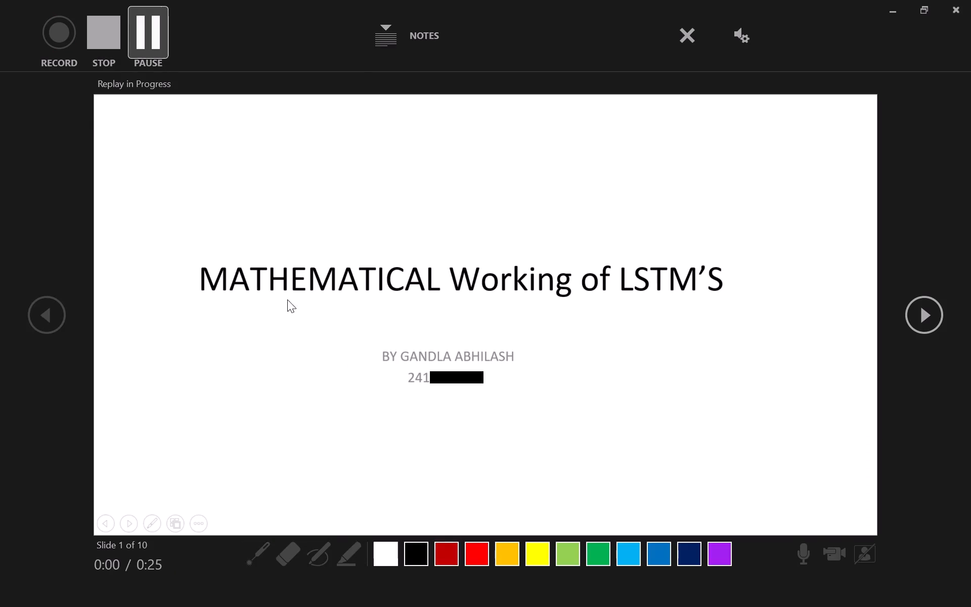
click(144, 26)
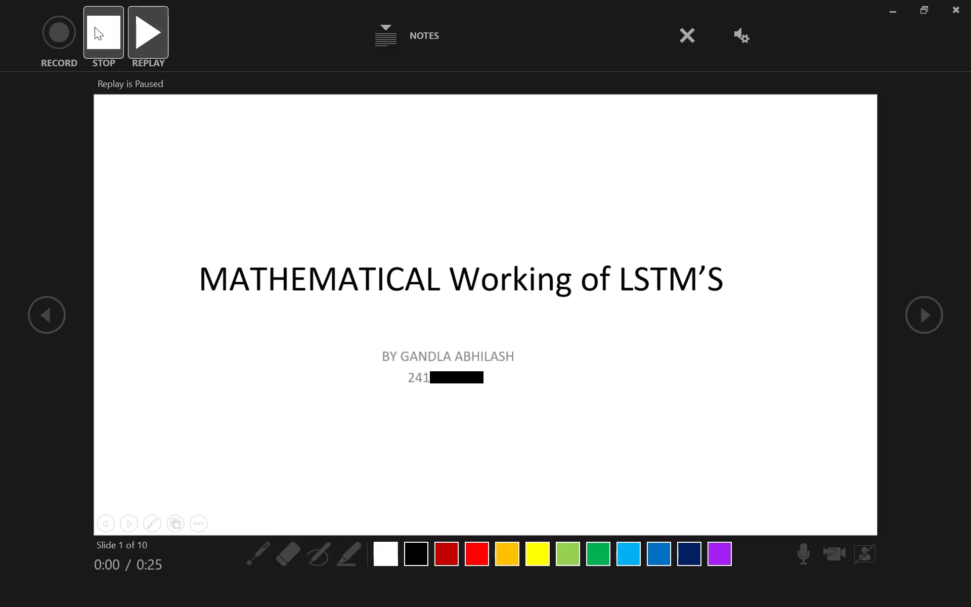
click(95, 27)
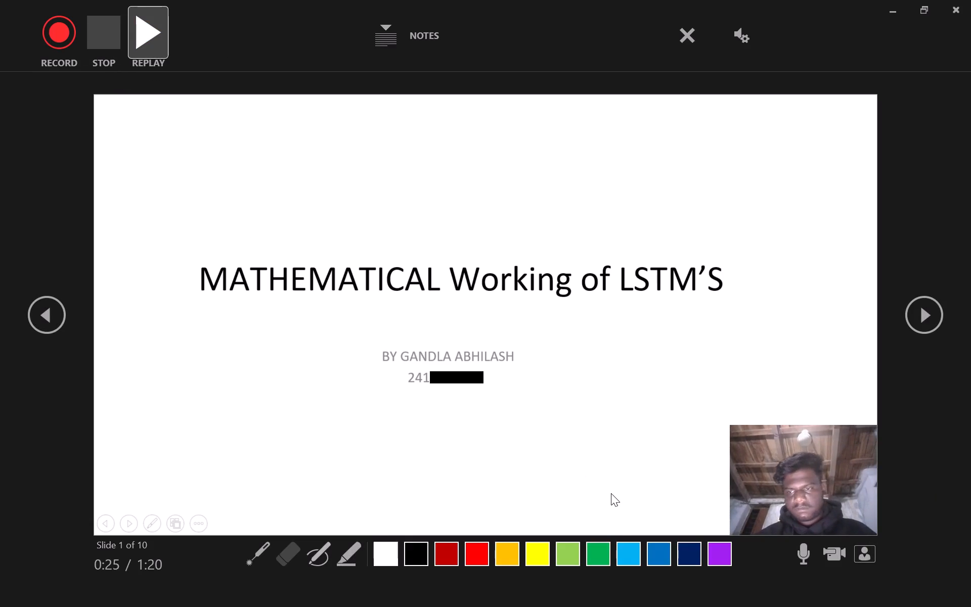
Record a new narration with camera video on the title slide for about 22 seconds.
click(60, 48)
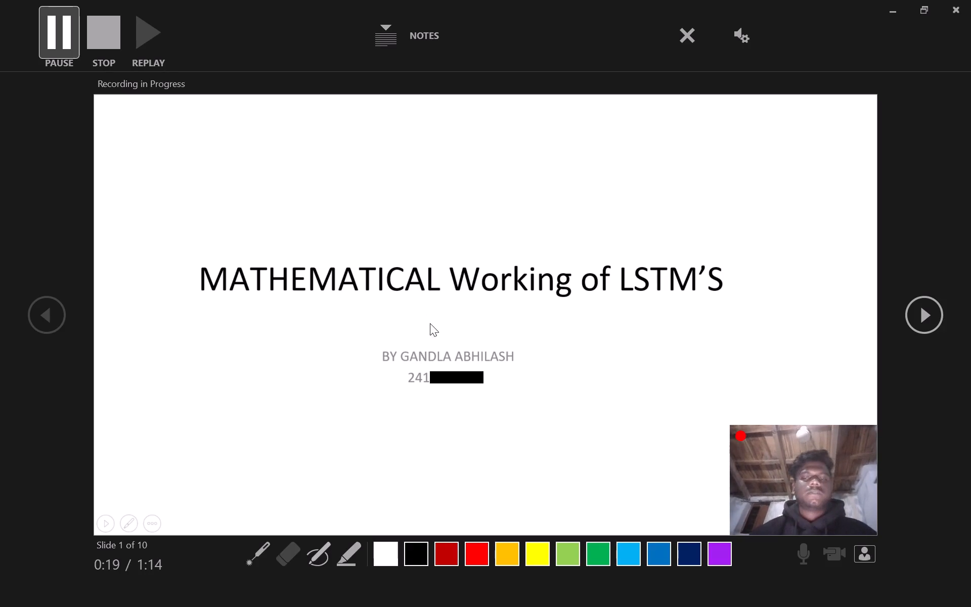
click(51, 35)
click(94, 39)
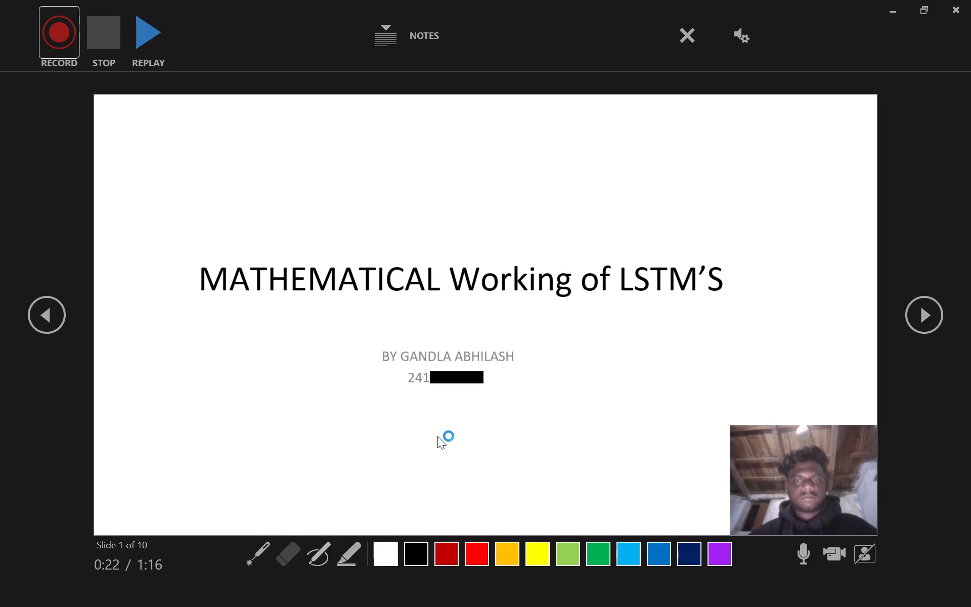
Replay the title slide's new recording and check the microphone and camera choices.
click(138, 42)
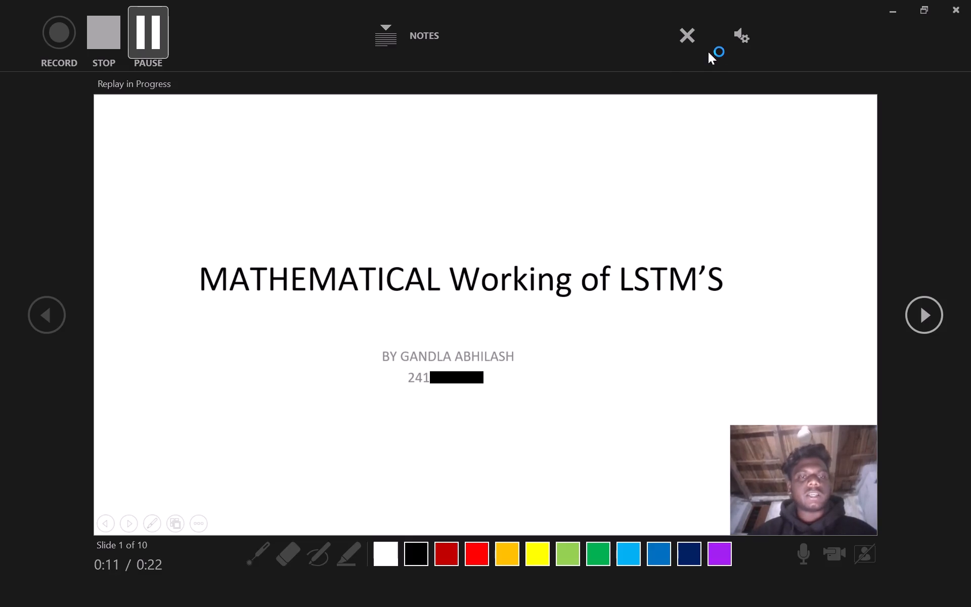
click(738, 35)
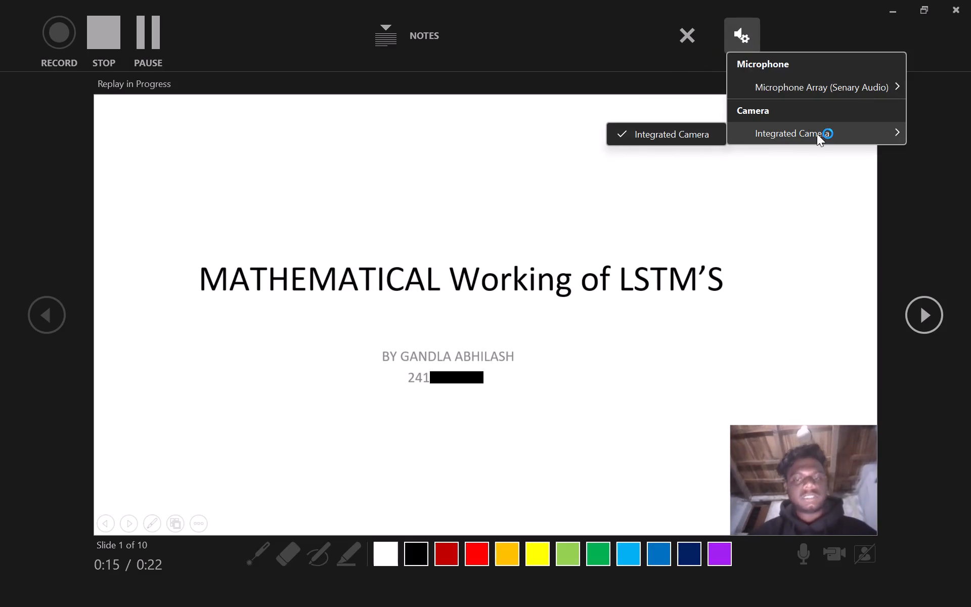
click(704, 226)
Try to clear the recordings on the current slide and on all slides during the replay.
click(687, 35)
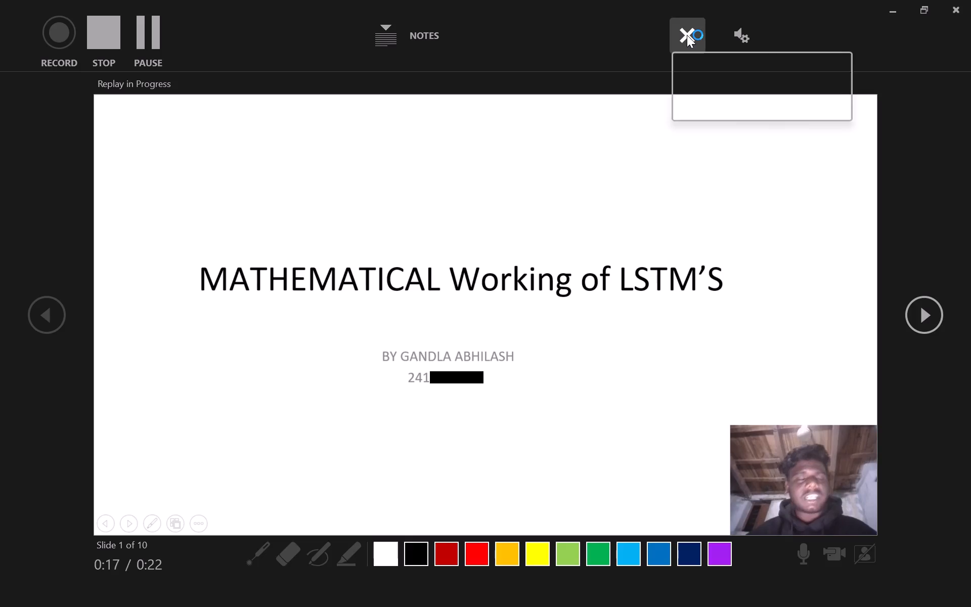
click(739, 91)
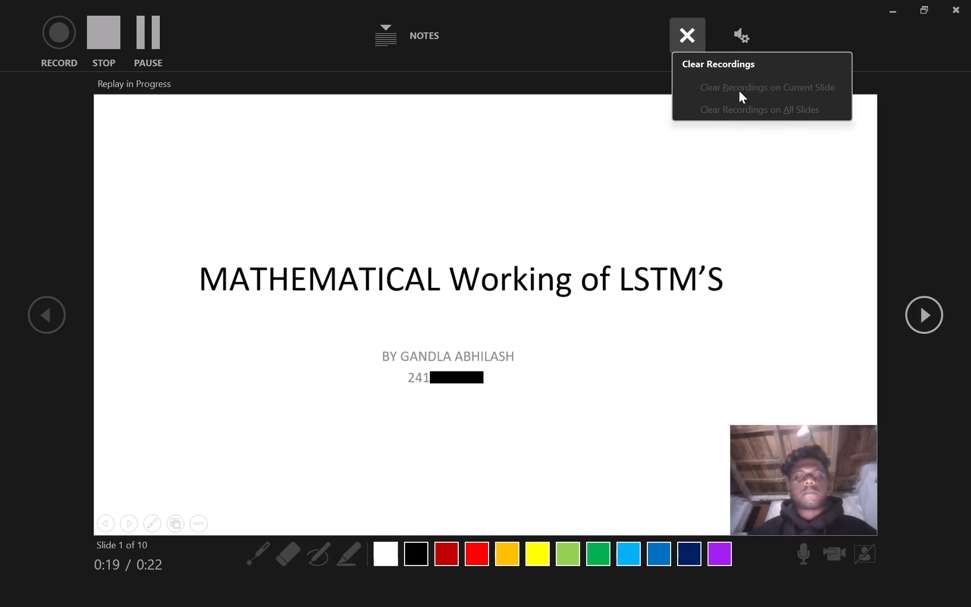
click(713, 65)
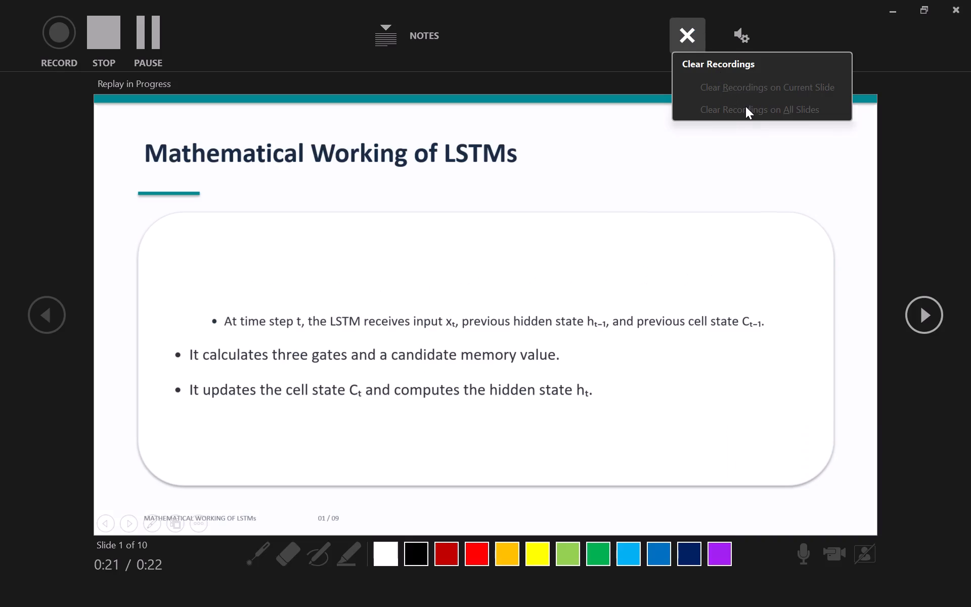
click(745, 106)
Advance the replay to slide 2, Mathematical Working of LSTMs, pause and resume it briefly, and stop it.
click(913, 313)
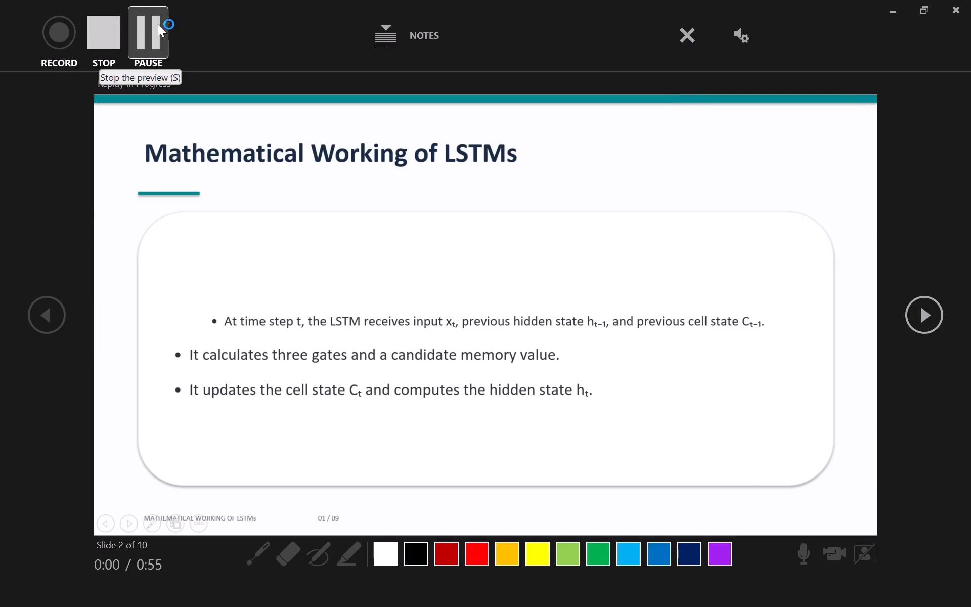
click(136, 34)
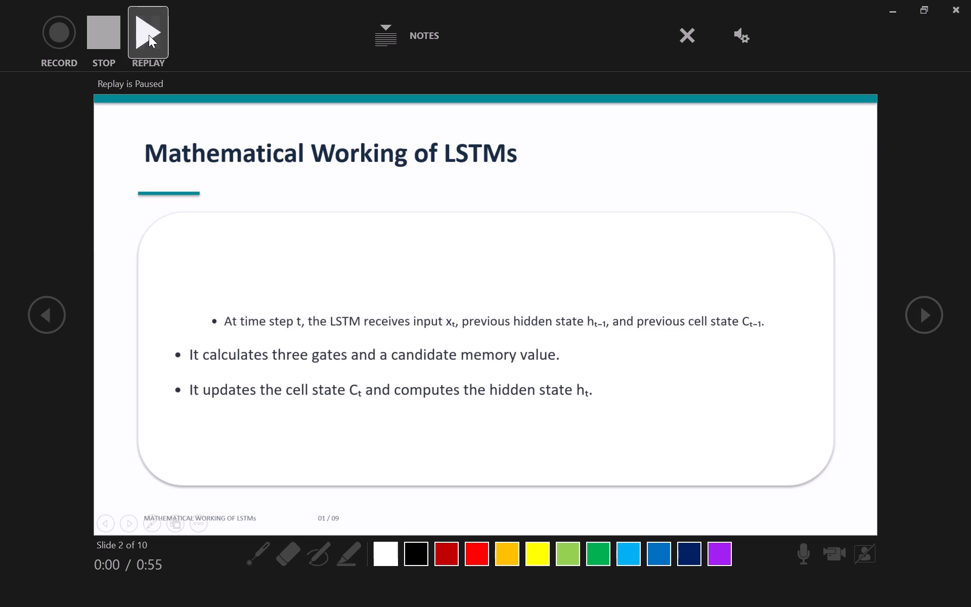
click(149, 35)
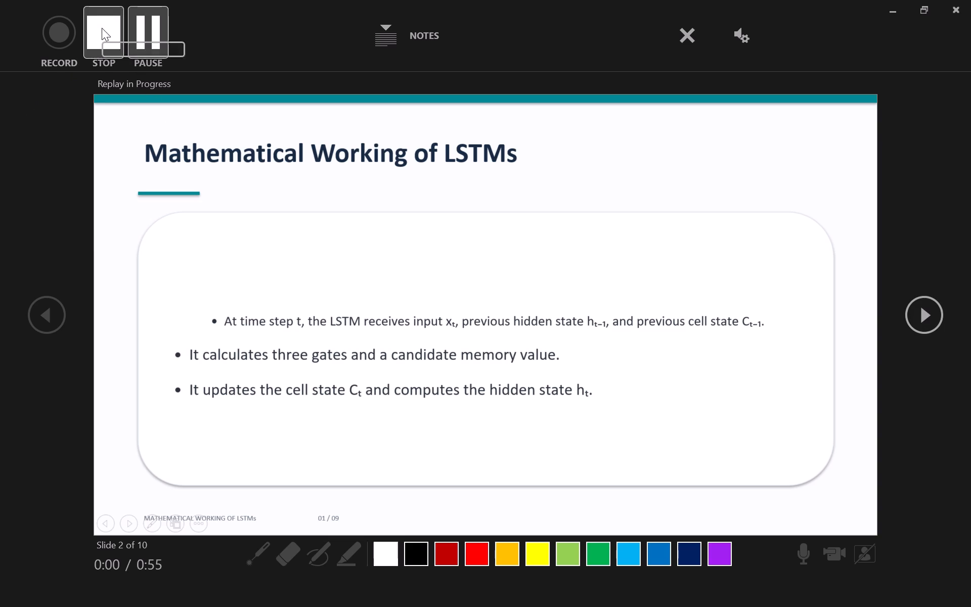
click(102, 28)
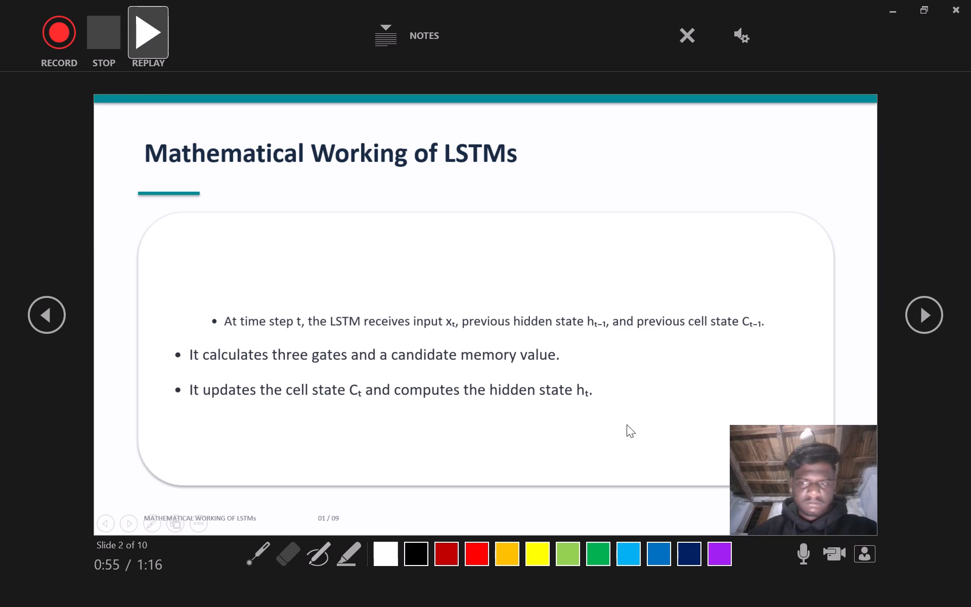
Return to the title slide, dismiss the clear-recordings options and close the recording view.
click(108, 567)
click(52, 323)
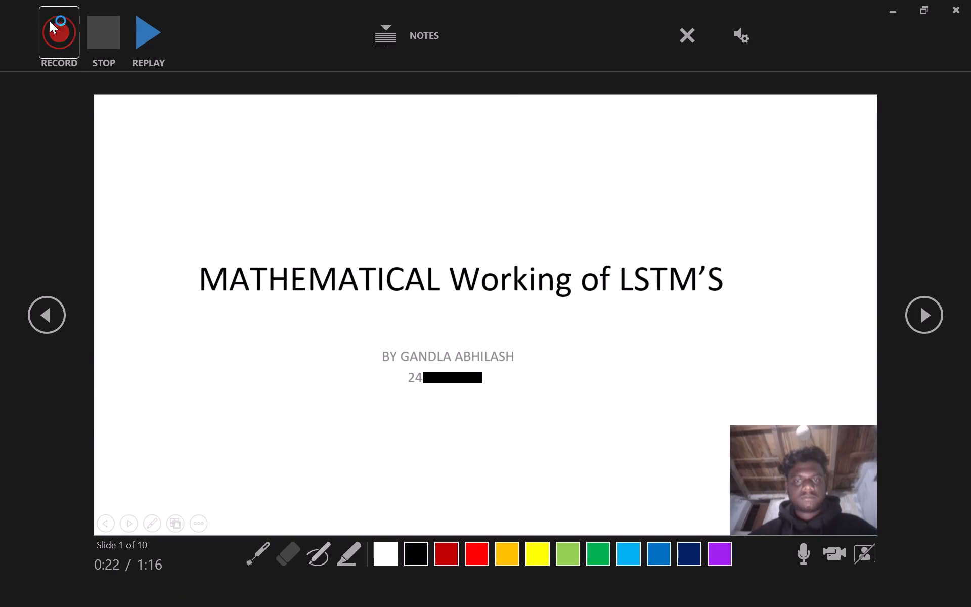
click(689, 37)
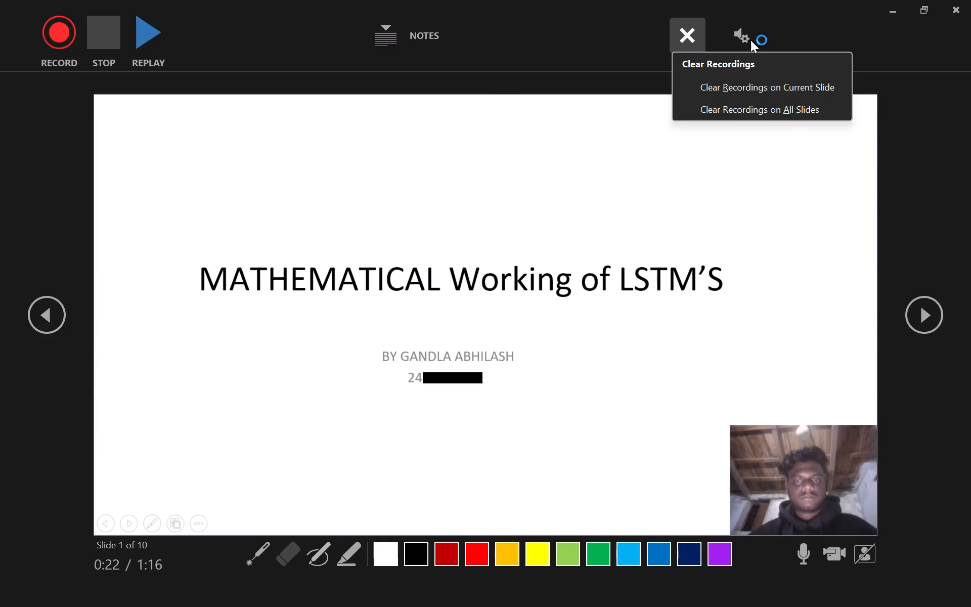
click(955, 15)
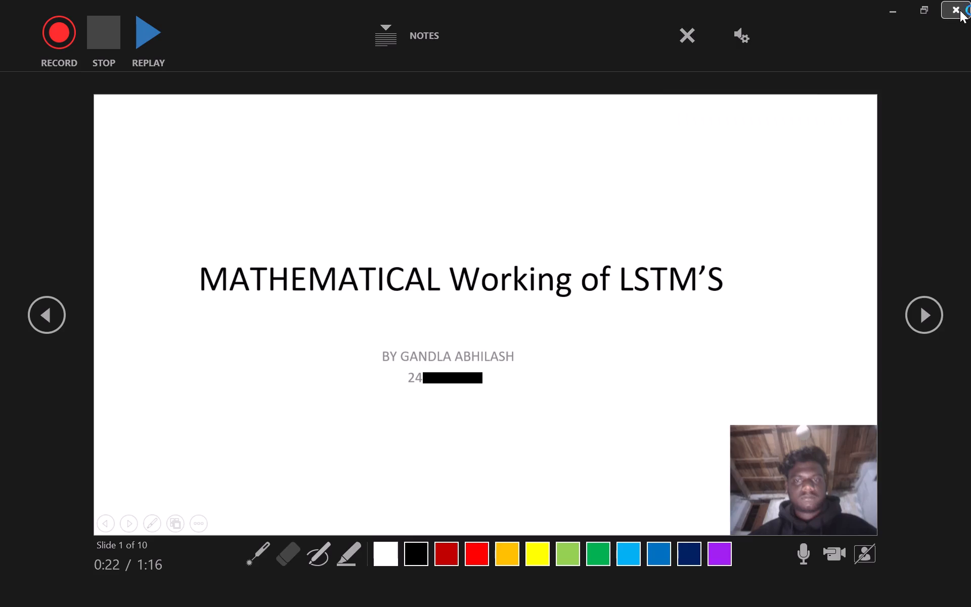
click(960, 10)
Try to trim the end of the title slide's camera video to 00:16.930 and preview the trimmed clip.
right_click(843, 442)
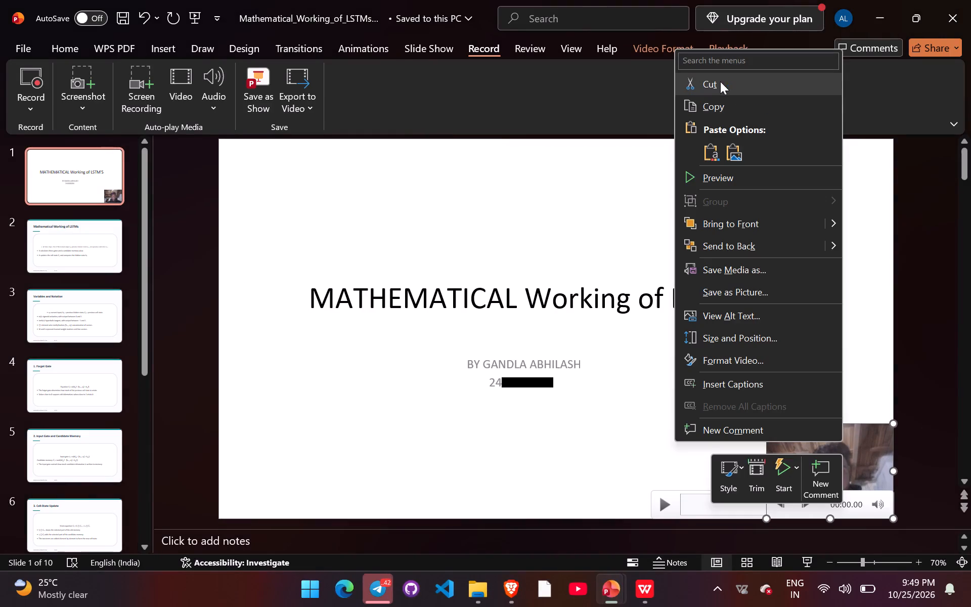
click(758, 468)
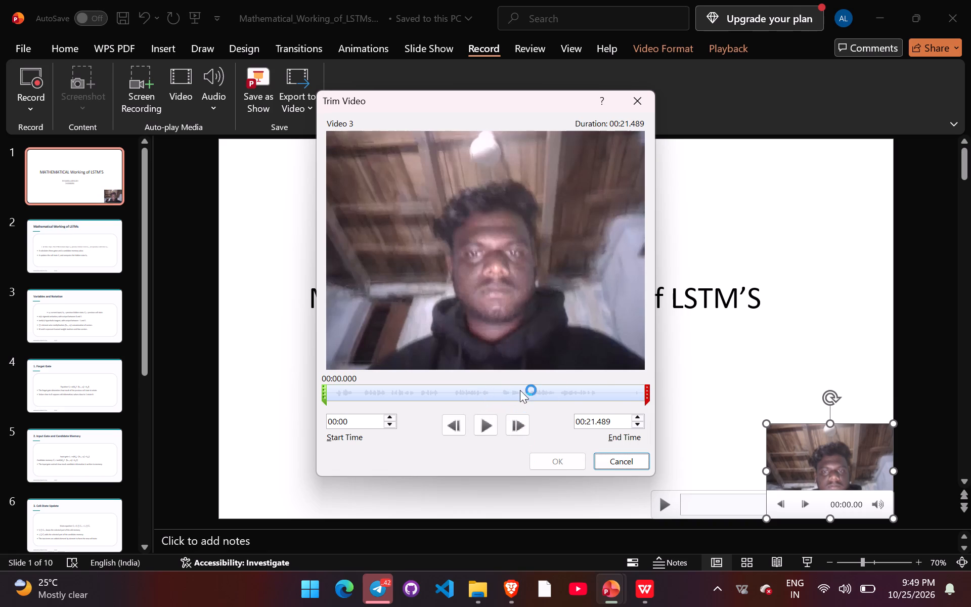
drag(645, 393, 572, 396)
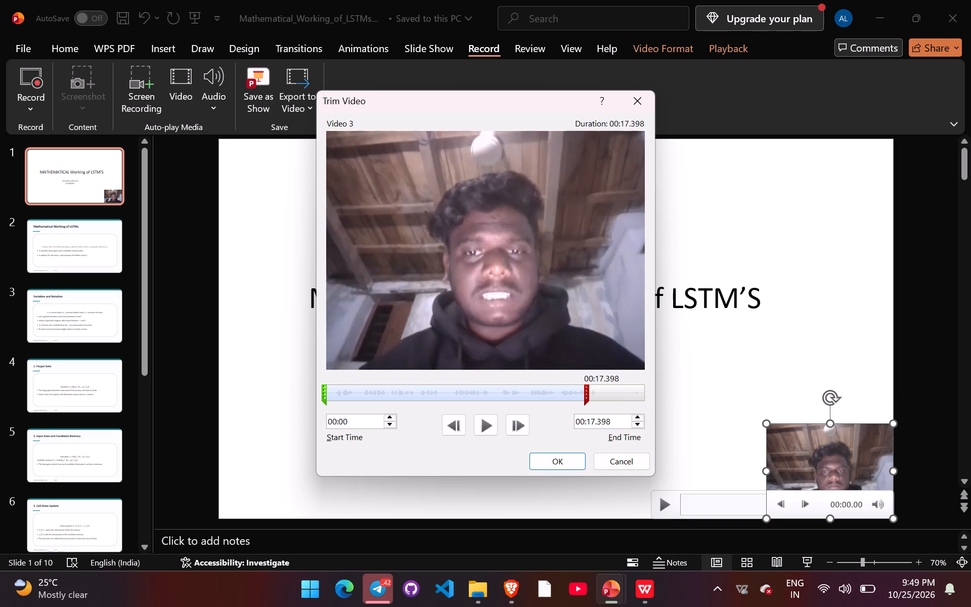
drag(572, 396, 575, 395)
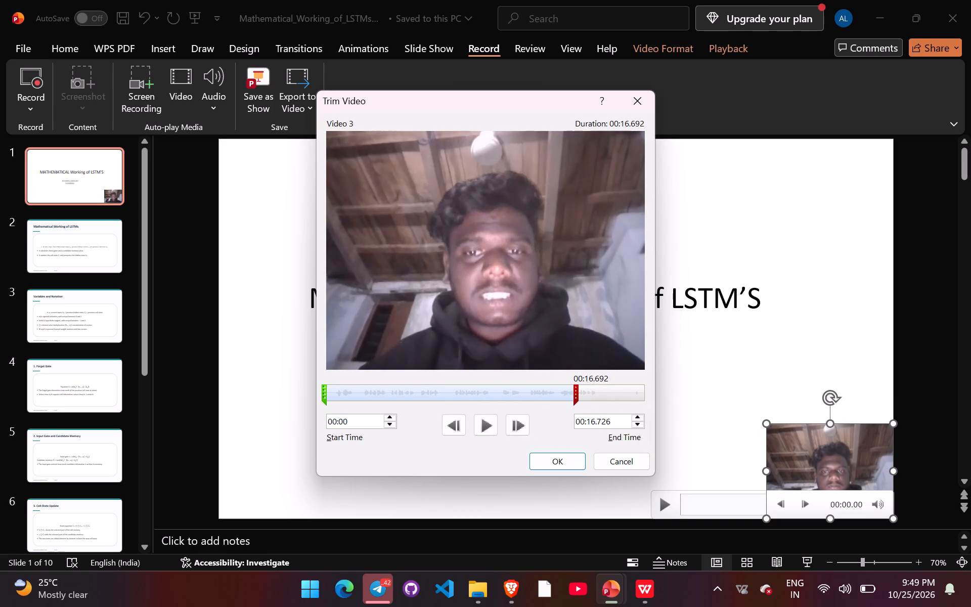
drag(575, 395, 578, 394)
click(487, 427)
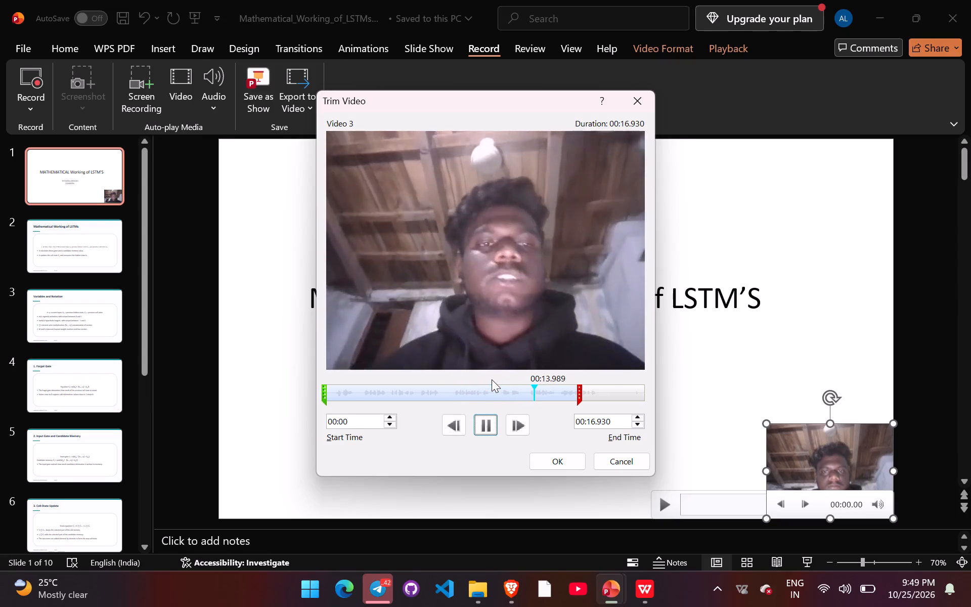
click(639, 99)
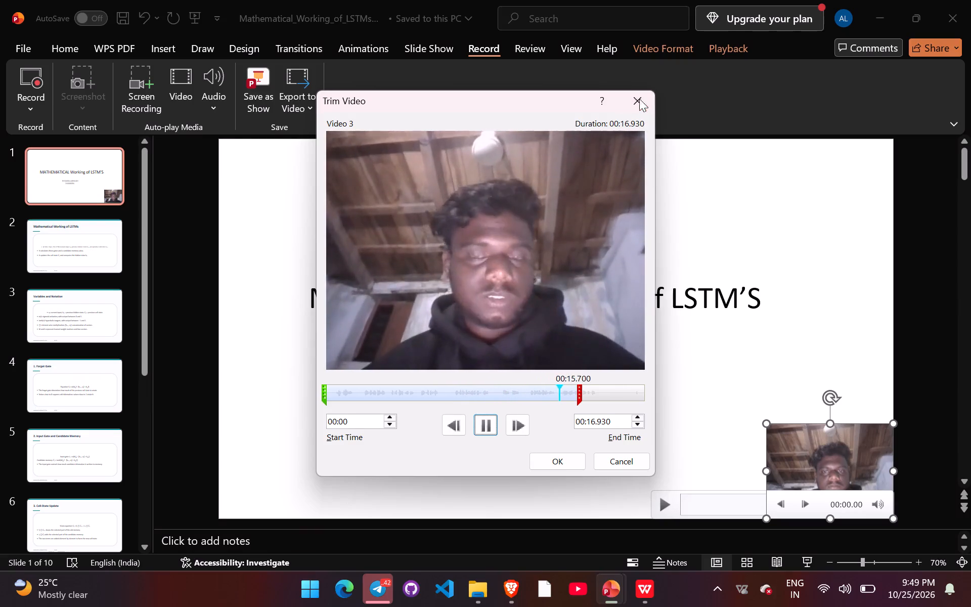
Cut the camera video from the title slide.
right_click(829, 450)
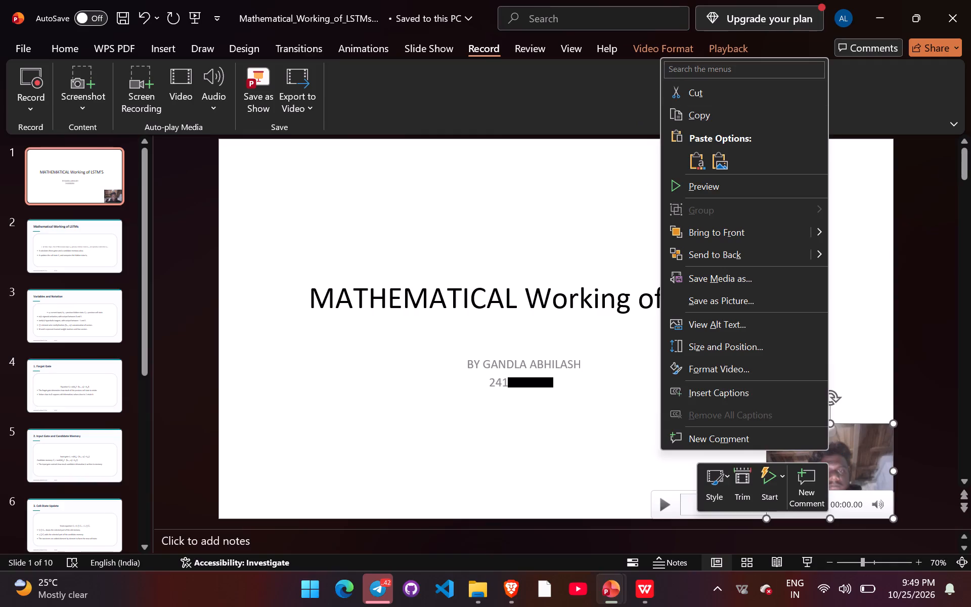
click(708, 95)
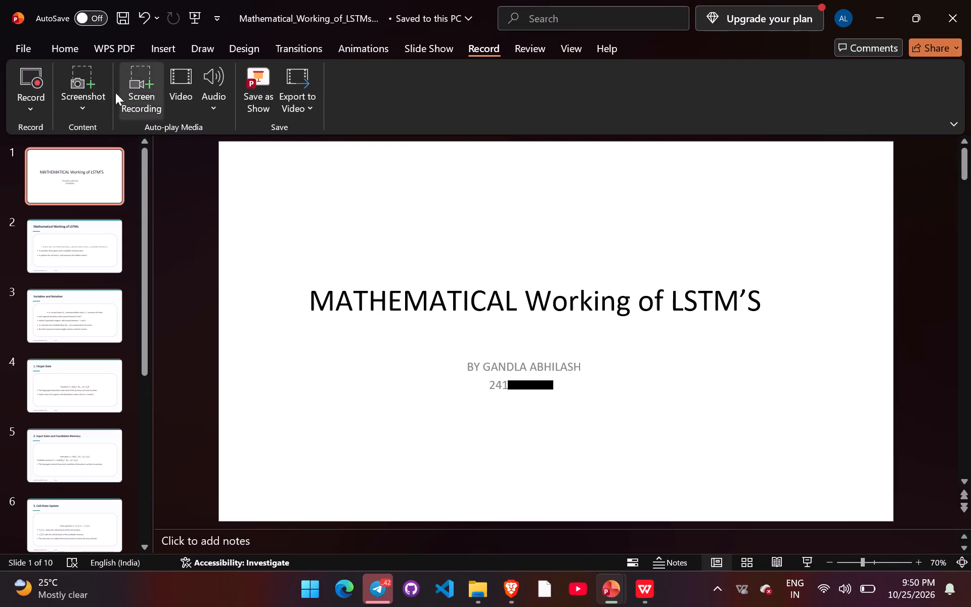
Open the recording view from the beginning, replay the title slide briefly, pause it and close the view.
click(27, 106)
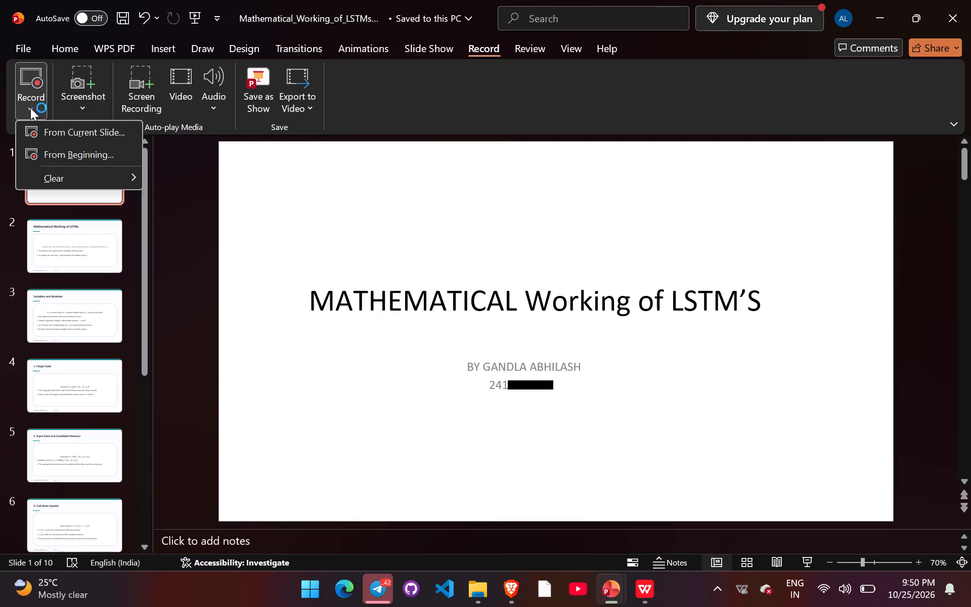
click(58, 158)
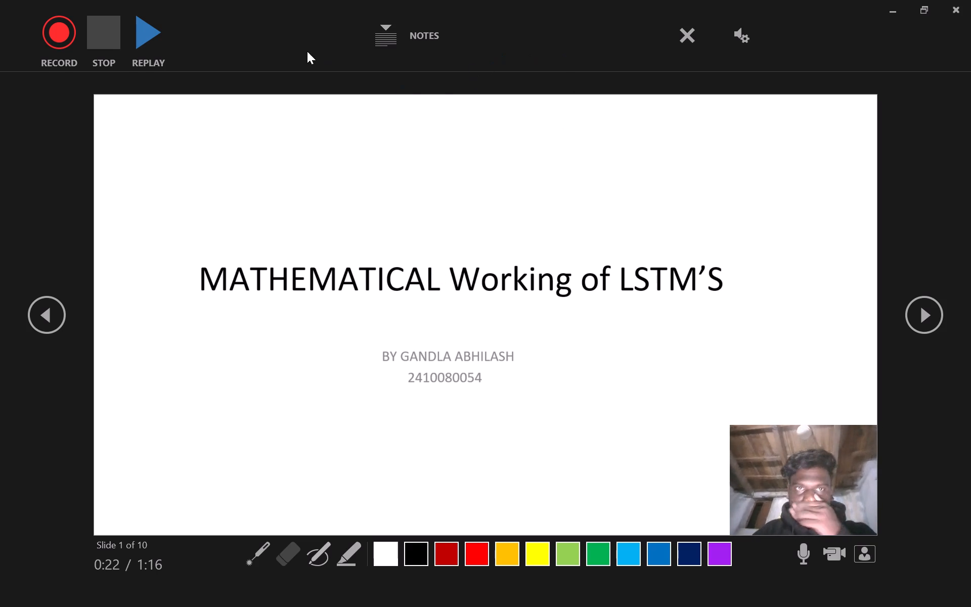
click(144, 40)
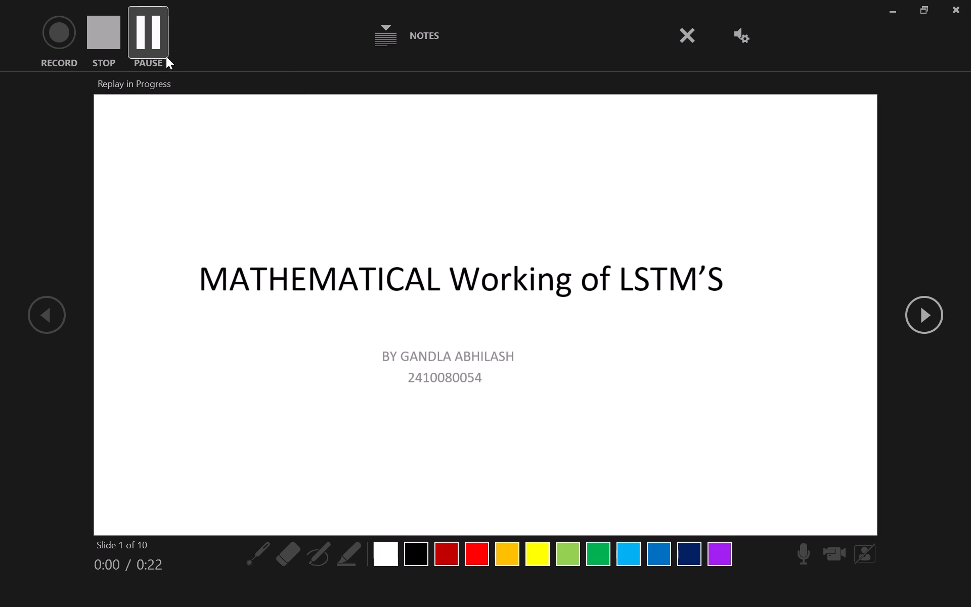
click(143, 34)
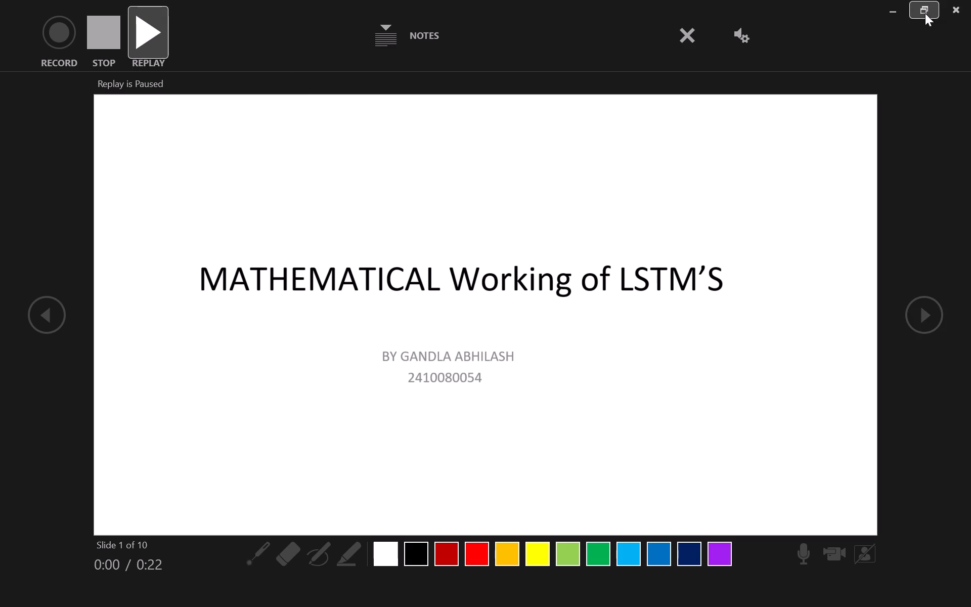
click(950, 12)
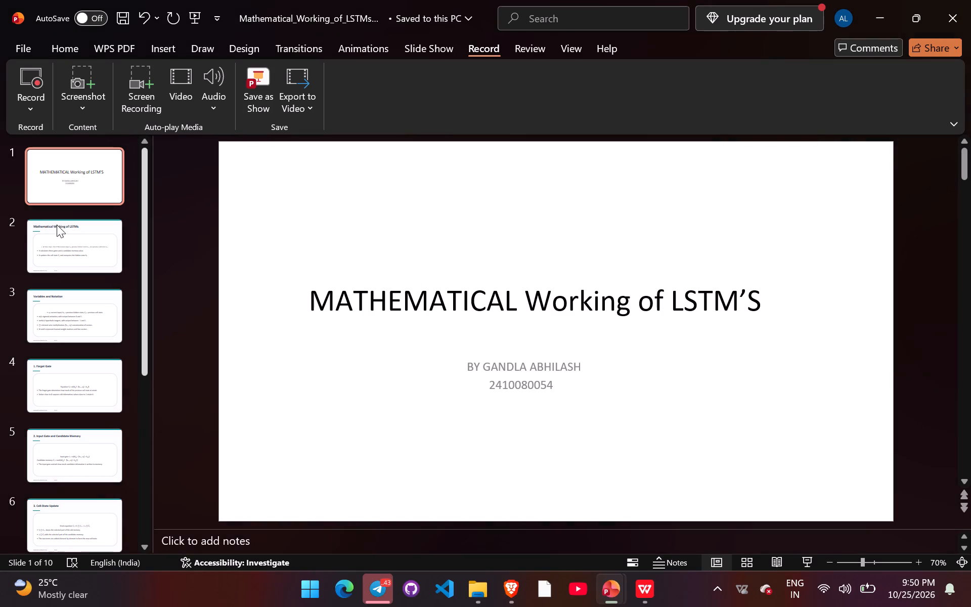
Check slide 2, return to the title slide and clear the recorded timings on all slides.
click(74, 253)
click(87, 187)
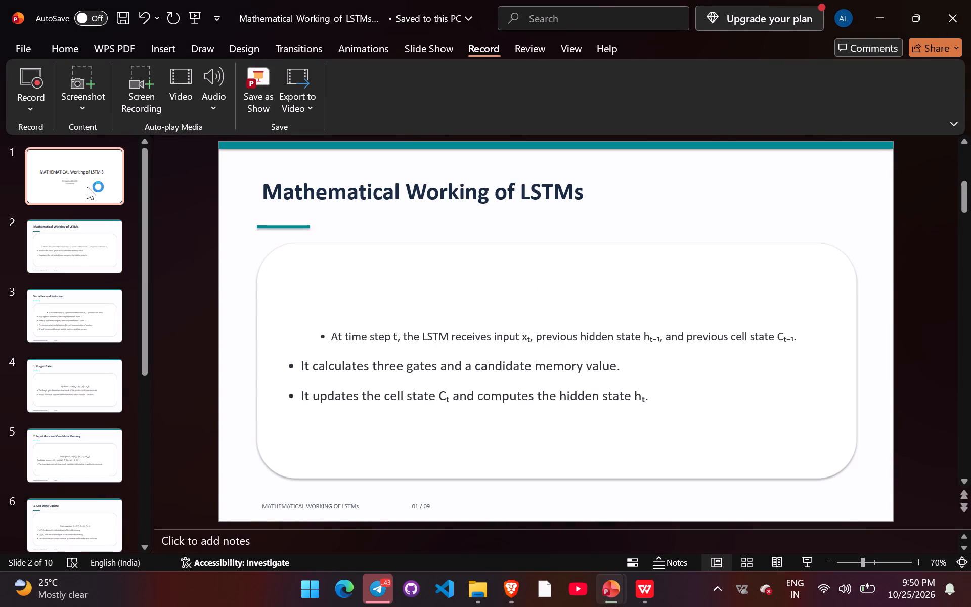
click(25, 107)
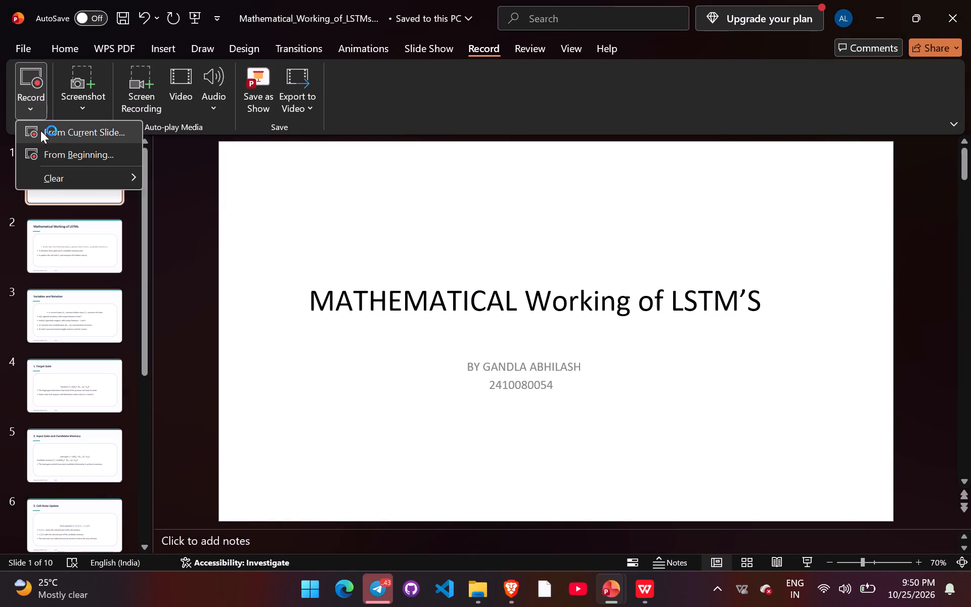
click(67, 176)
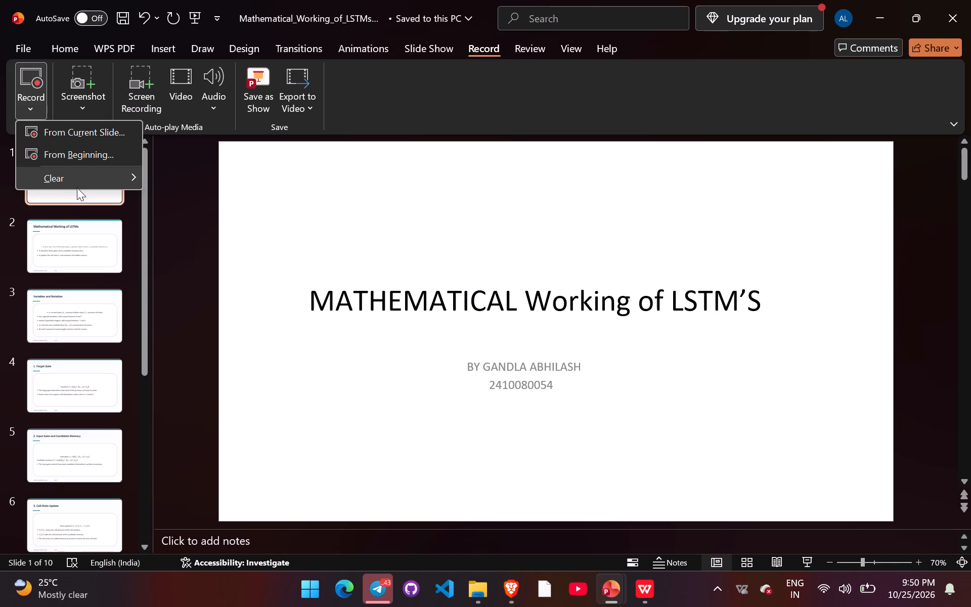
click(174, 195)
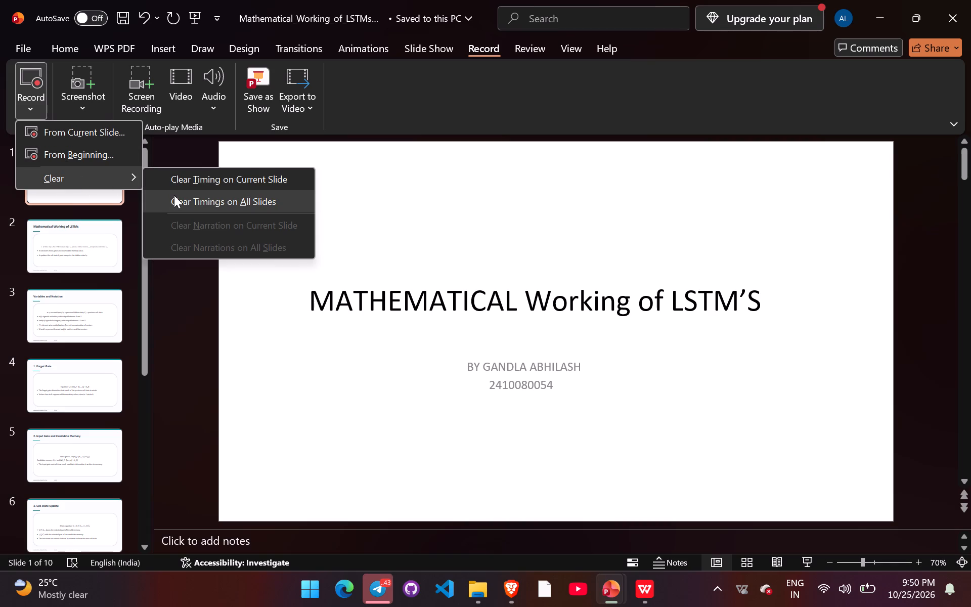
Start a new narration recording with camera from the beginning of the deck.
click(33, 107)
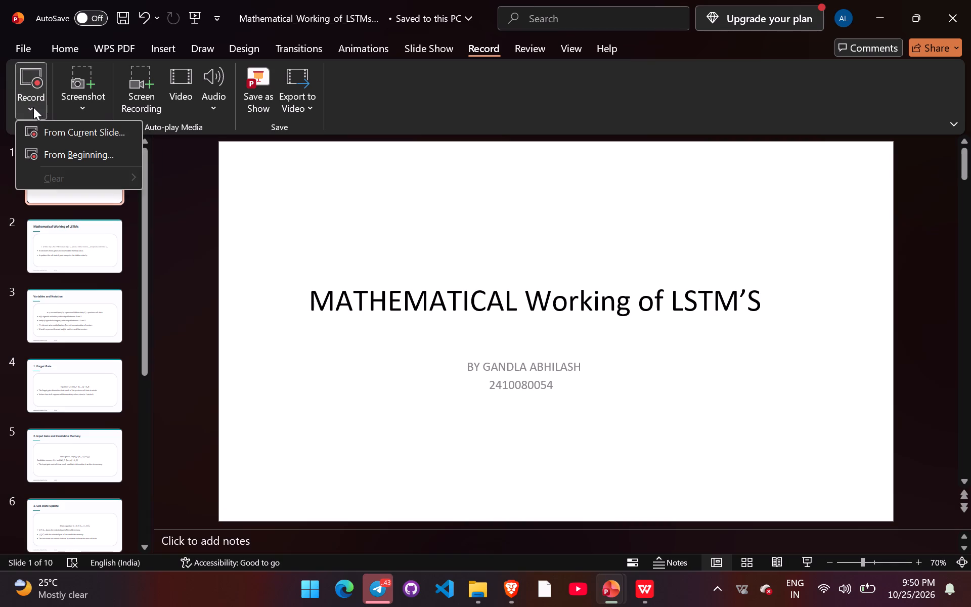
click(90, 151)
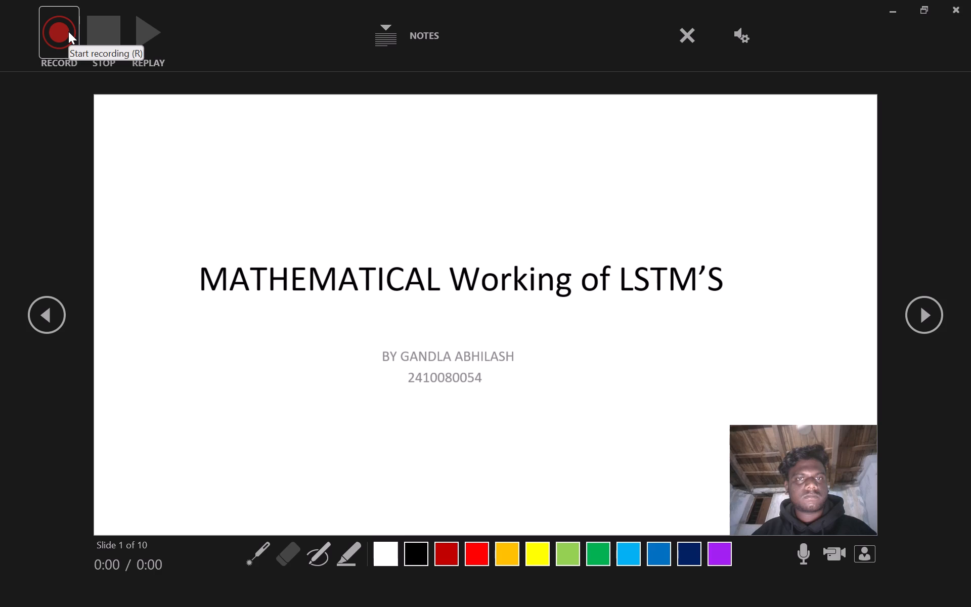
click(68, 31)
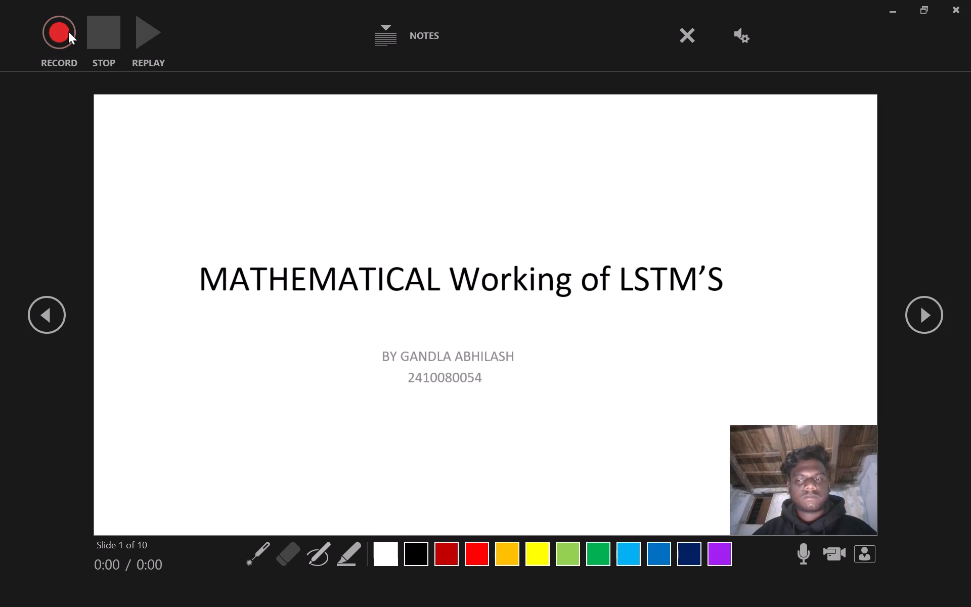
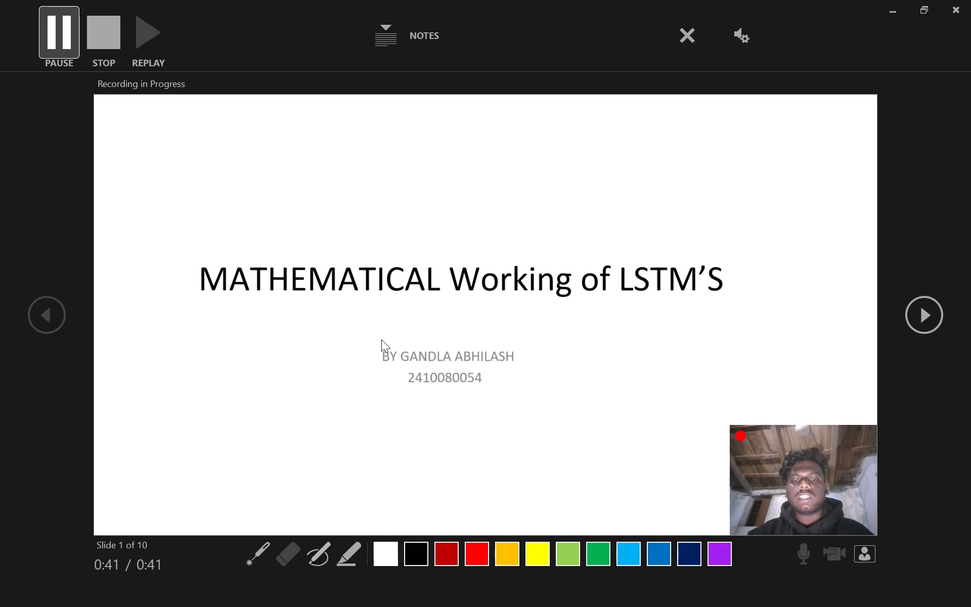
Pause and stop the title slide recording at about 43 seconds.
click(60, 24)
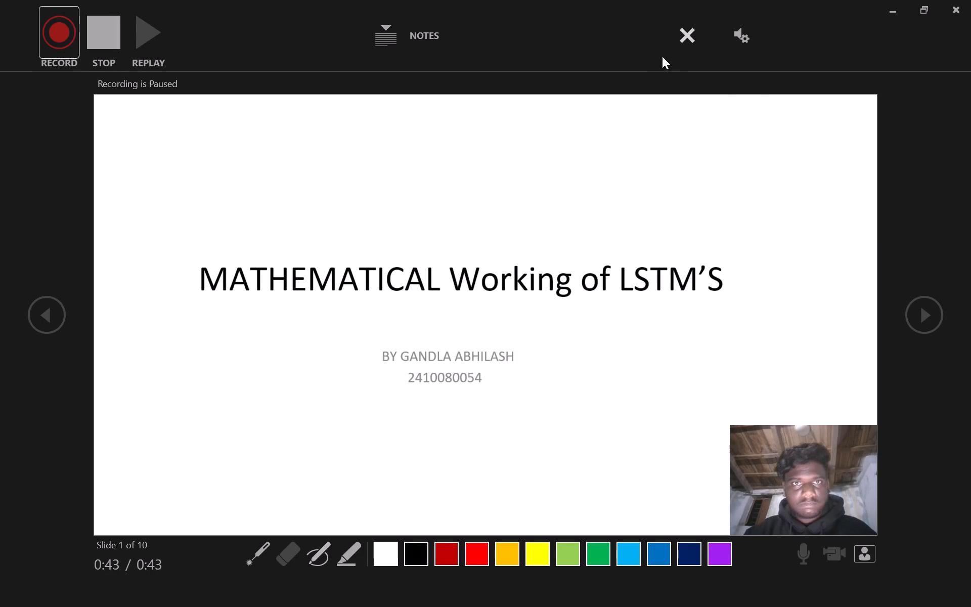
click(135, 37)
click(116, 36)
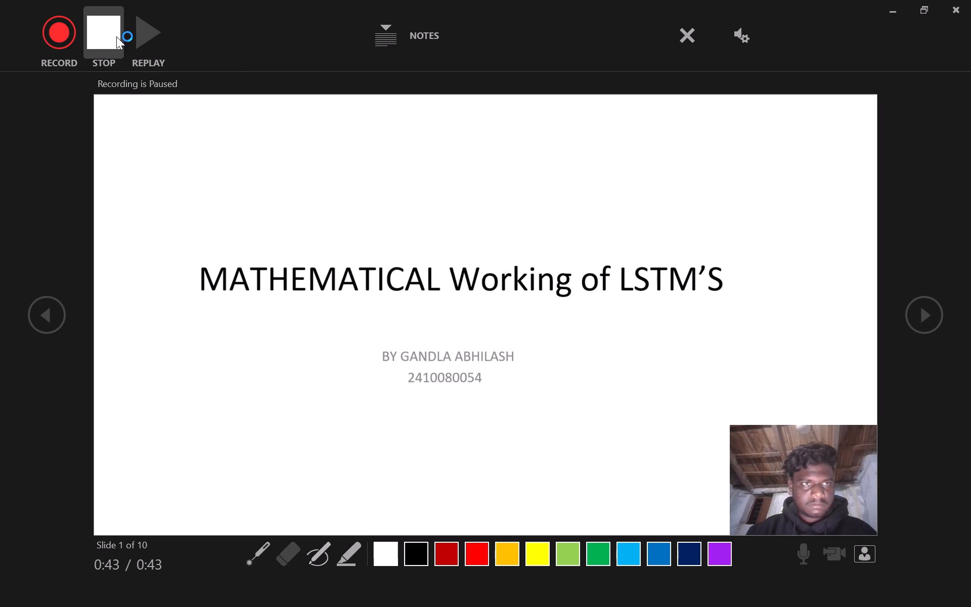
Replay the title slide recording, look ahead at slide 3, and return to the title slide to replay its recording again.
click(150, 42)
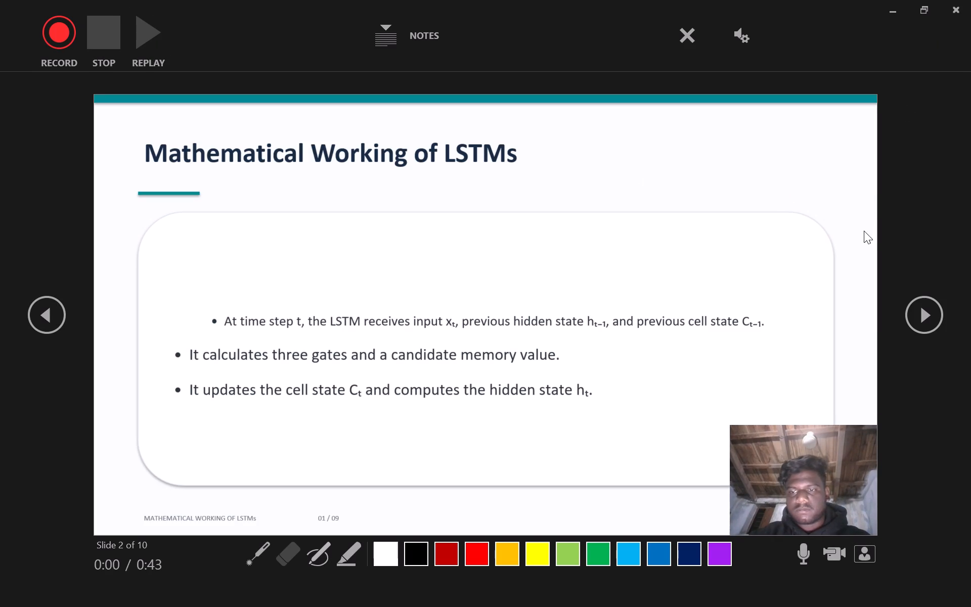
click(914, 316)
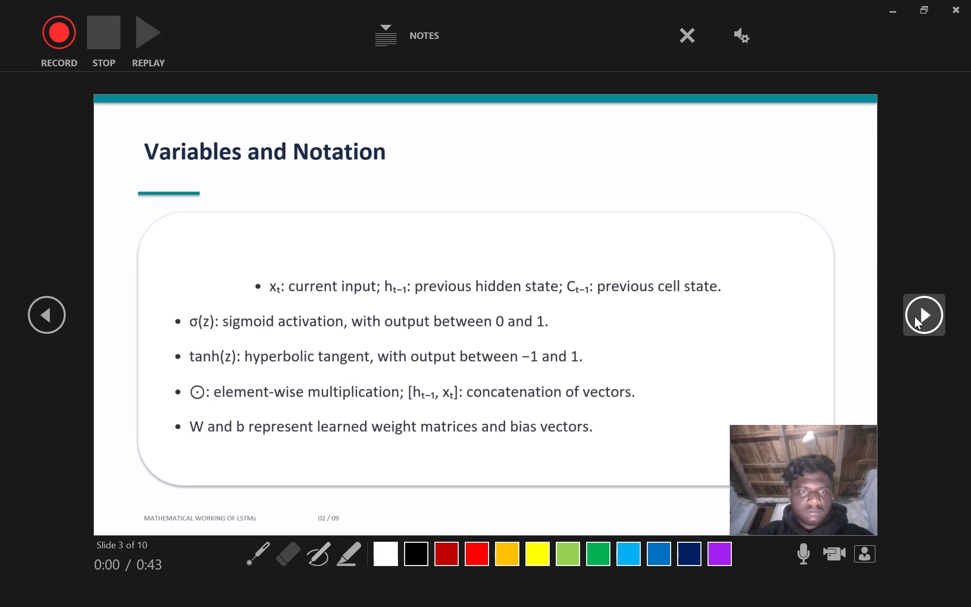
click(55, 298)
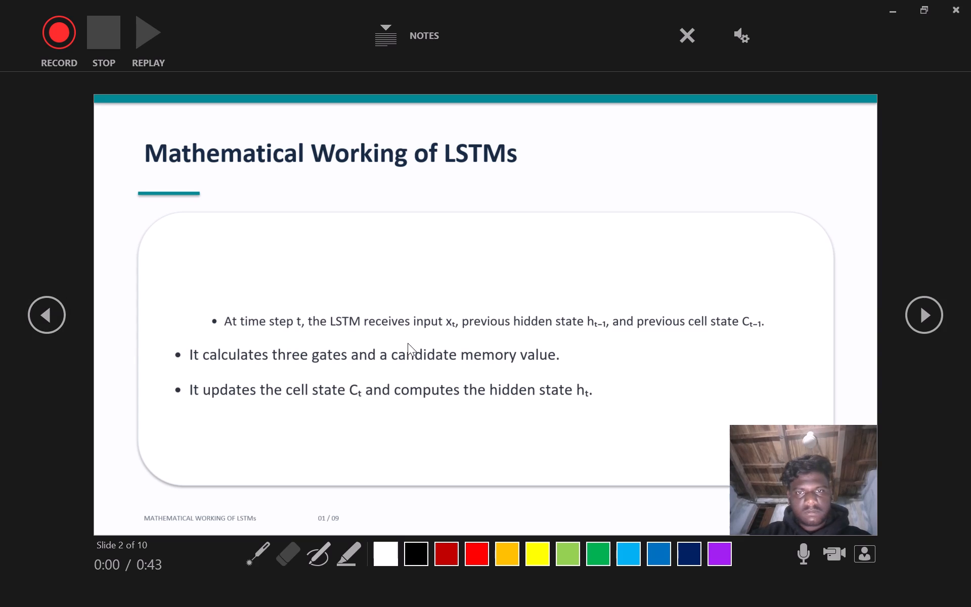
click(39, 322)
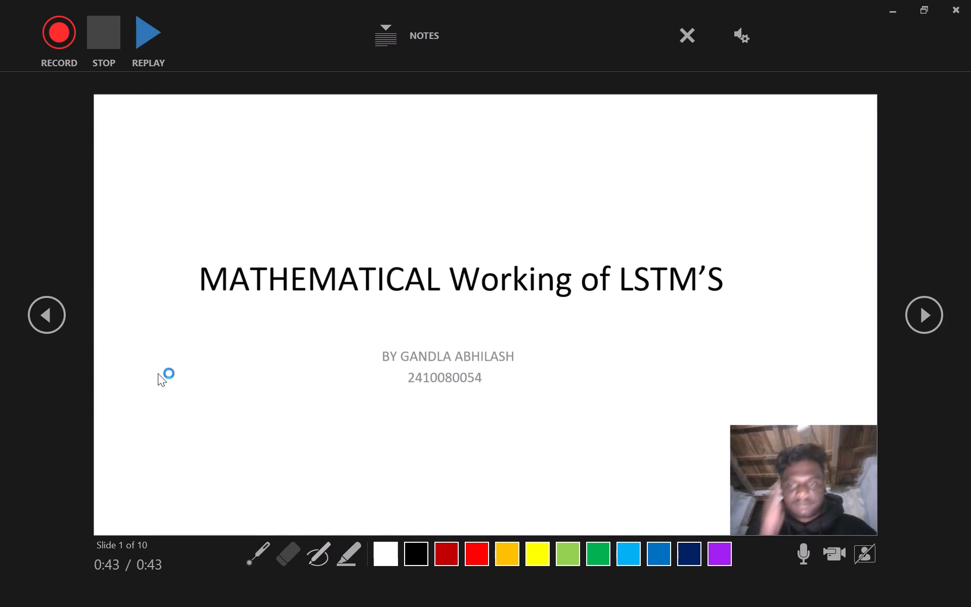
click(141, 38)
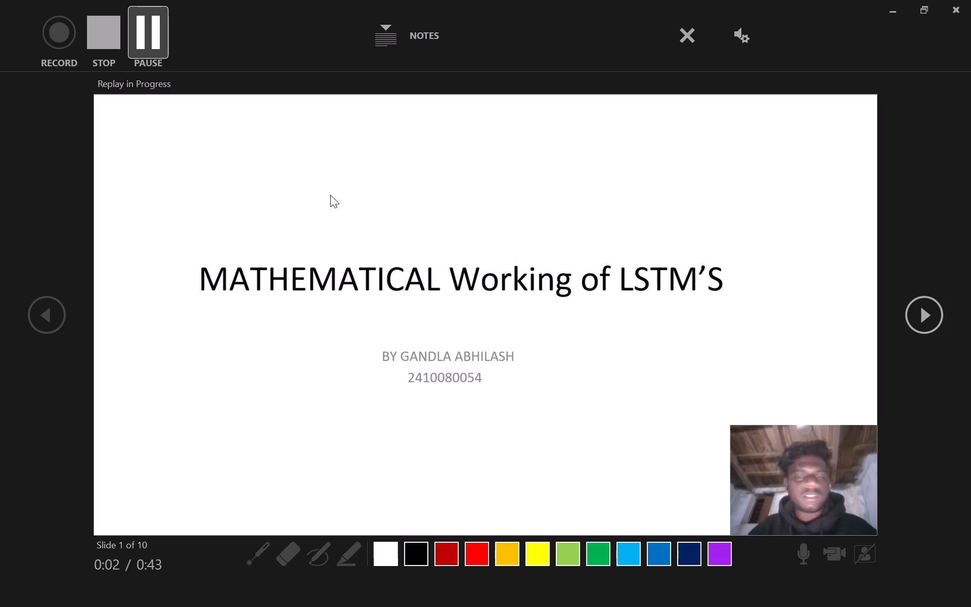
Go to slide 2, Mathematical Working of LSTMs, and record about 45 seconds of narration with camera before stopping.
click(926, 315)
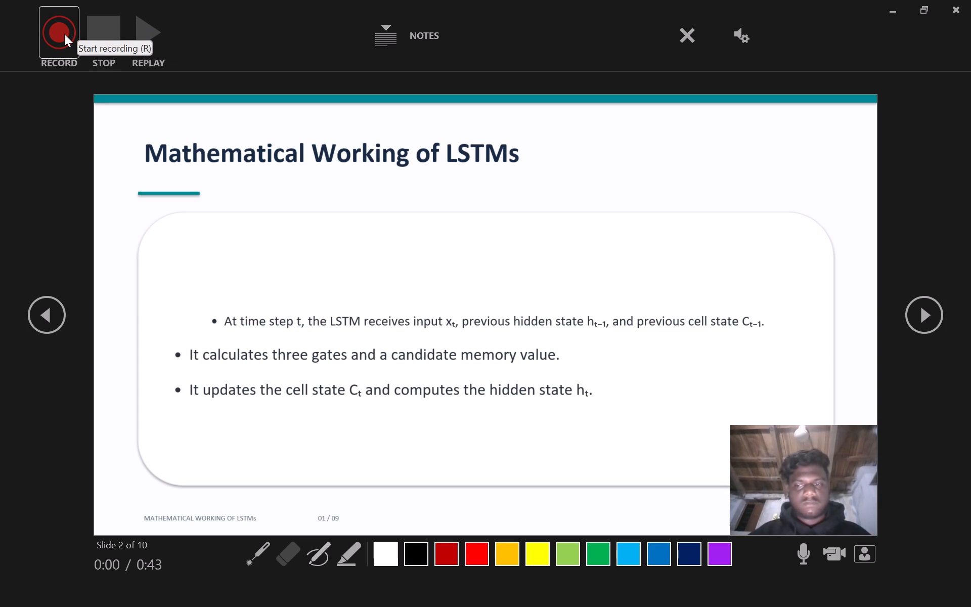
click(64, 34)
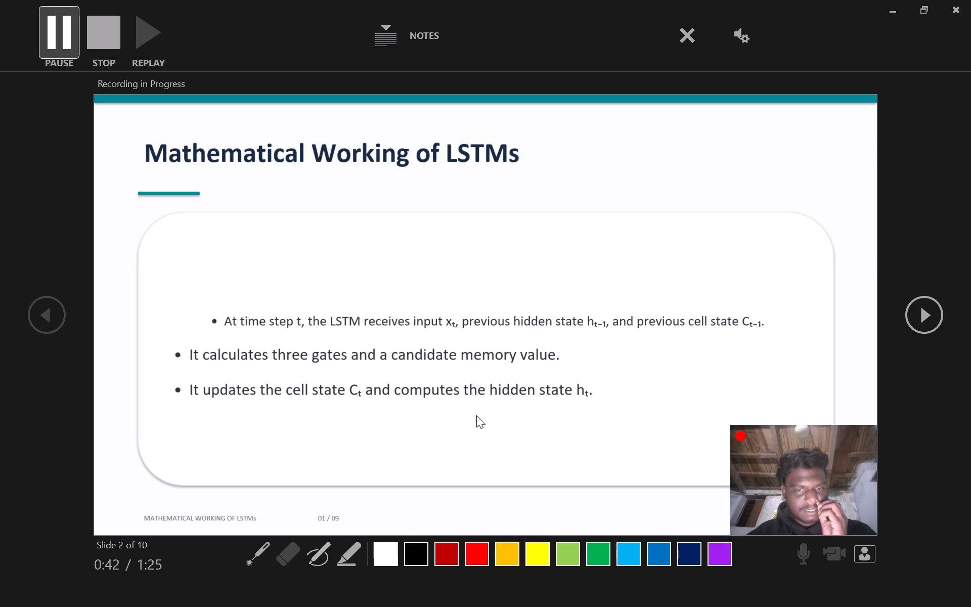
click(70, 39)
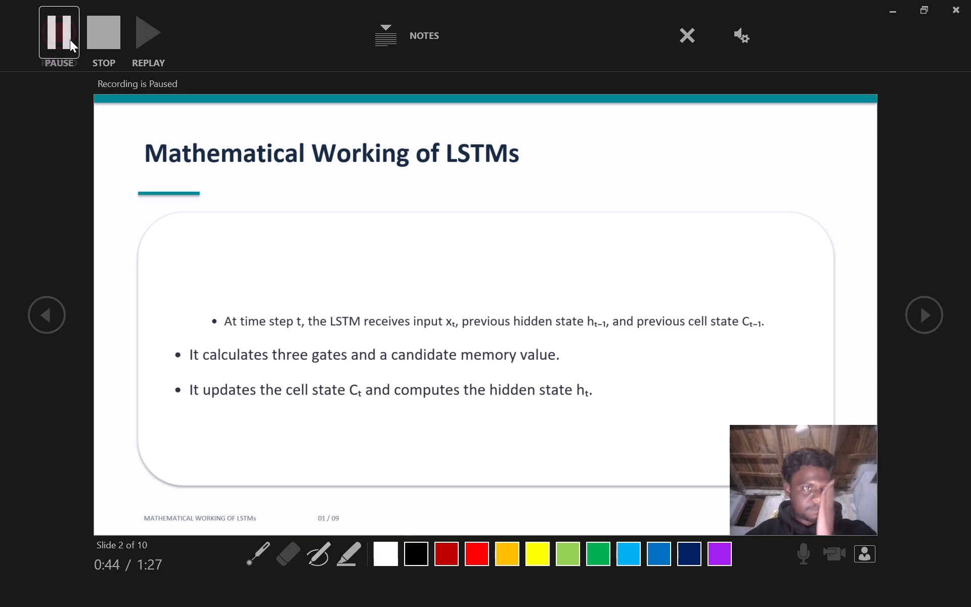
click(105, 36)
Close the recording view and play back the camera video on slide 2.
right_click(767, 456)
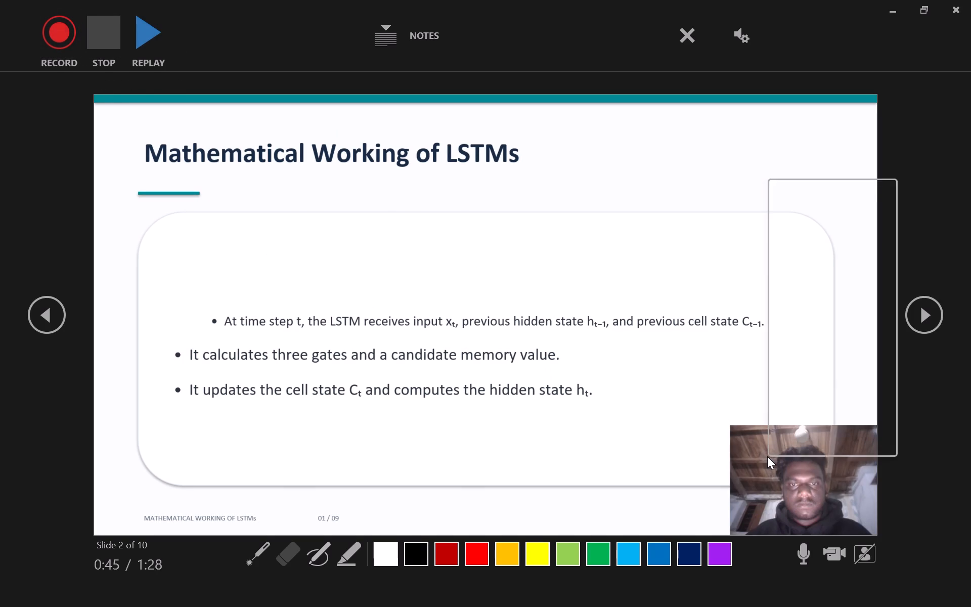
click(705, 291)
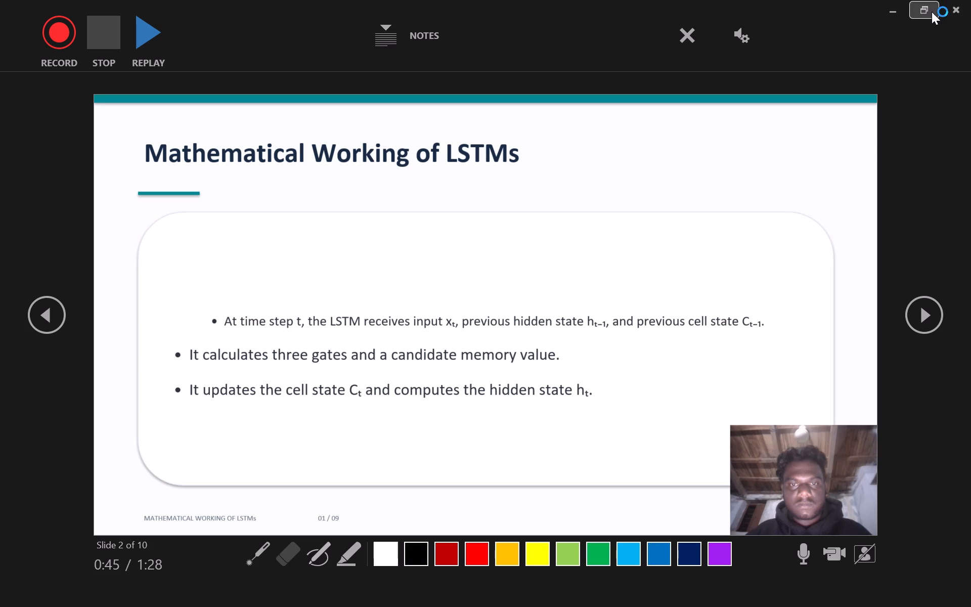
click(948, 15)
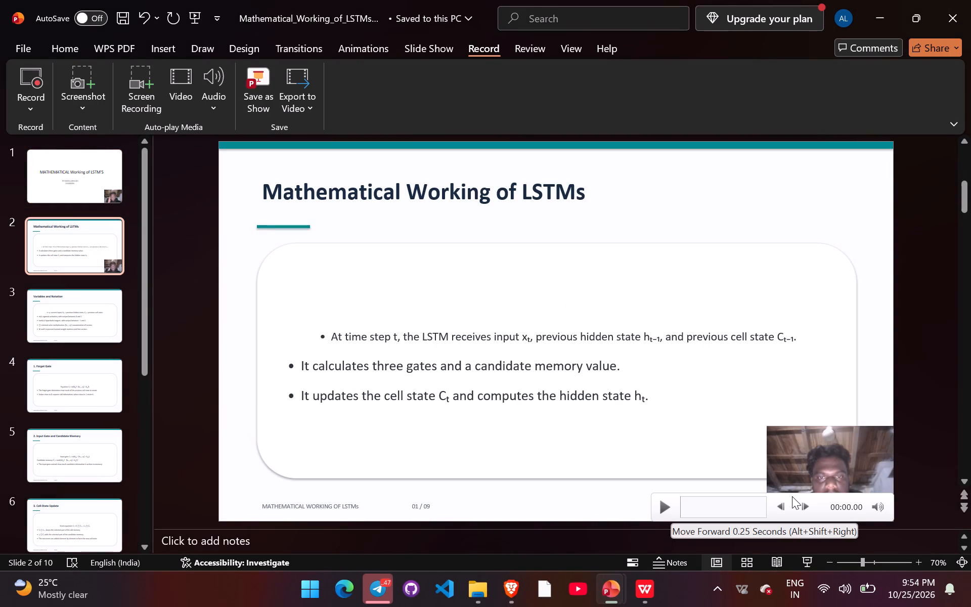
click(663, 509)
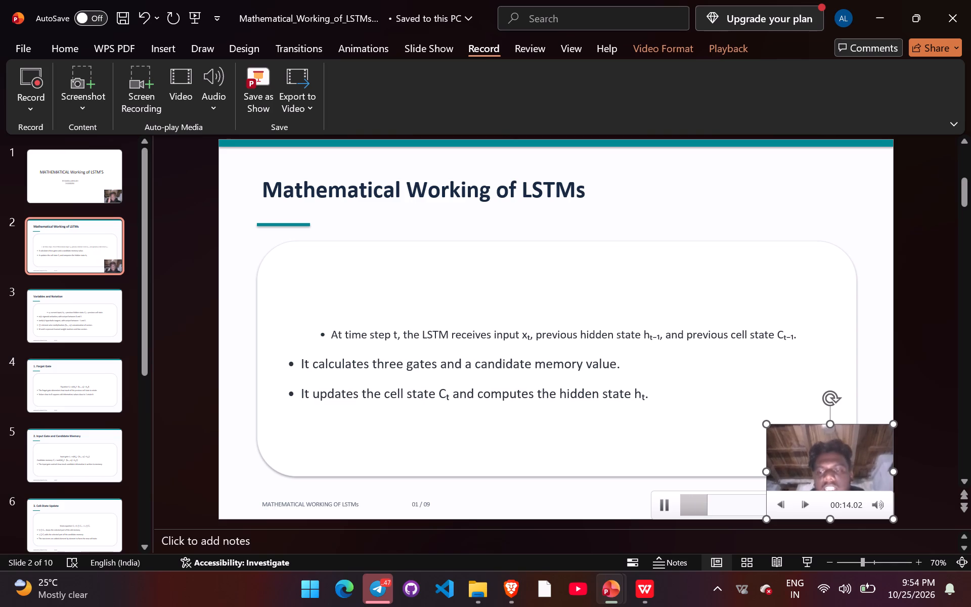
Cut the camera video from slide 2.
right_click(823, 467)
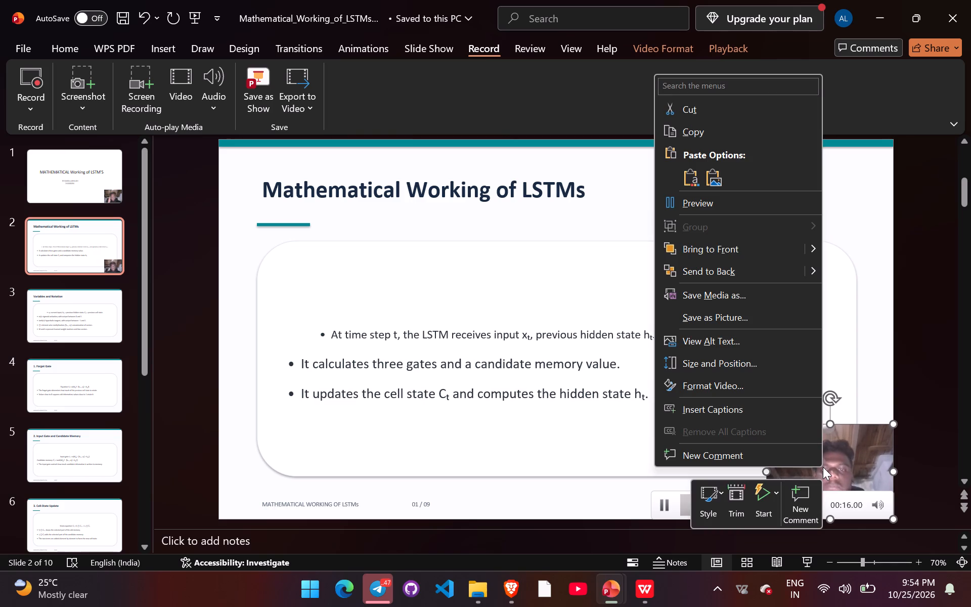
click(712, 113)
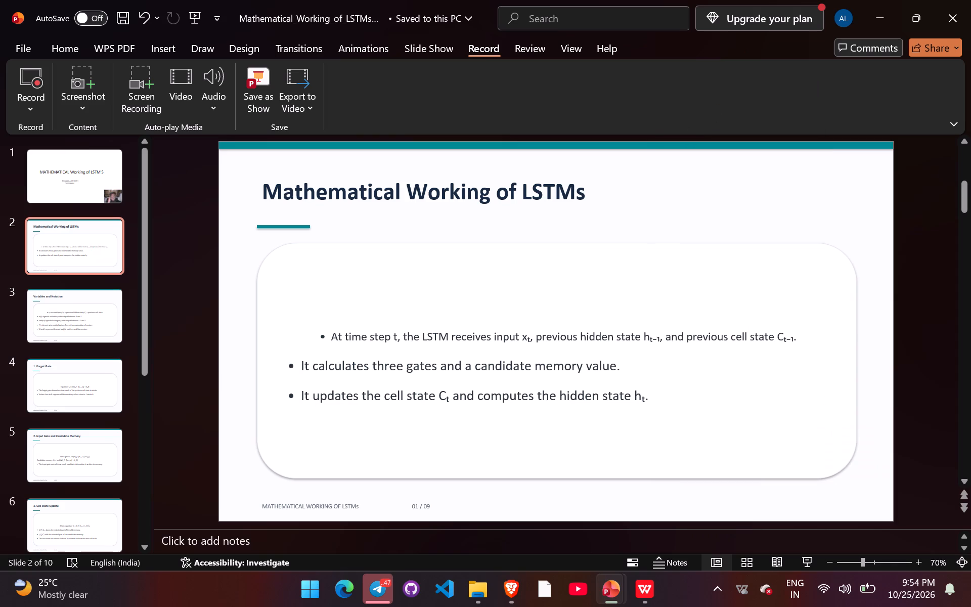
Open the recording view from the current slide to re-record slide 2.
click(30, 110)
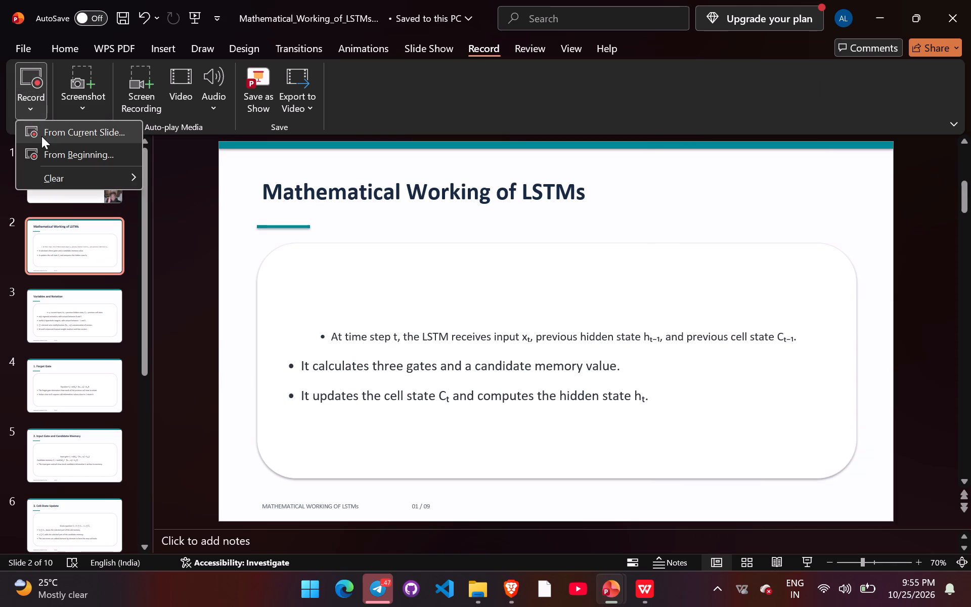
click(86, 134)
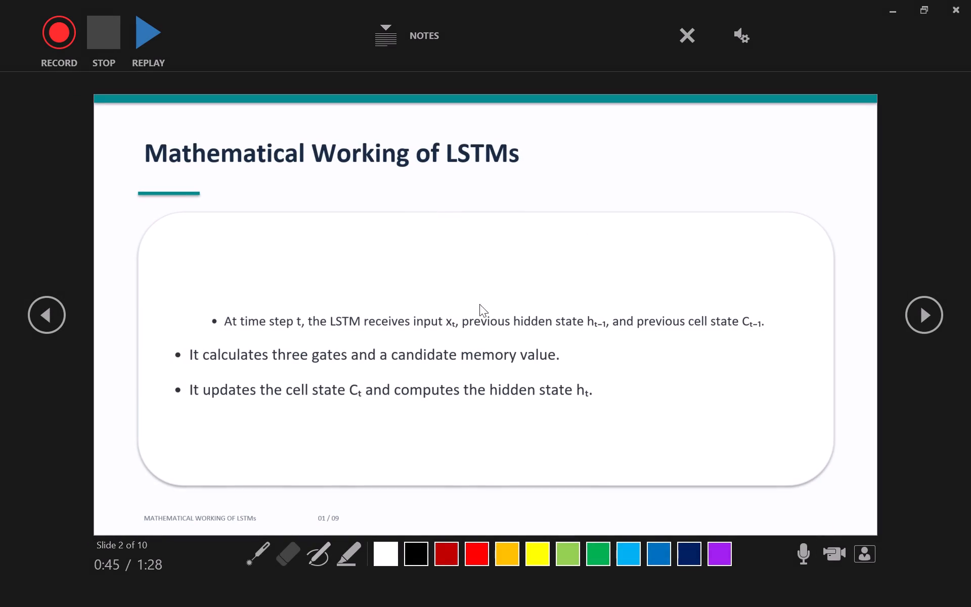
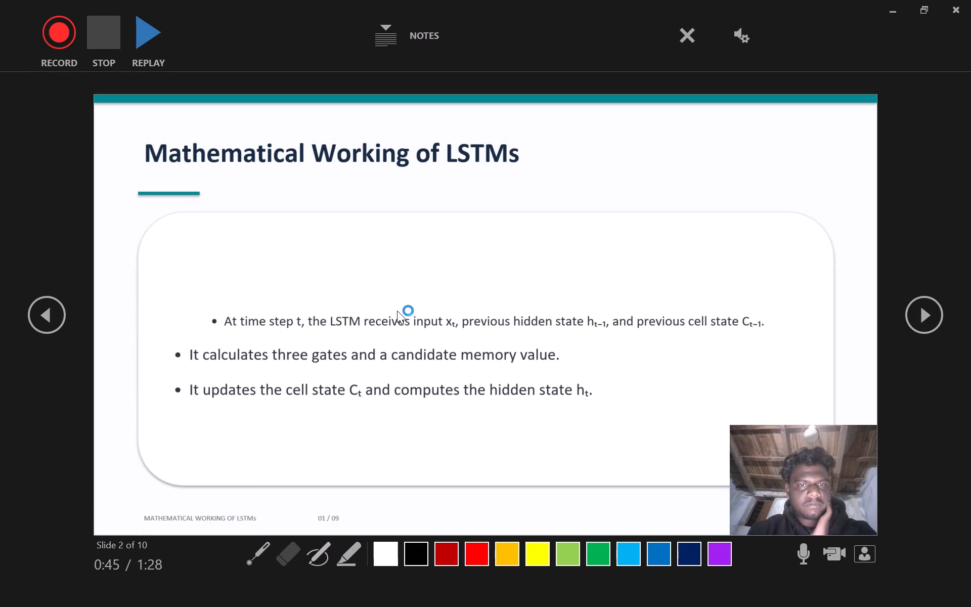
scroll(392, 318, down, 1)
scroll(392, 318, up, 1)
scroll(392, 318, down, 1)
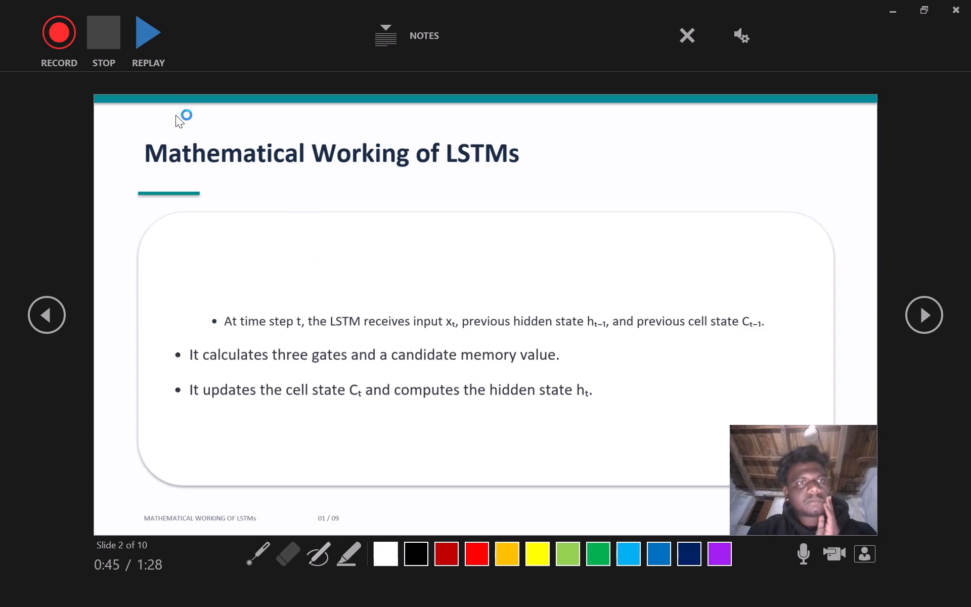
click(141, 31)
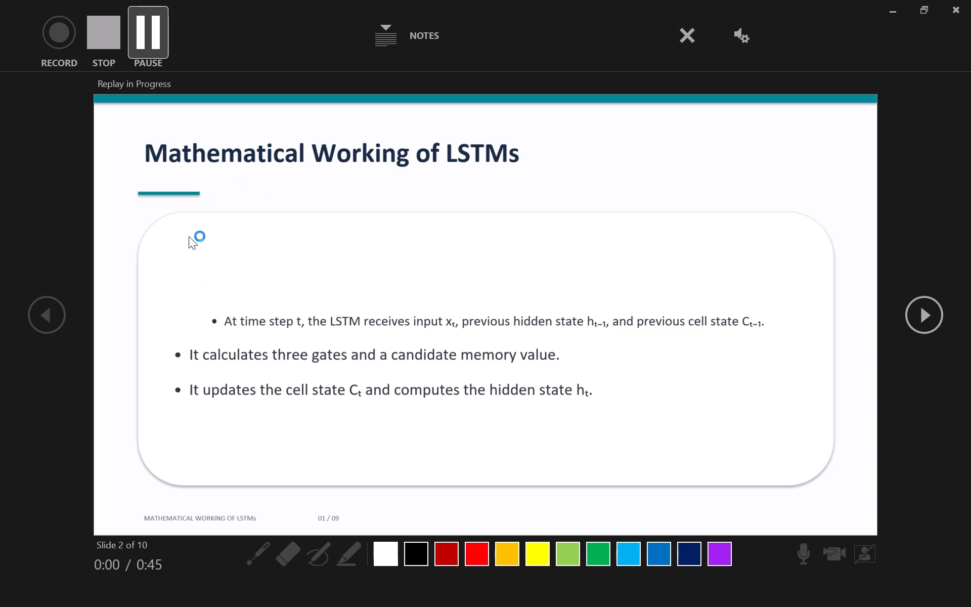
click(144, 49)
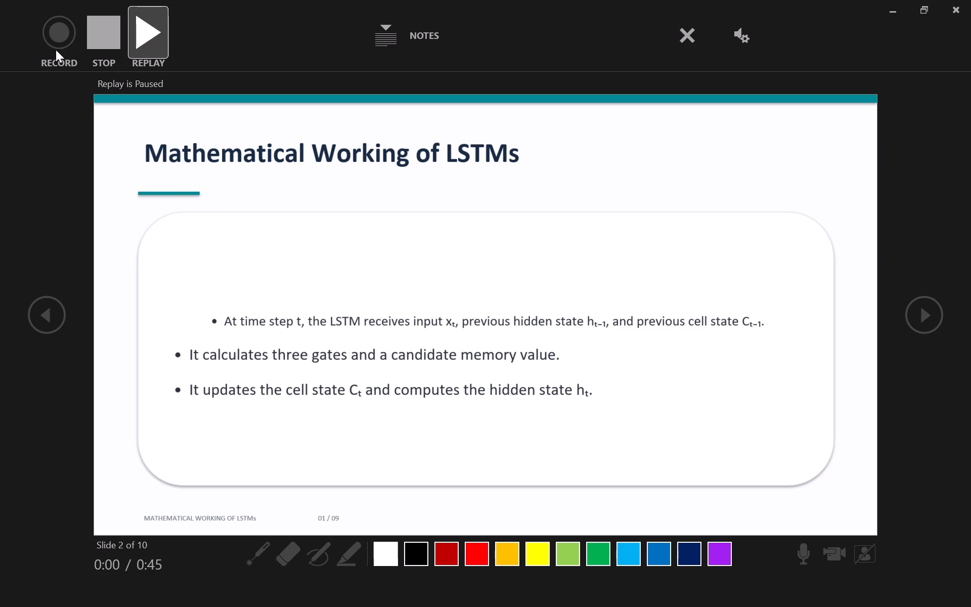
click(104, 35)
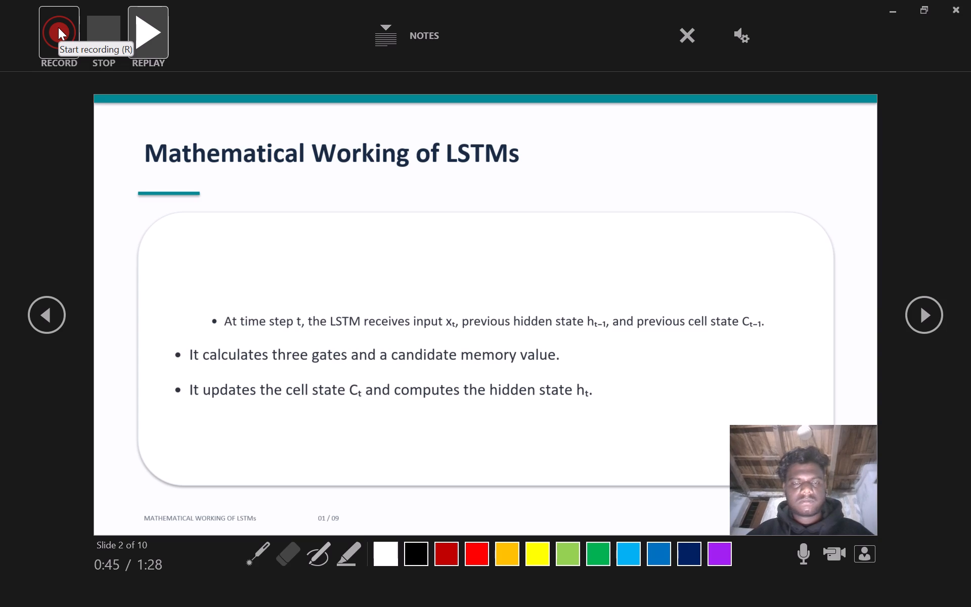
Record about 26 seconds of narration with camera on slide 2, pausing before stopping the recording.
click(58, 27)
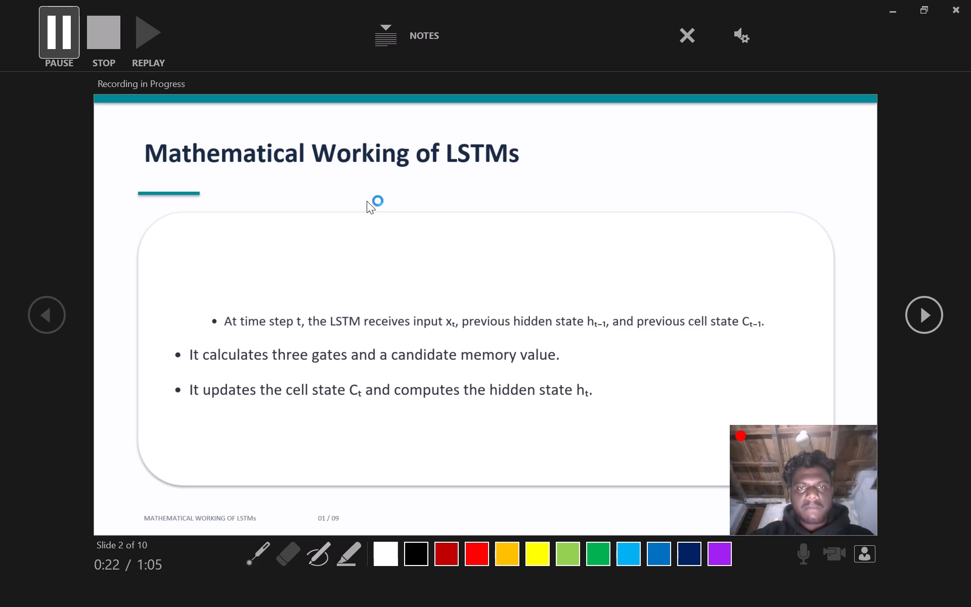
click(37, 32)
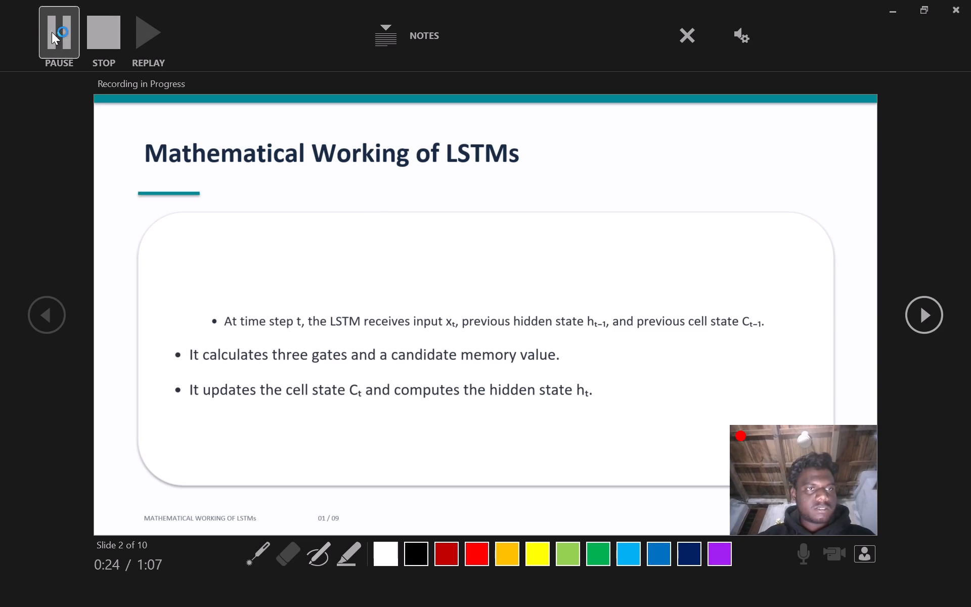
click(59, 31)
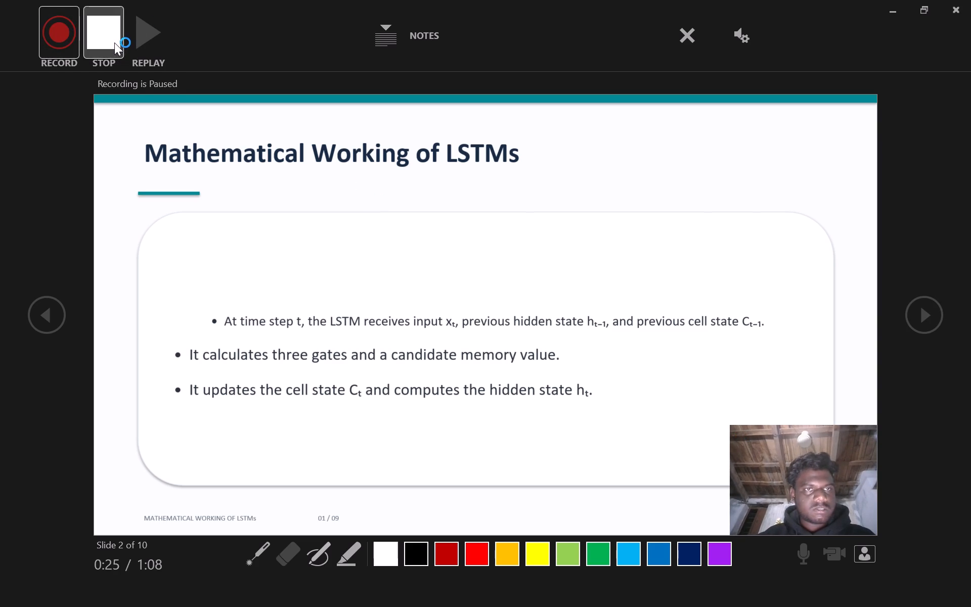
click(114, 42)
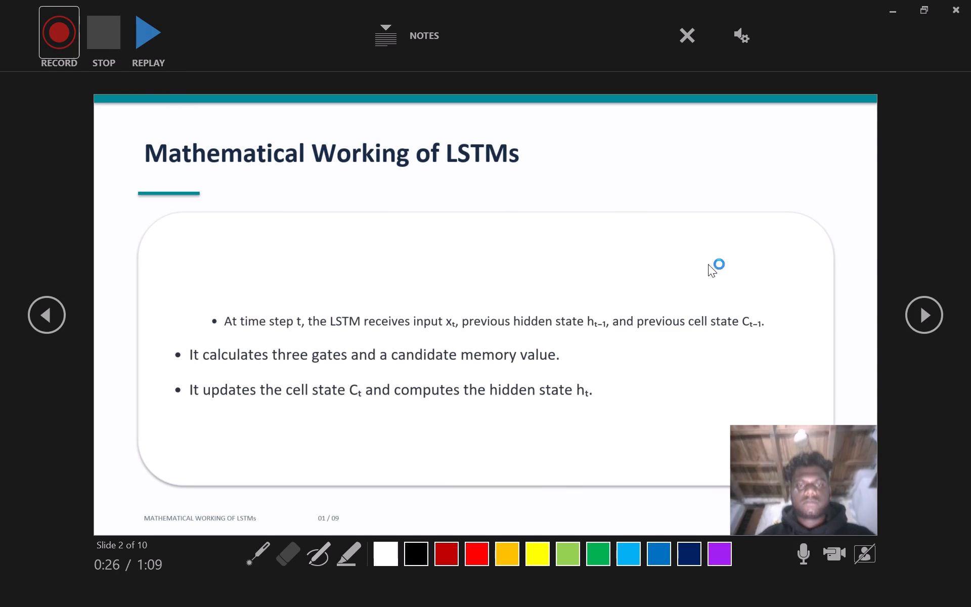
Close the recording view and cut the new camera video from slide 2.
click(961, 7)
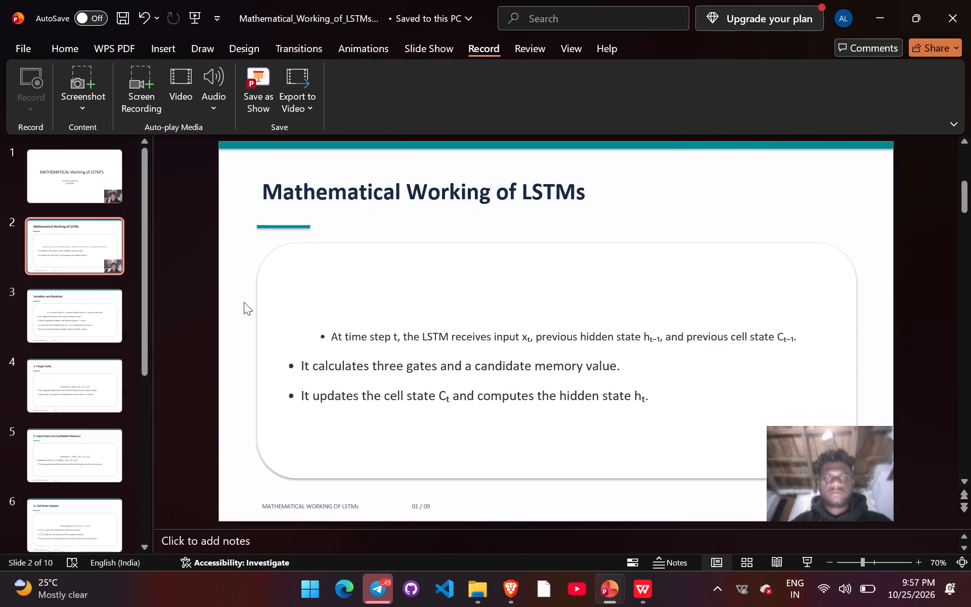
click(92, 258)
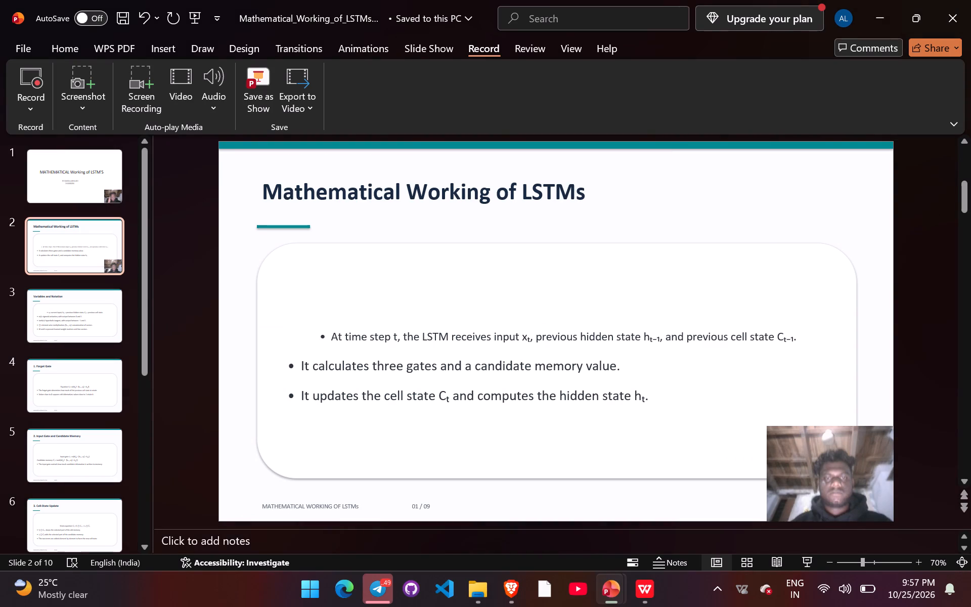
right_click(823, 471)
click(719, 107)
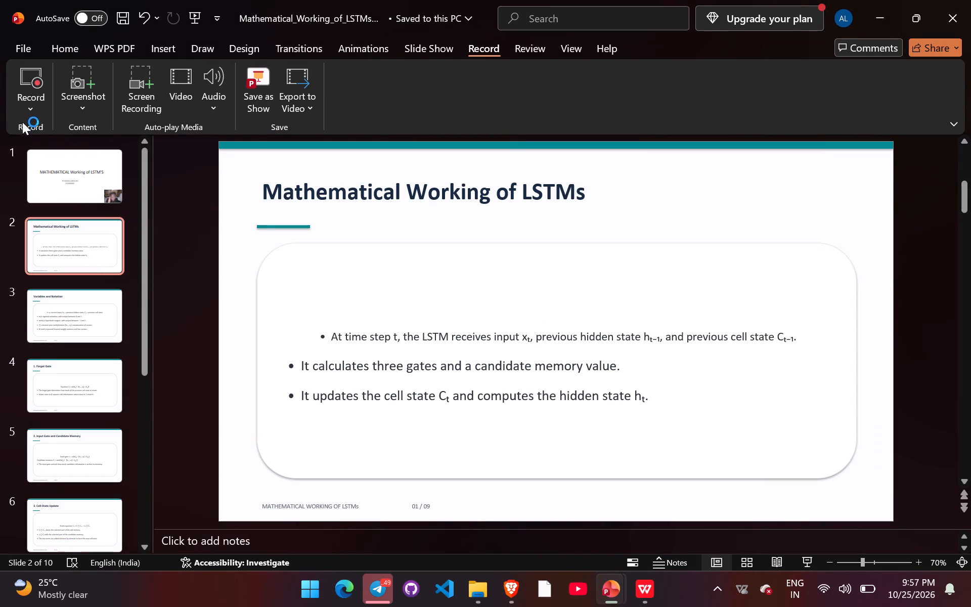
Open the recording view from the current slide to record slide 2 again.
click(29, 105)
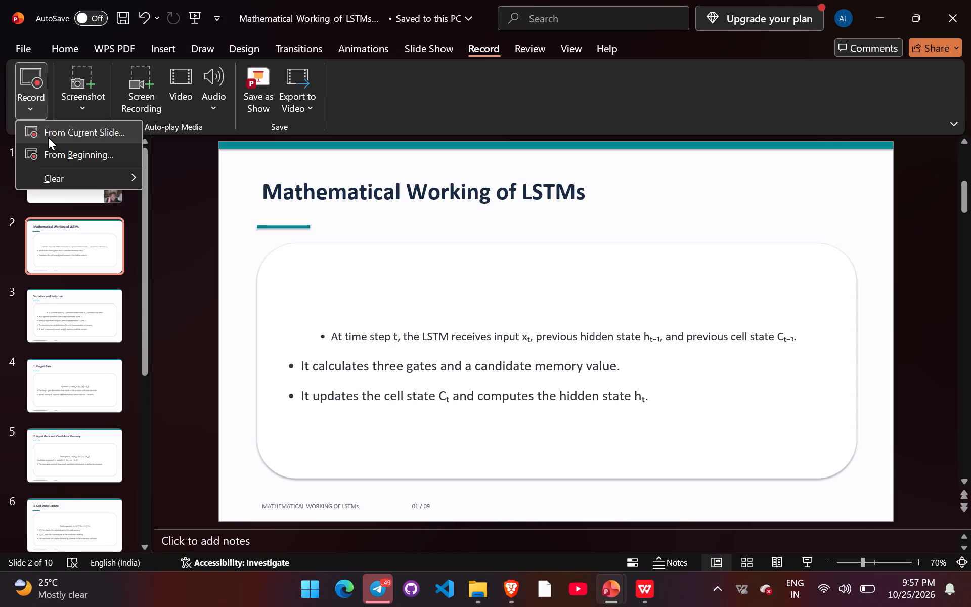
click(48, 137)
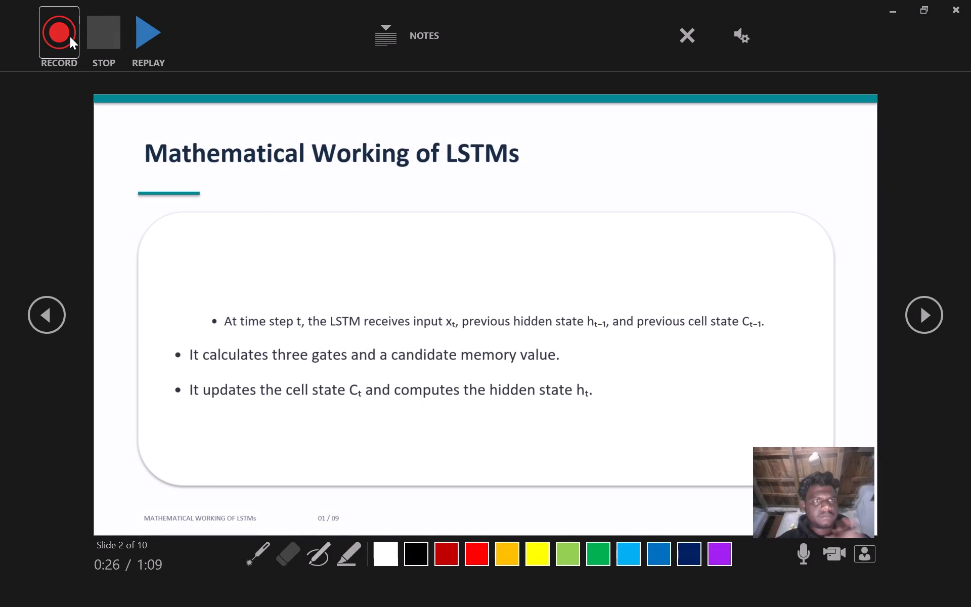
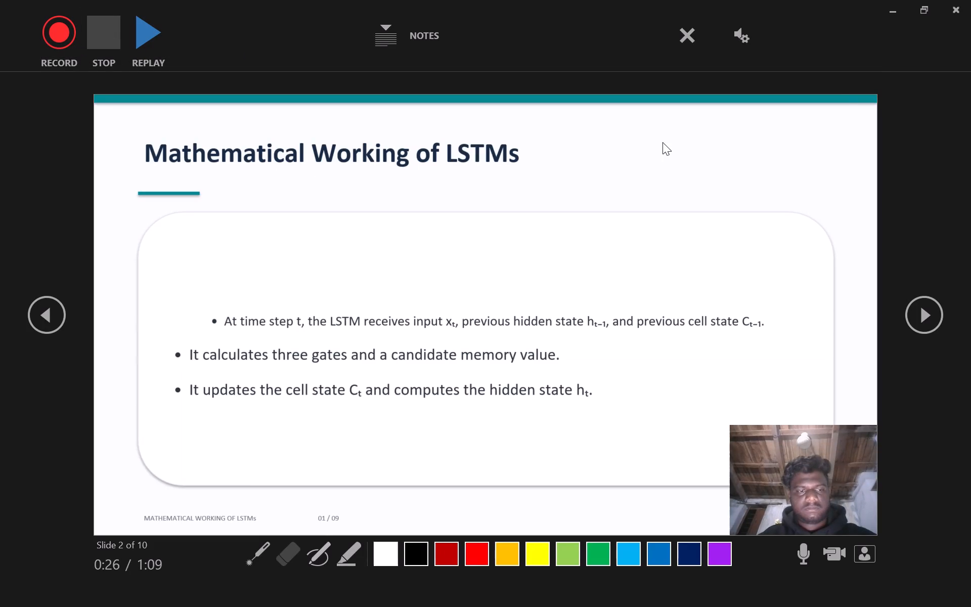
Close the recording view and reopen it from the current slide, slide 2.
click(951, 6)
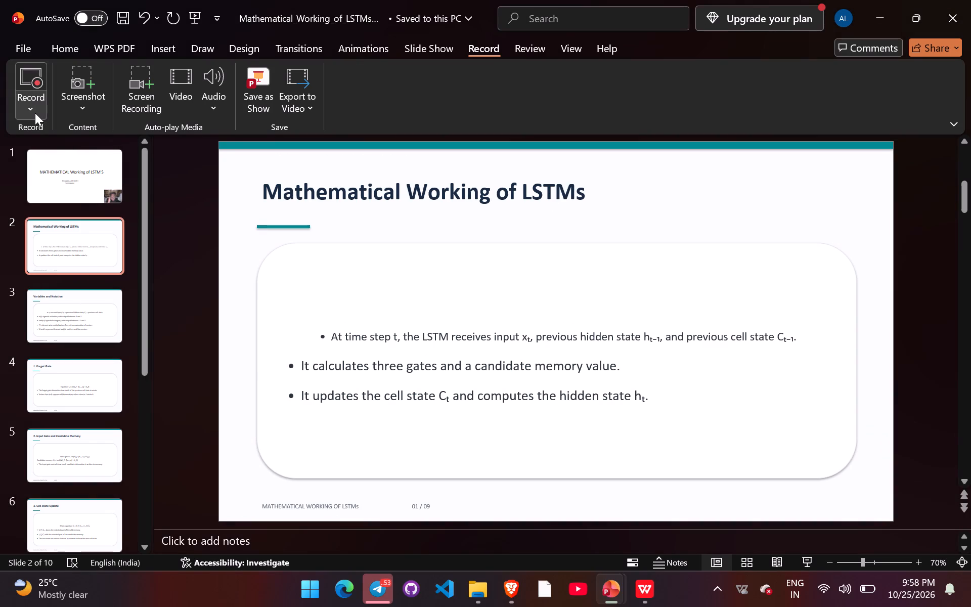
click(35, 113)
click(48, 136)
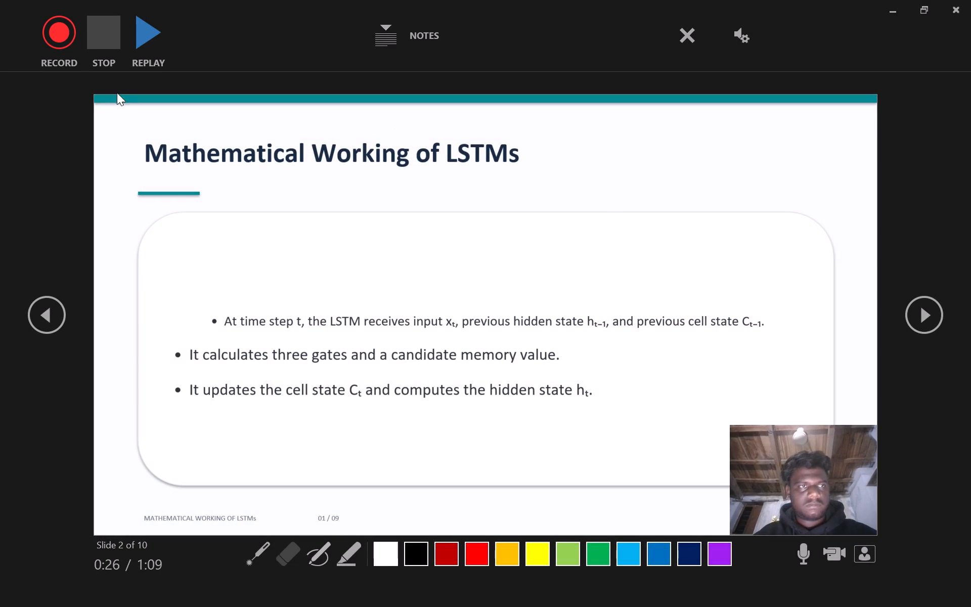
Replay the recording on slide 2 briefly, pausing and stopping the playback.
click(149, 41)
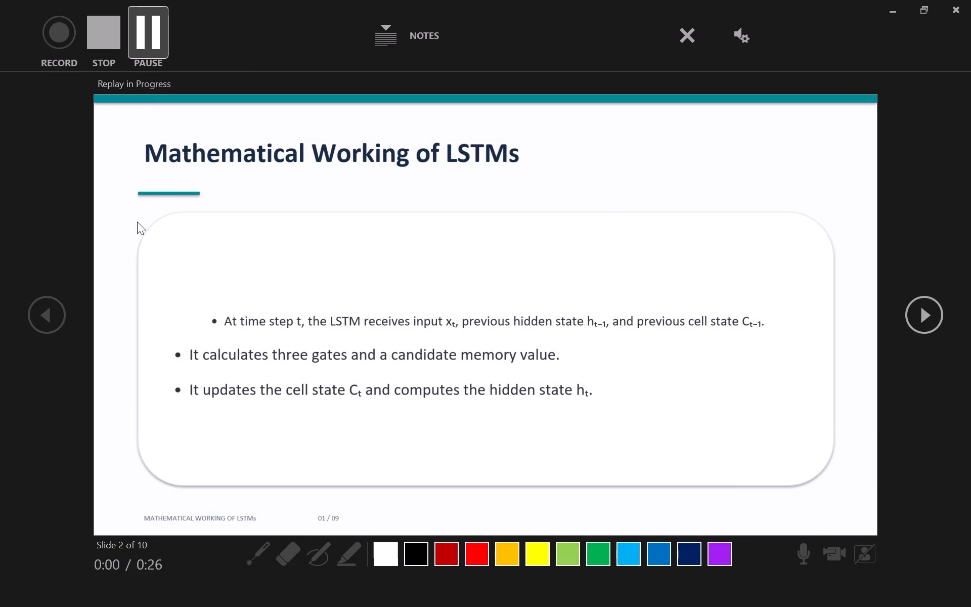
click(160, 40)
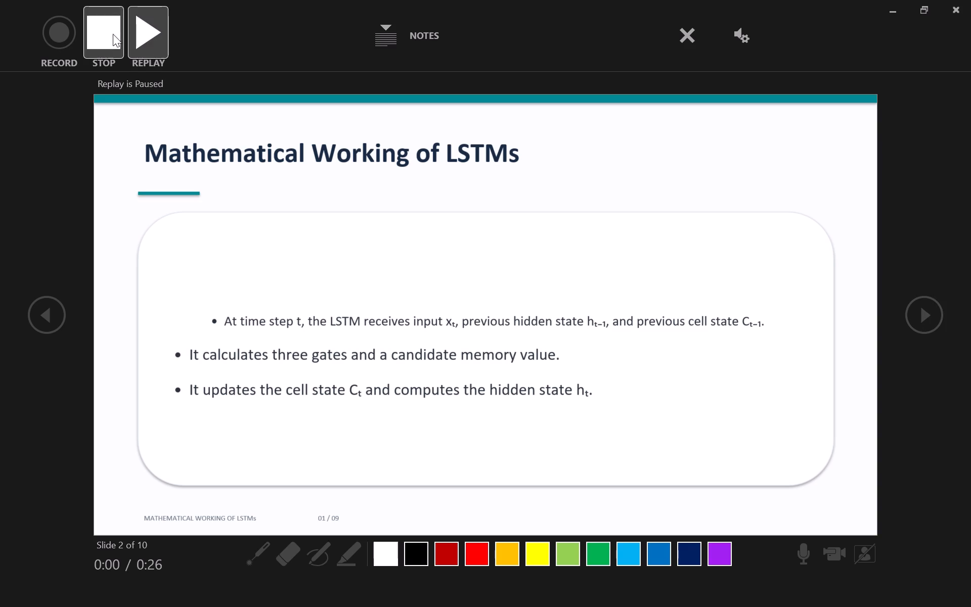
click(113, 34)
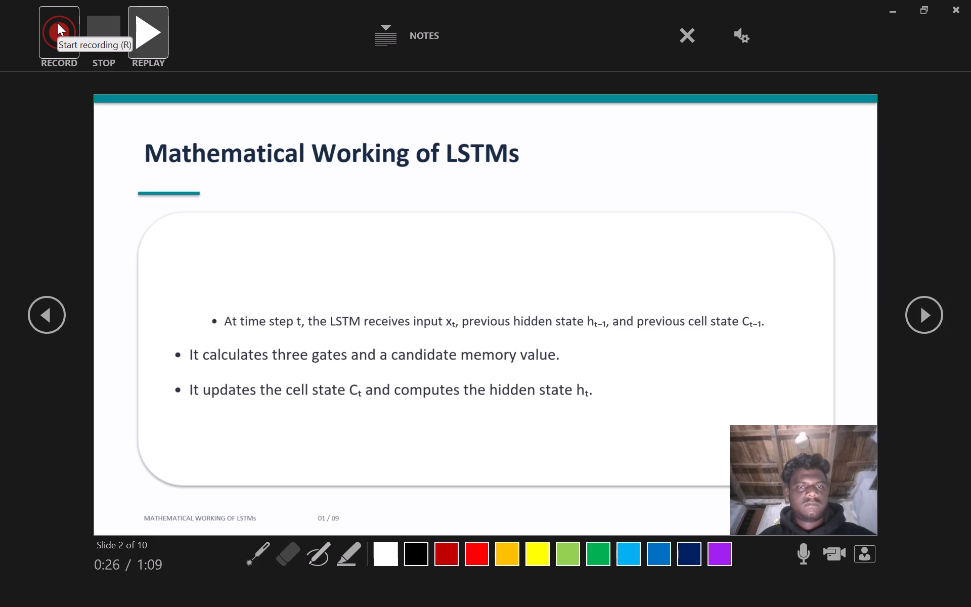
Record new narration with camera on slide 2.
click(57, 23)
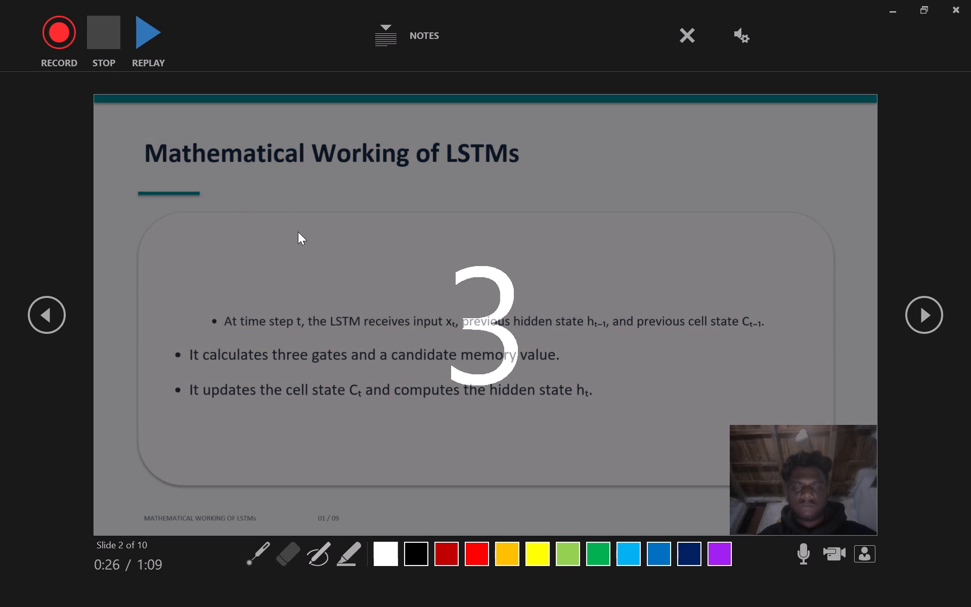
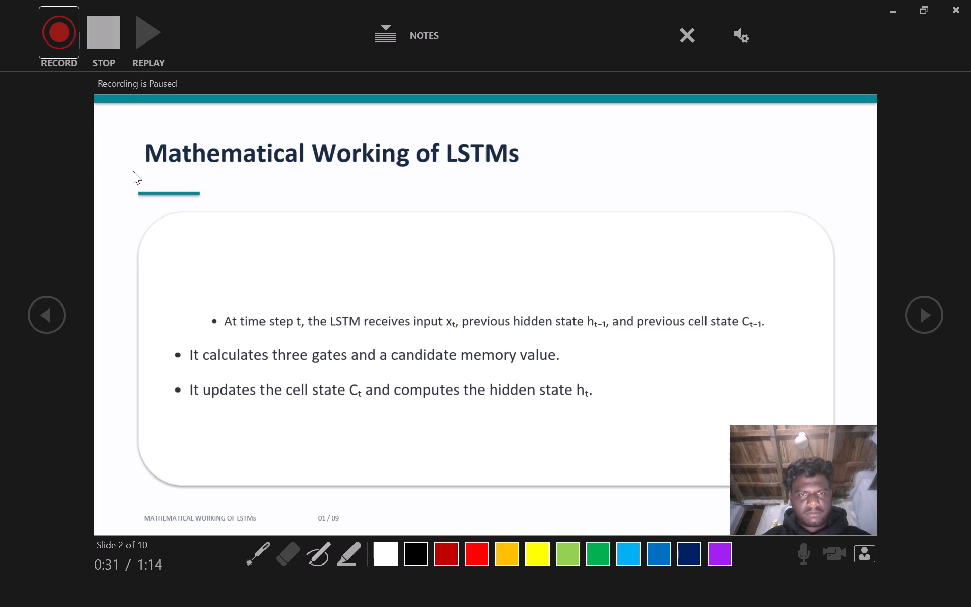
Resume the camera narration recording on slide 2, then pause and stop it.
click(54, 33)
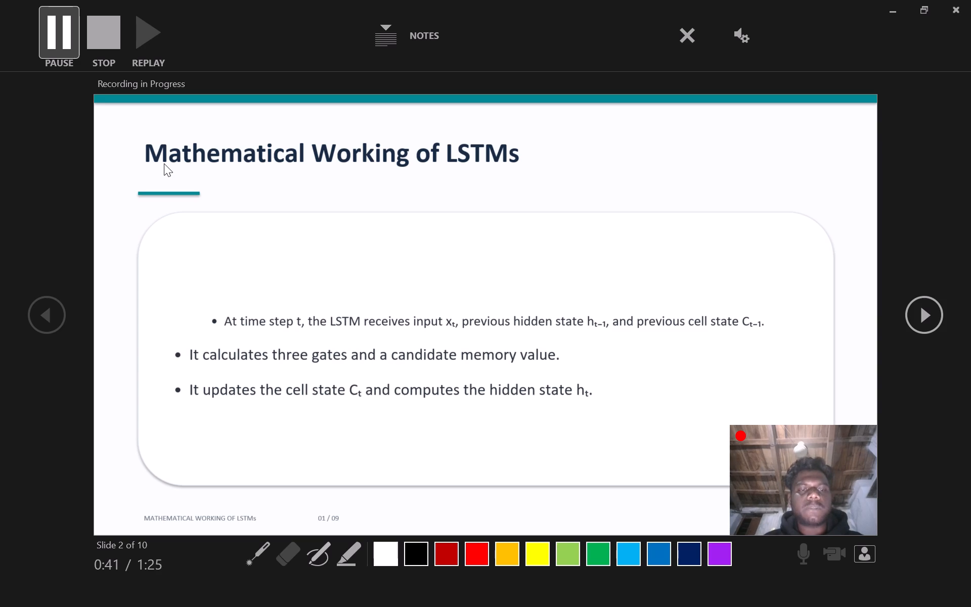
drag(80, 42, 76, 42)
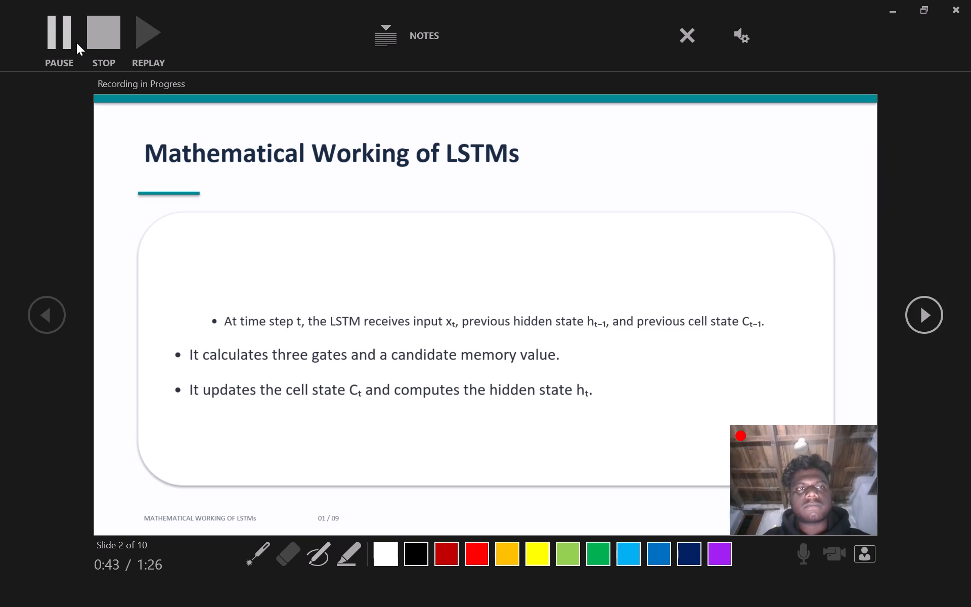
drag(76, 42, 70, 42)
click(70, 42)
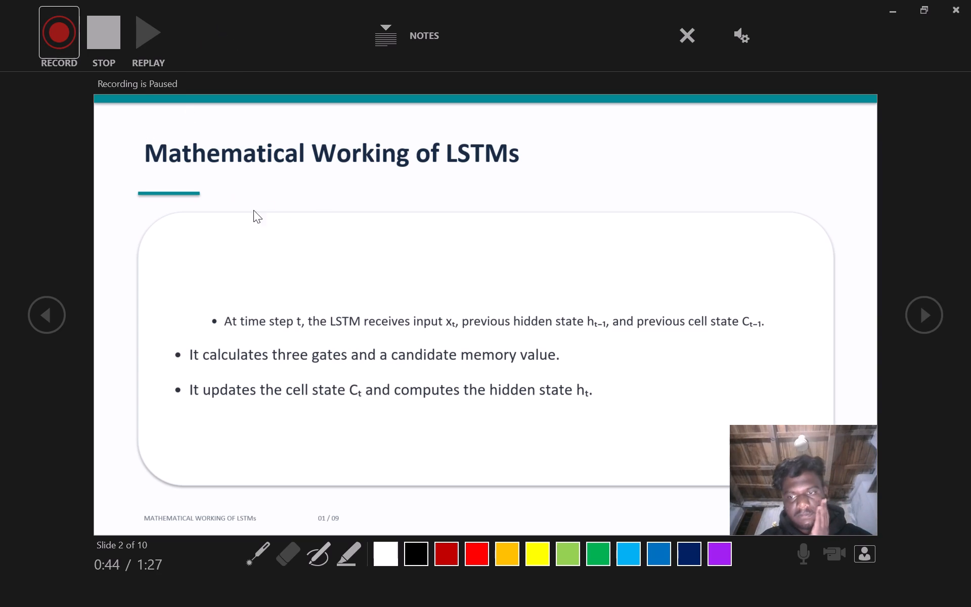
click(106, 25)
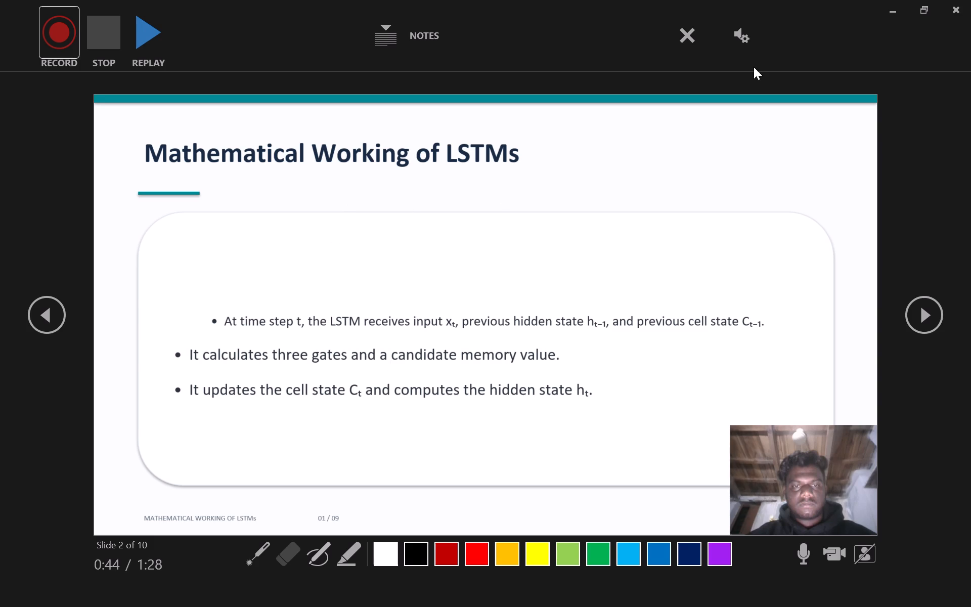
Replay the slide 2 recording to review it and close the recording view.
click(139, 34)
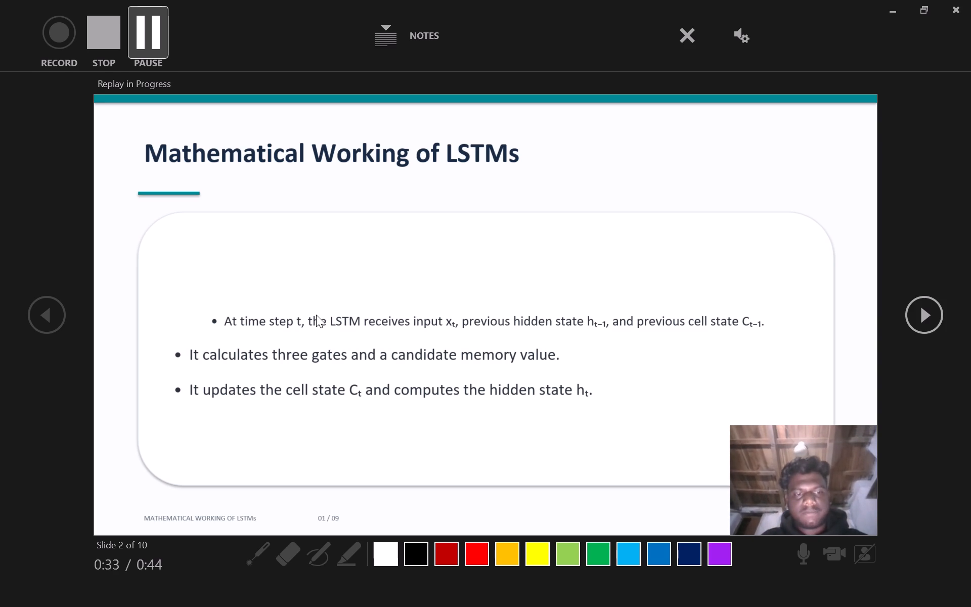
click(963, 6)
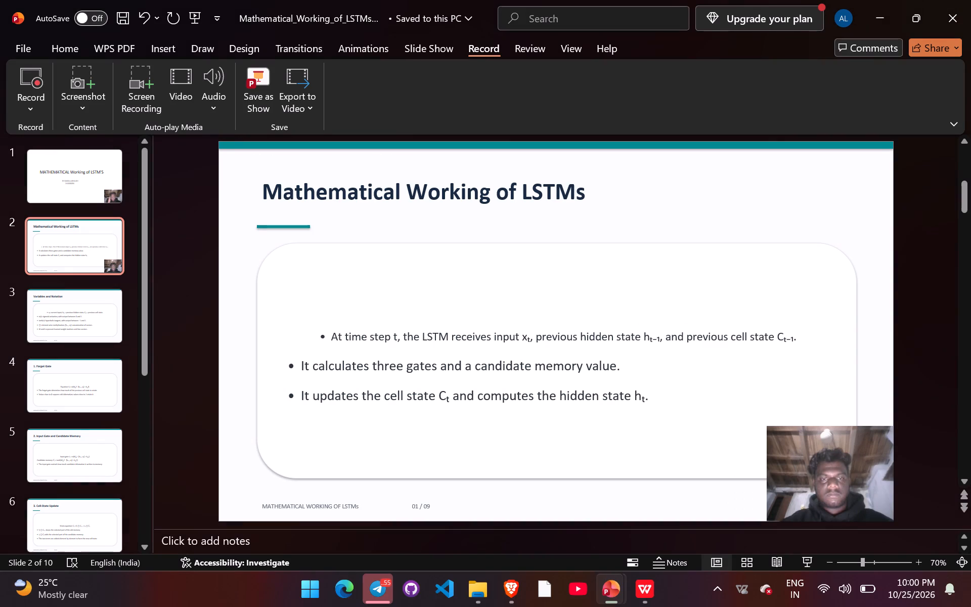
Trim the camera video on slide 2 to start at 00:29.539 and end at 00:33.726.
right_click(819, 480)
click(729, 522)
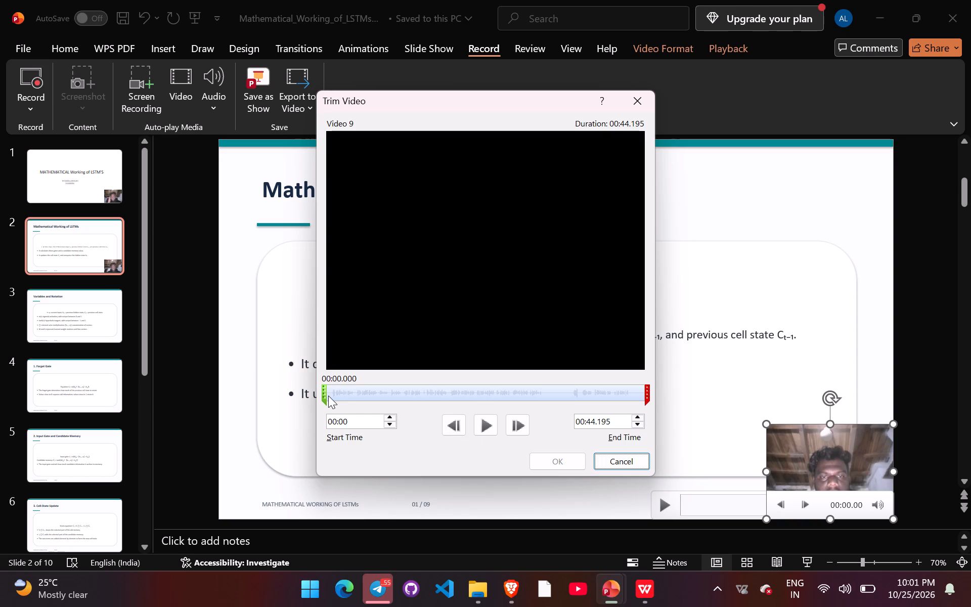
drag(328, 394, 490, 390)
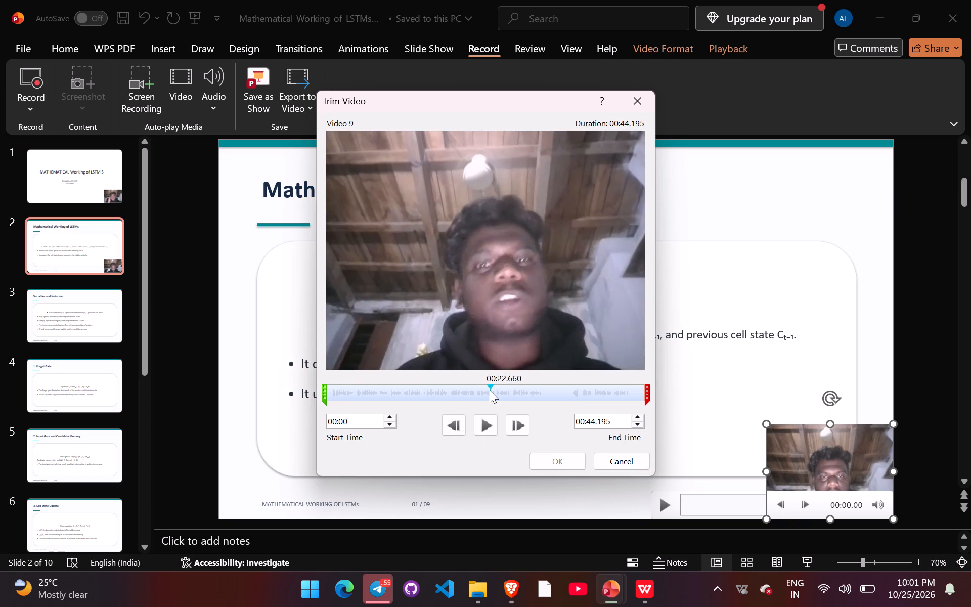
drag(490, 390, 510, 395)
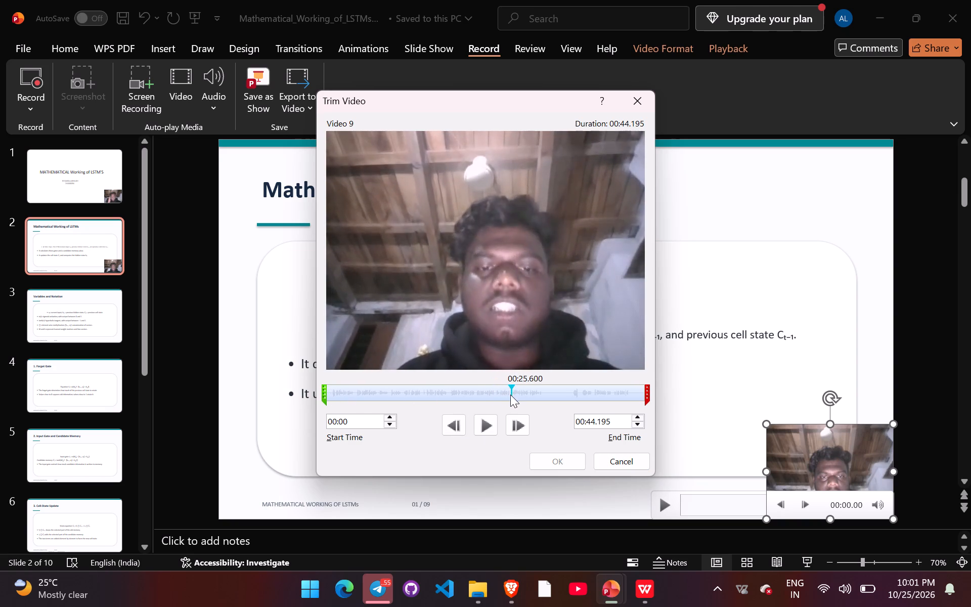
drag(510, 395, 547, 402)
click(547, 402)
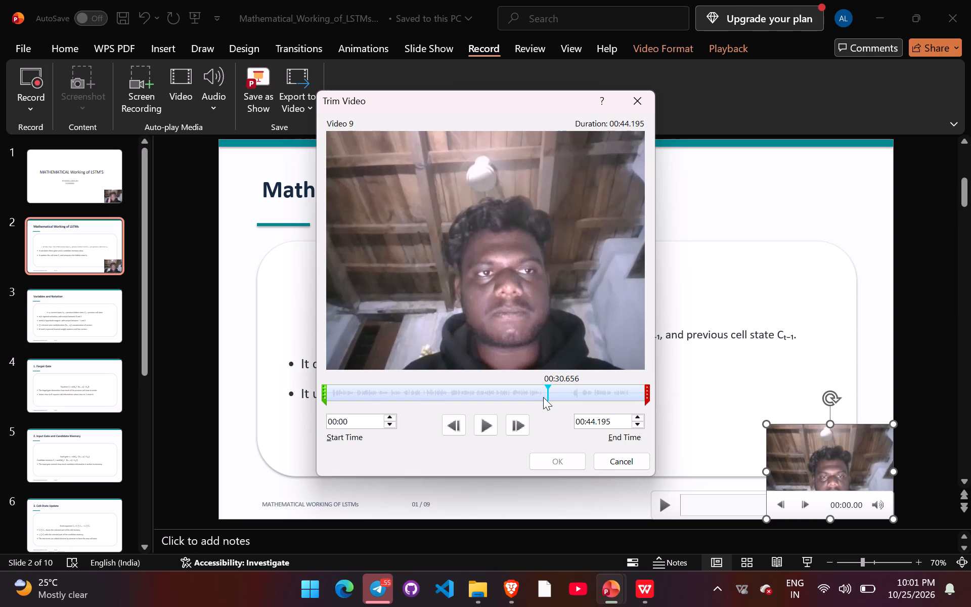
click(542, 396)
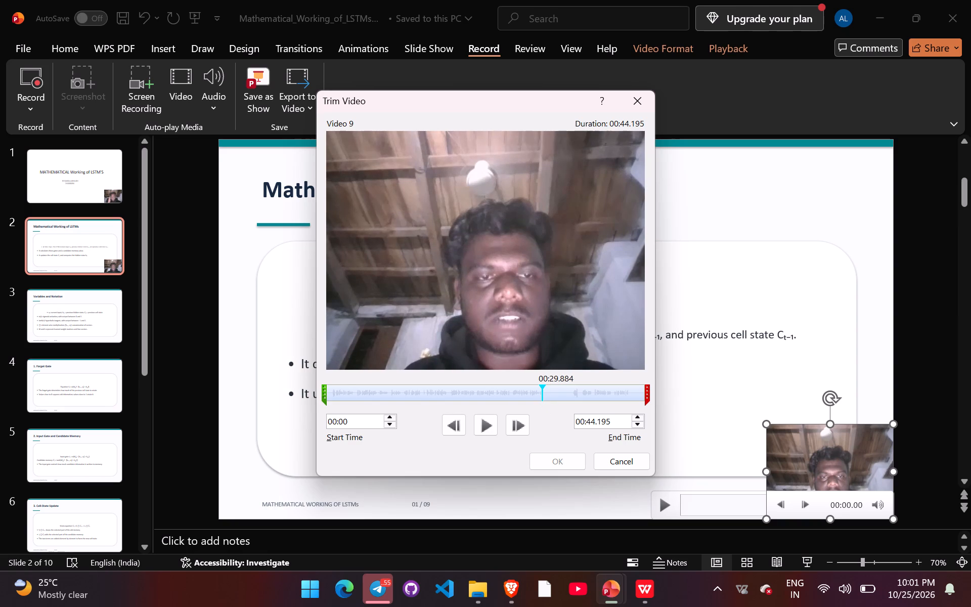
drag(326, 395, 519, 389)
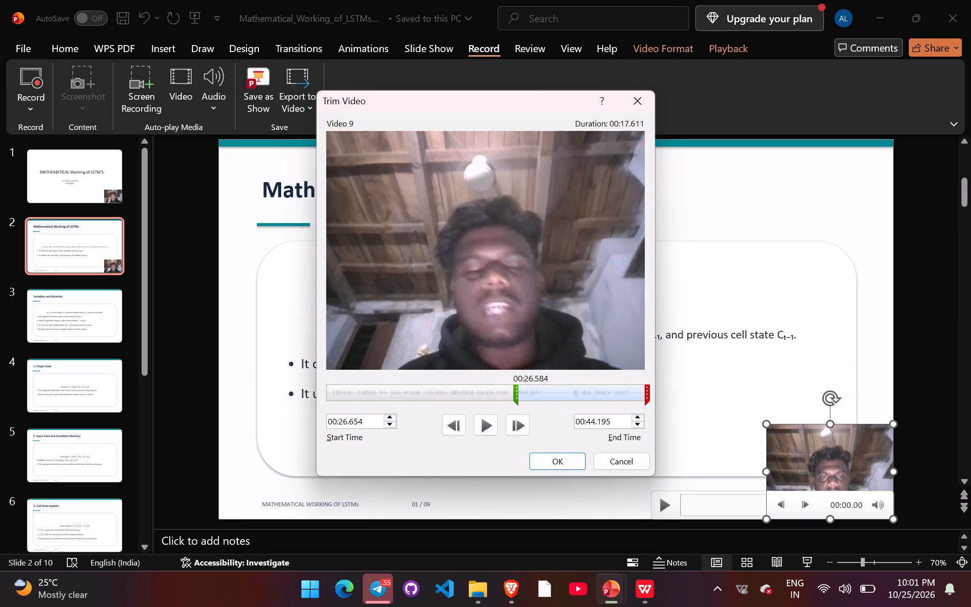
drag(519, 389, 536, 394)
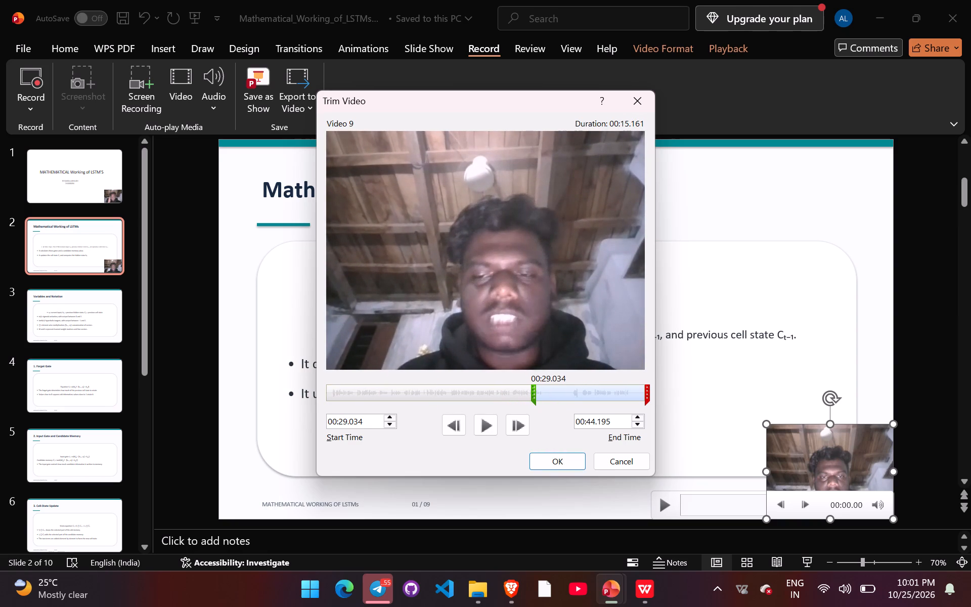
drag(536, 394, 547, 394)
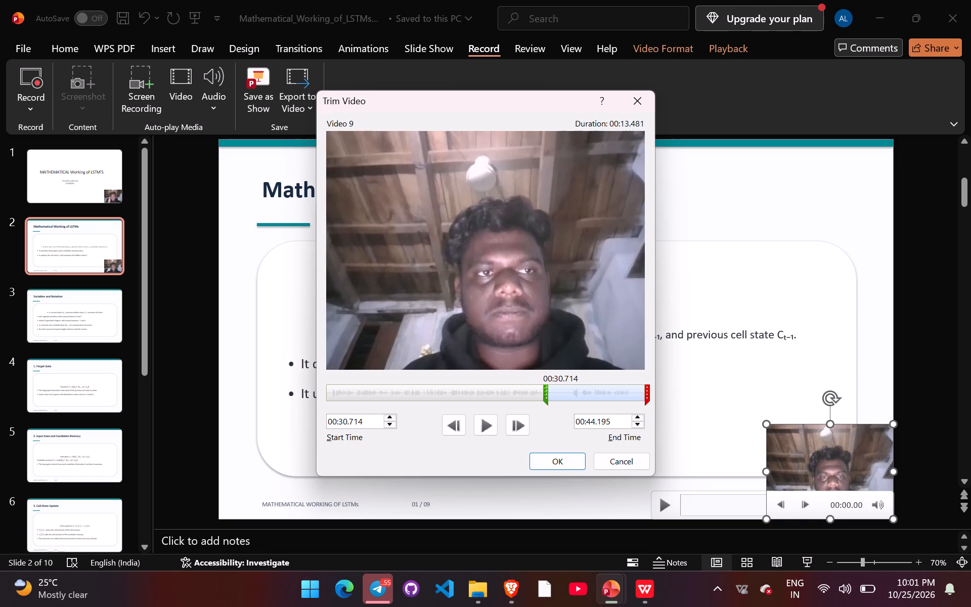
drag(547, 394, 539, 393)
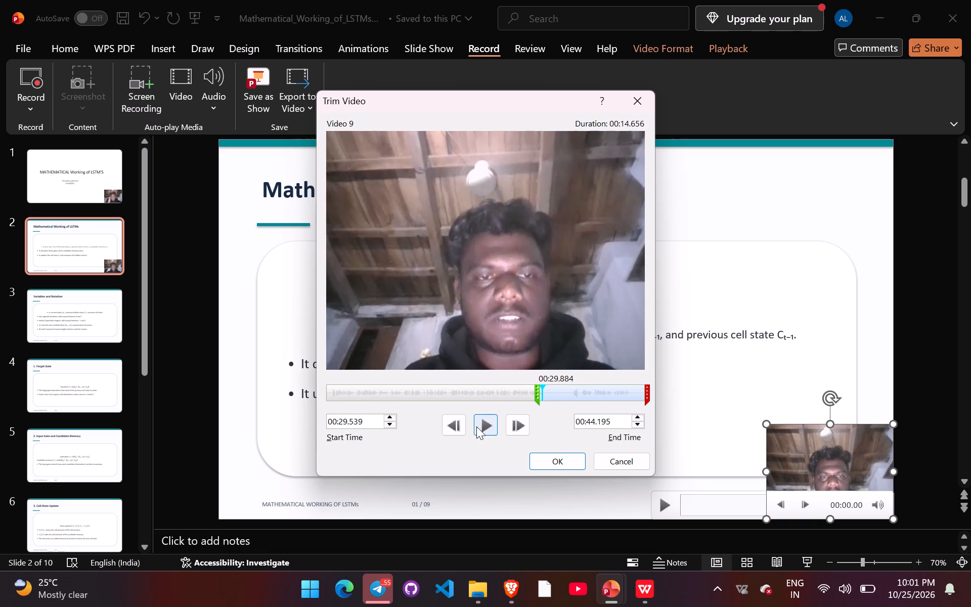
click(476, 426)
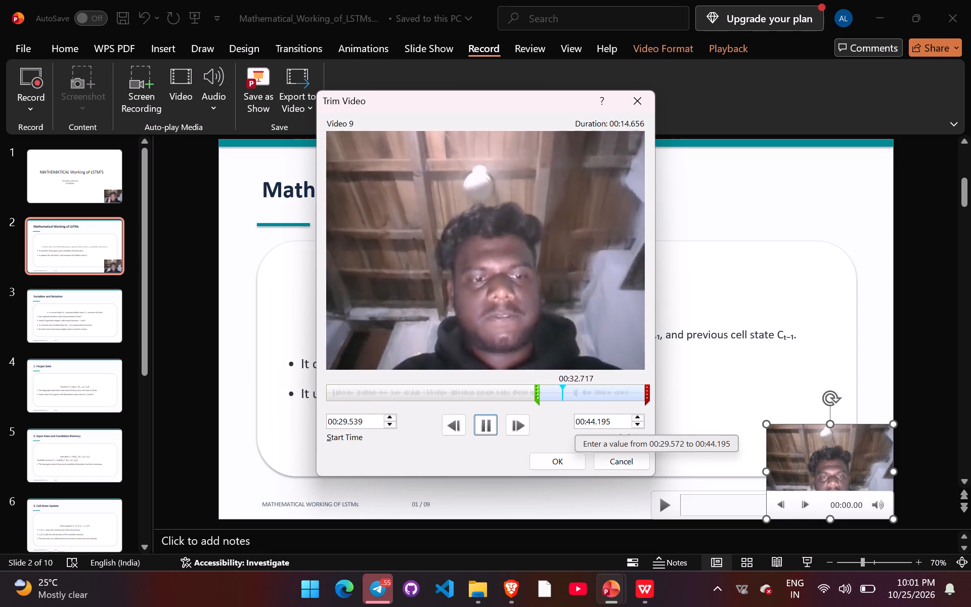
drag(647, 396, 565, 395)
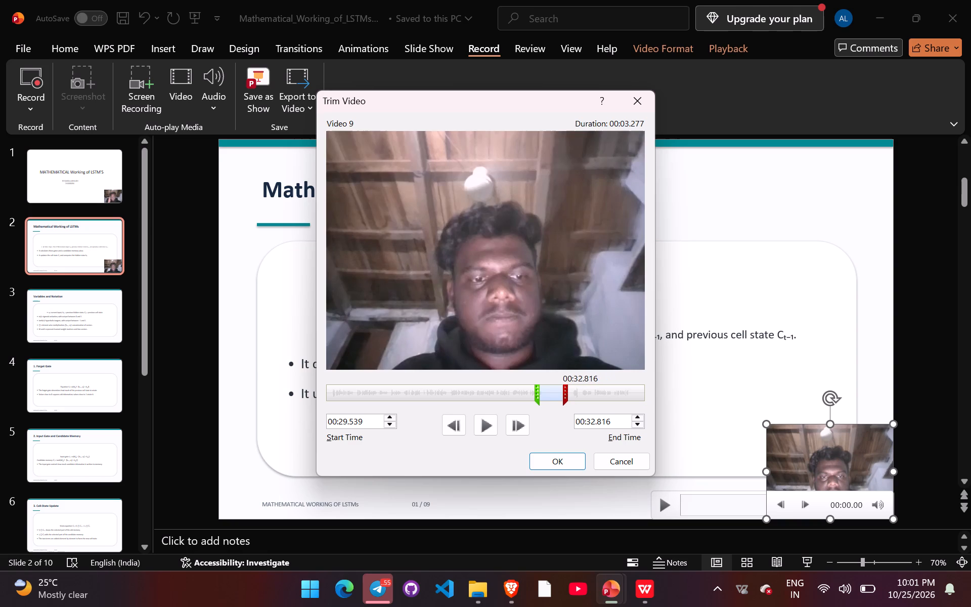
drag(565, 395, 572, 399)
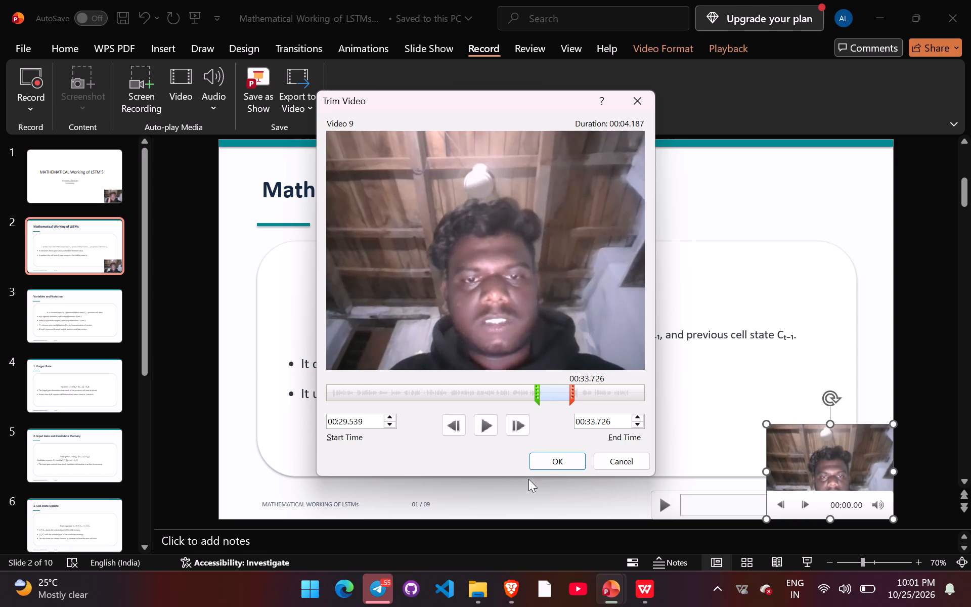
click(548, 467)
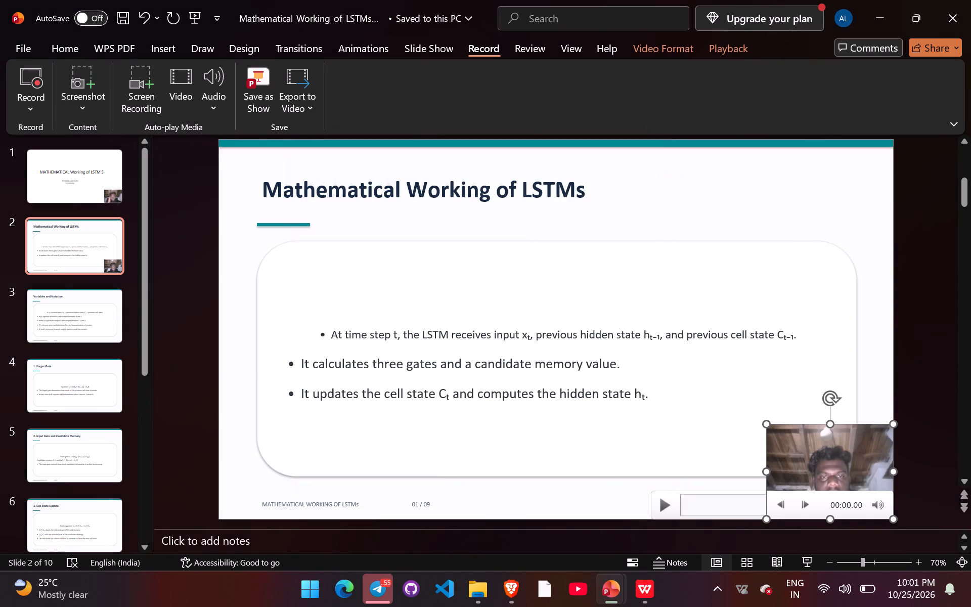
Play the trimmed camera video on slide 2 to check it.
click(661, 509)
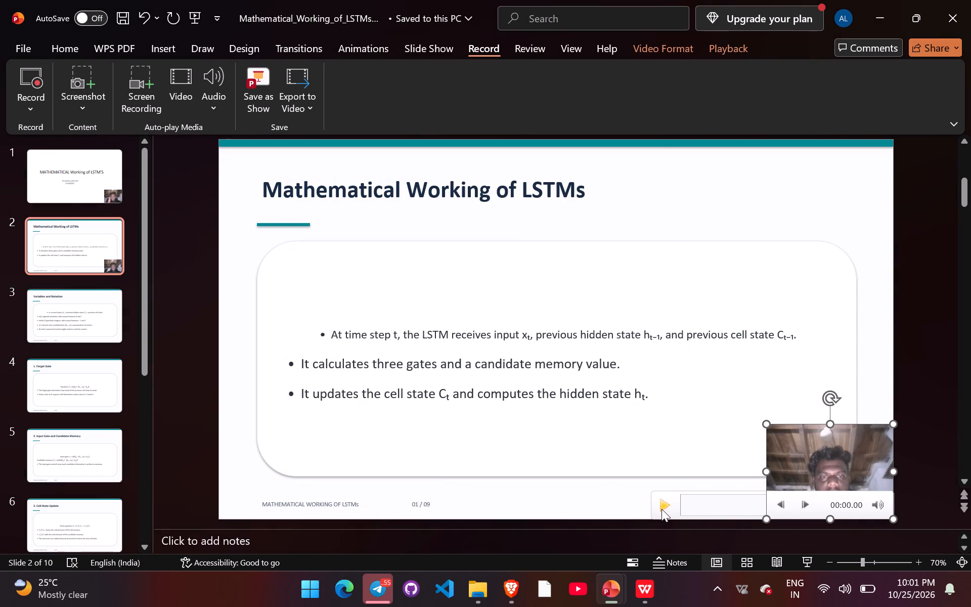
click(701, 439)
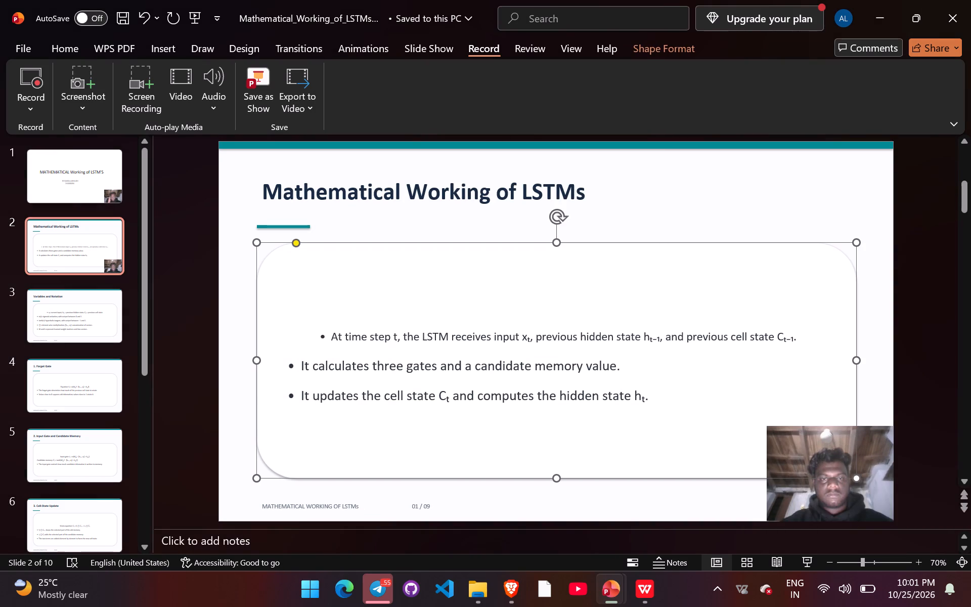
click(701, 439)
click(742, 423)
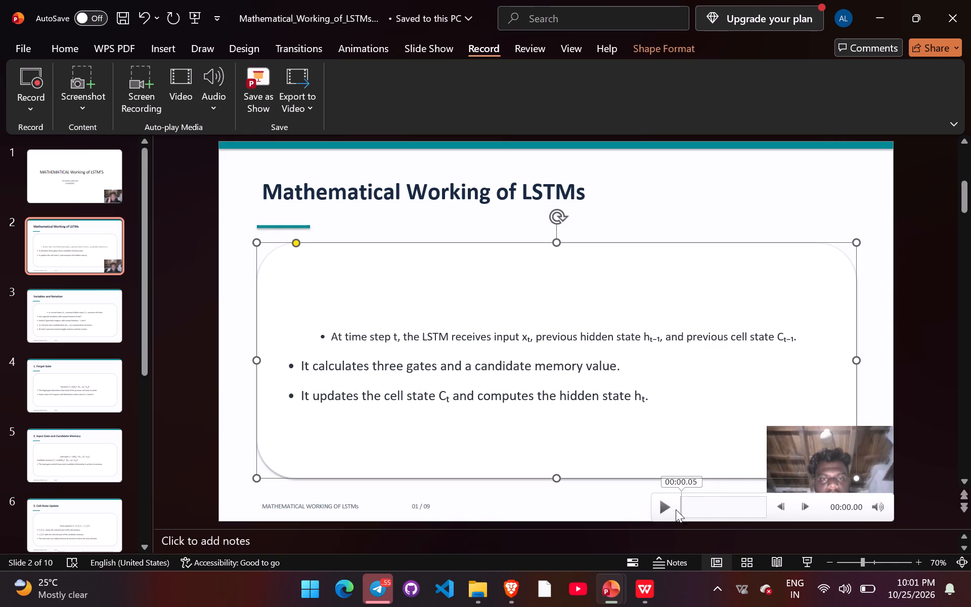
click(669, 508)
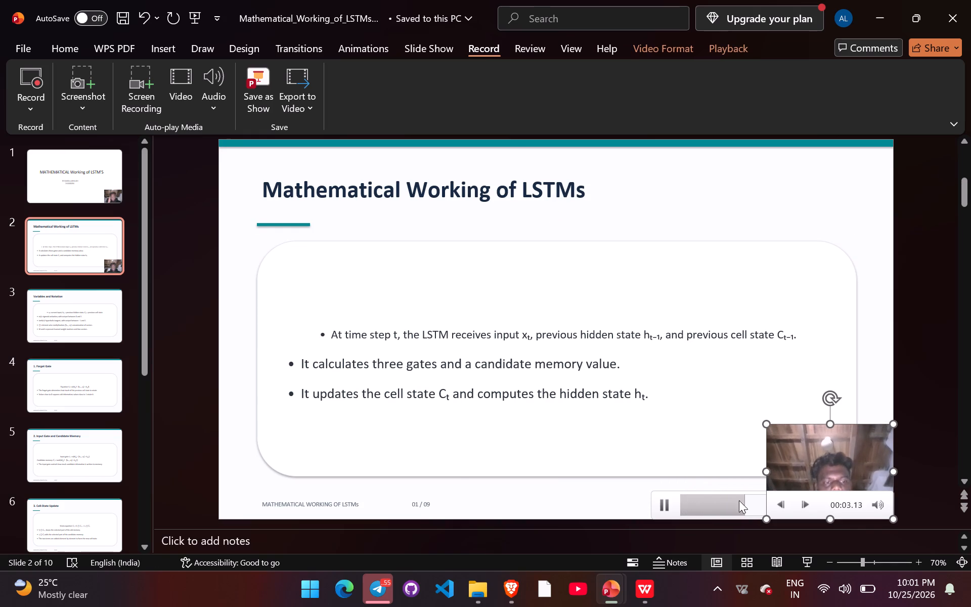
Cut the camera video from slide 2.
right_click(823, 450)
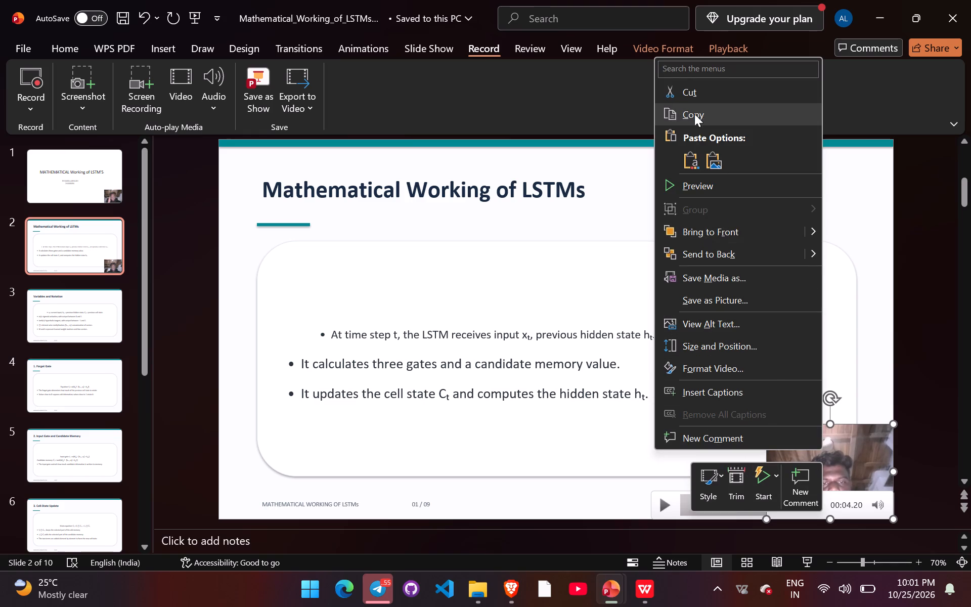
click(682, 100)
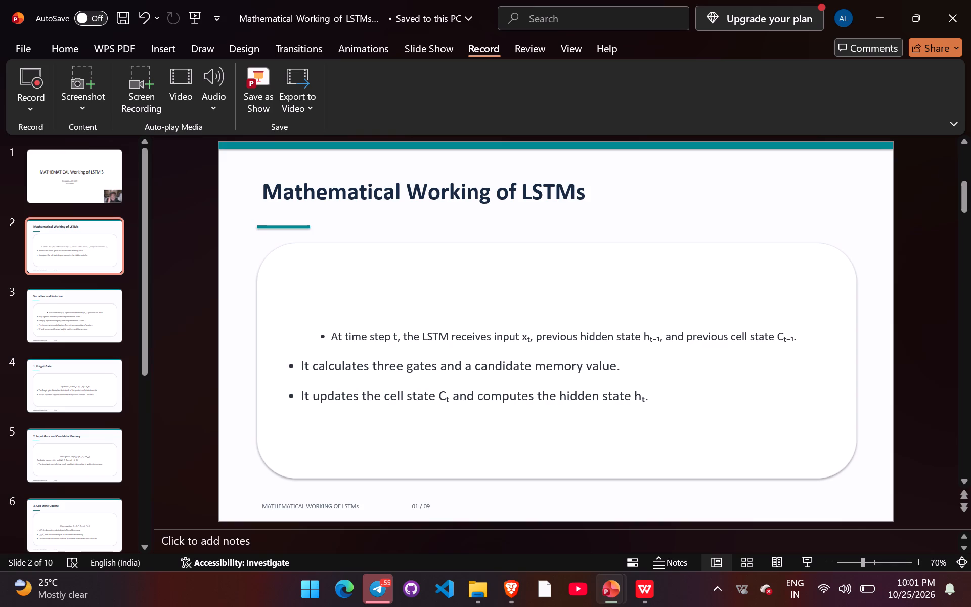
Record fresh camera narration on slide 2 from the current slide, pause it, and close the recording view.
click(26, 108)
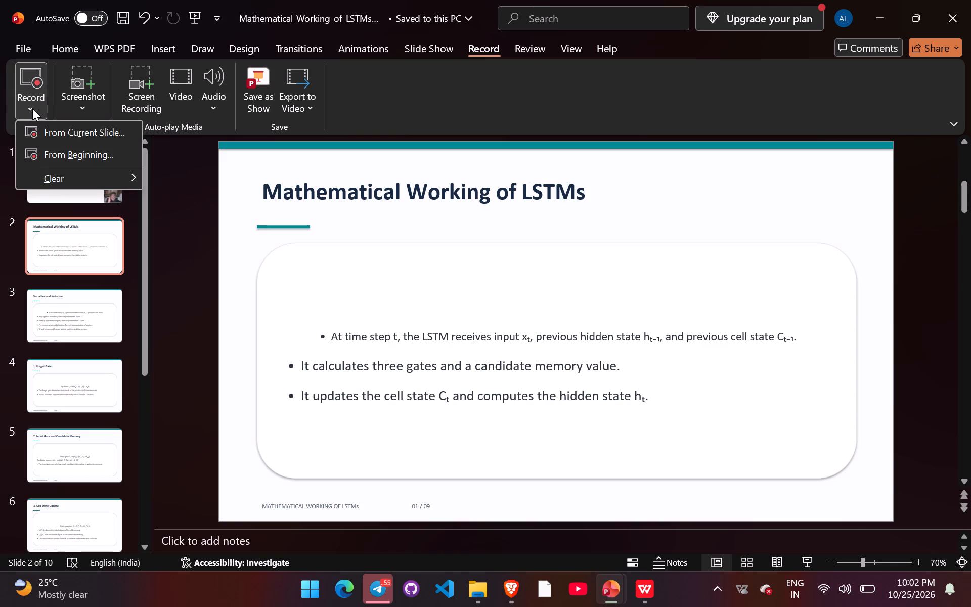
click(43, 126)
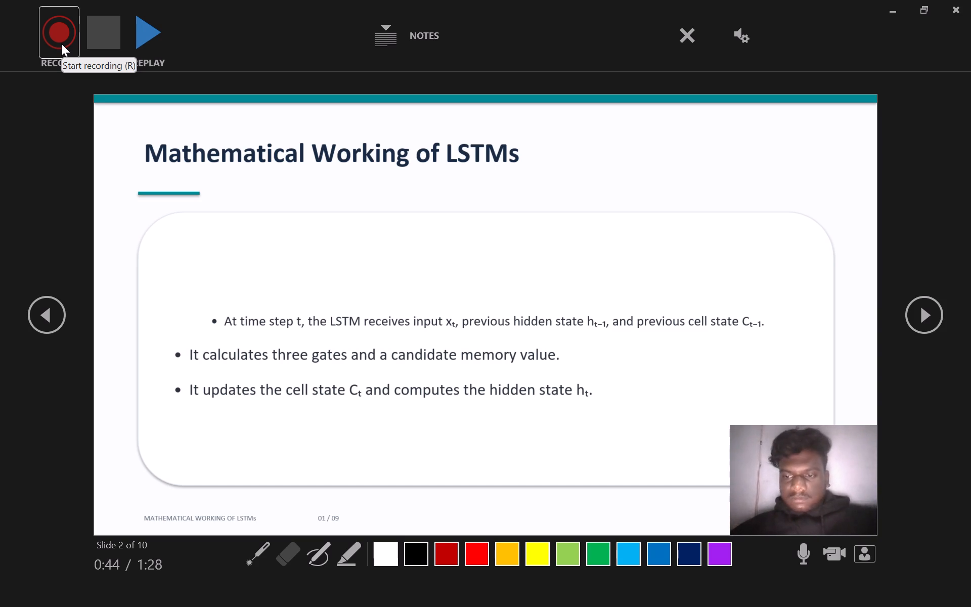
right_click(61, 44)
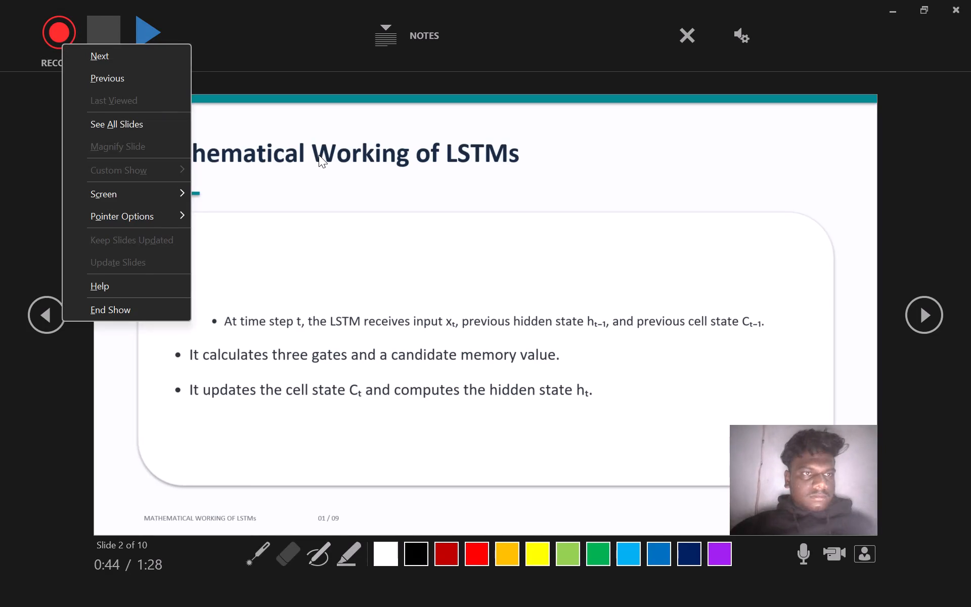
click(319, 155)
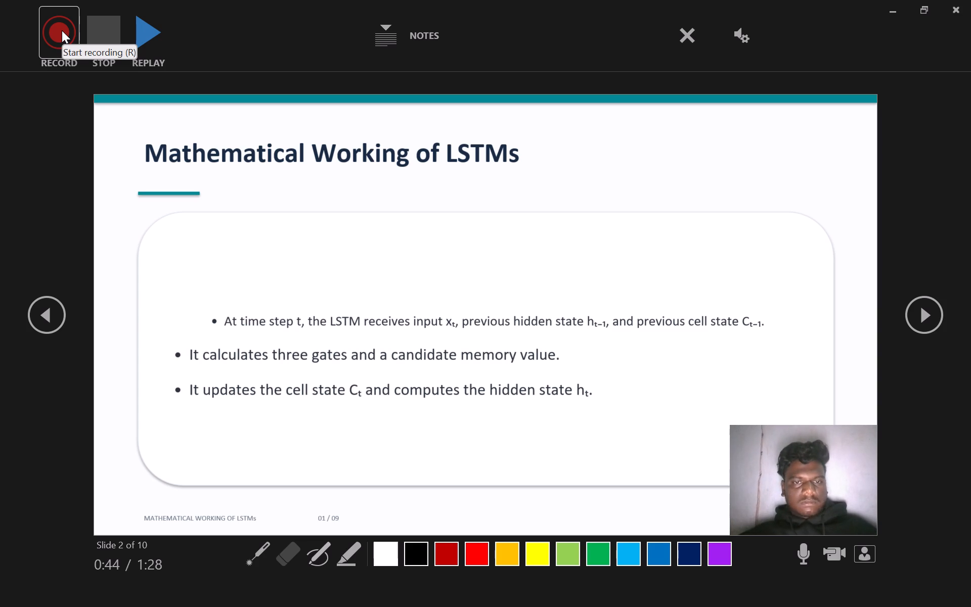
click(62, 30)
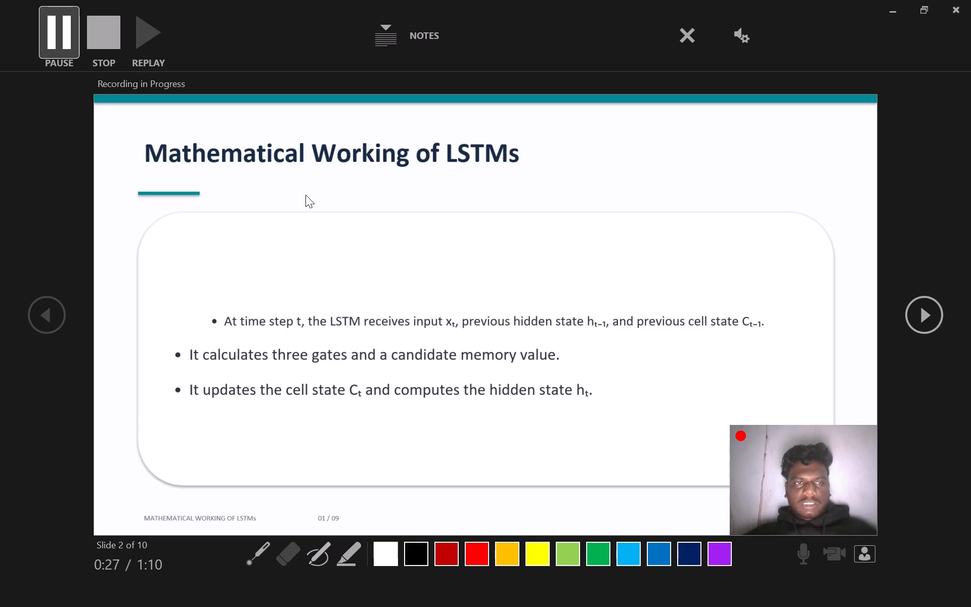
click(46, 37)
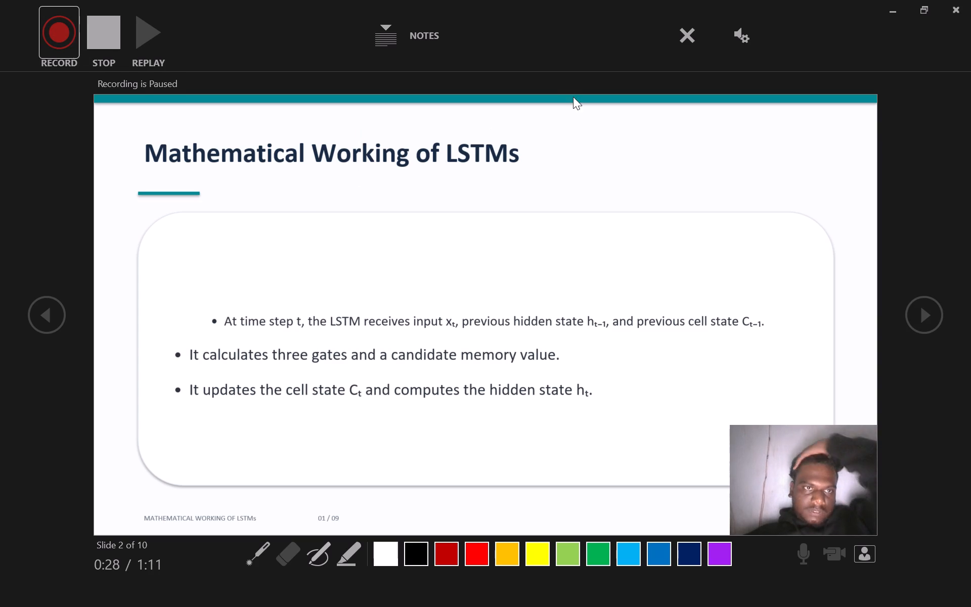
click(952, 16)
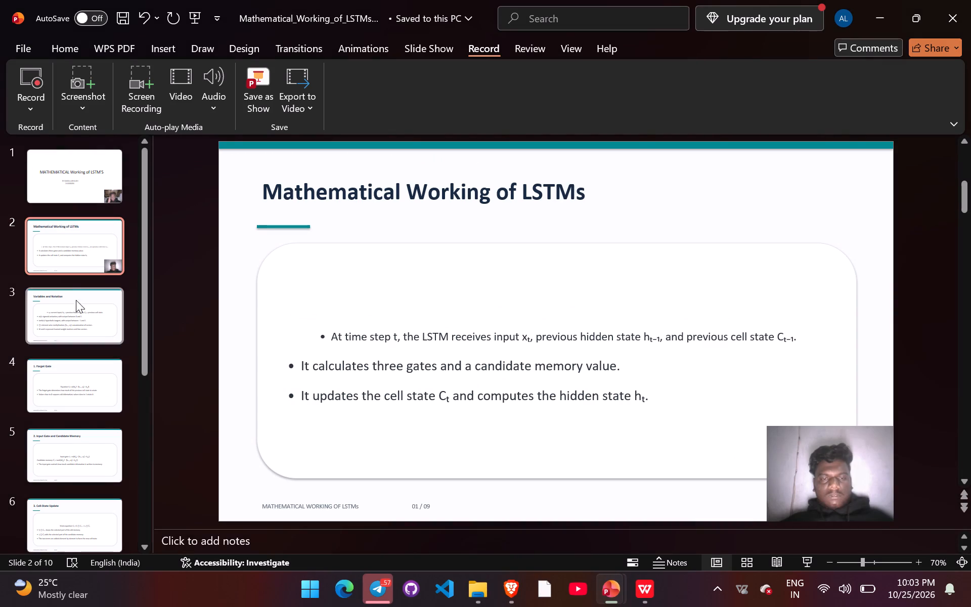
Go to slide 3, Variables and Notation, and start recording camera narration from the current slide.
click(92, 313)
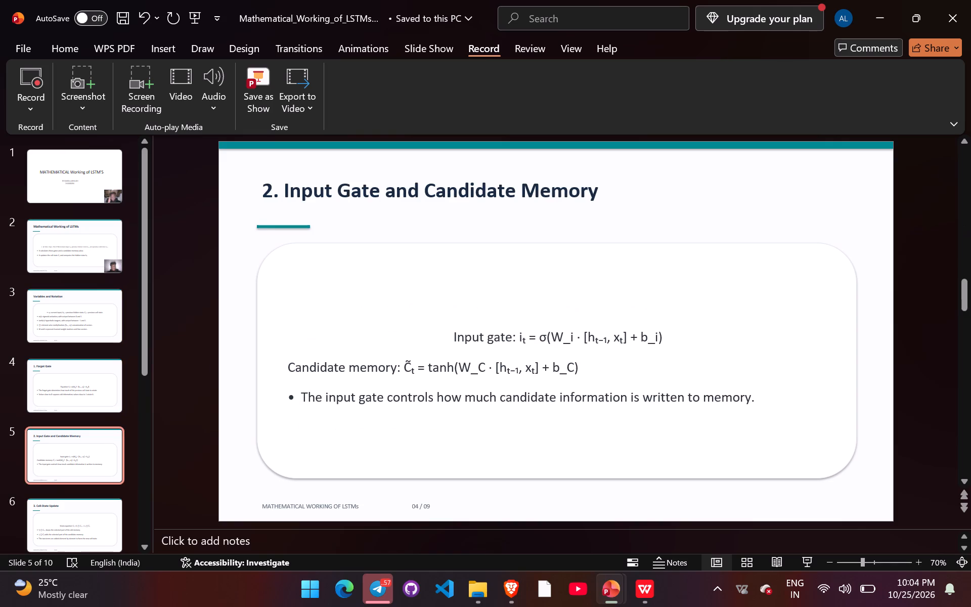
click(69, 314)
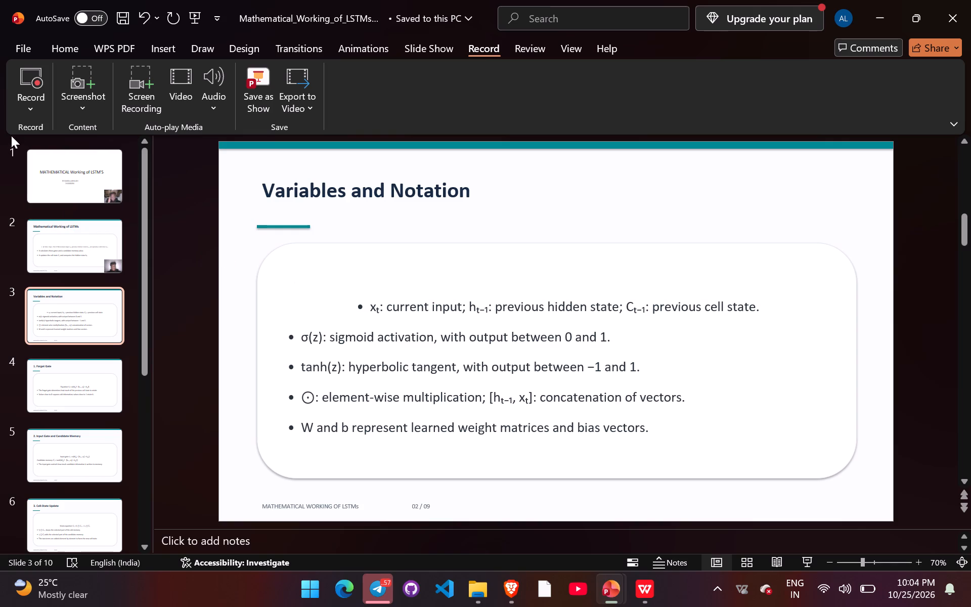
click(25, 115)
click(40, 130)
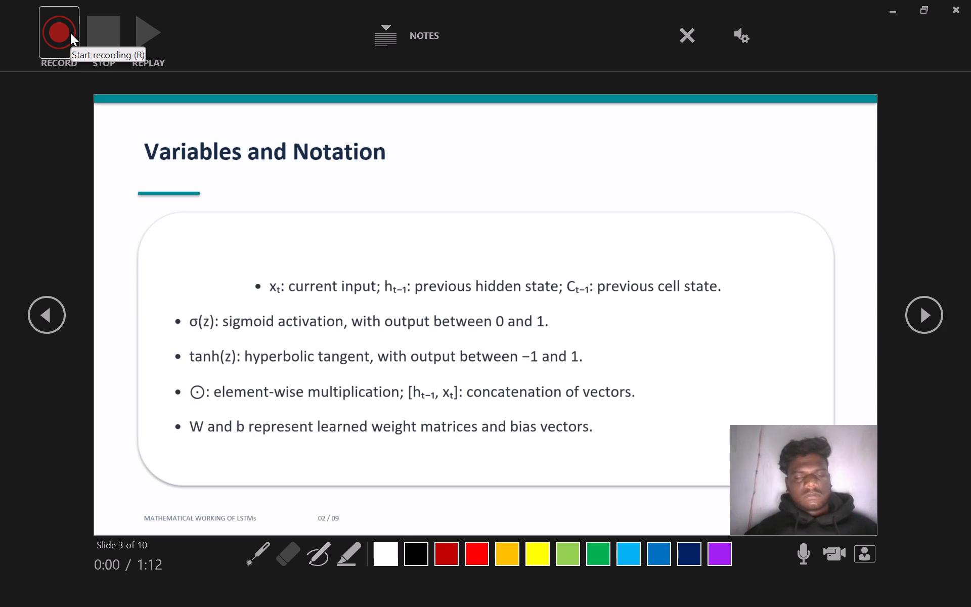
click(70, 33)
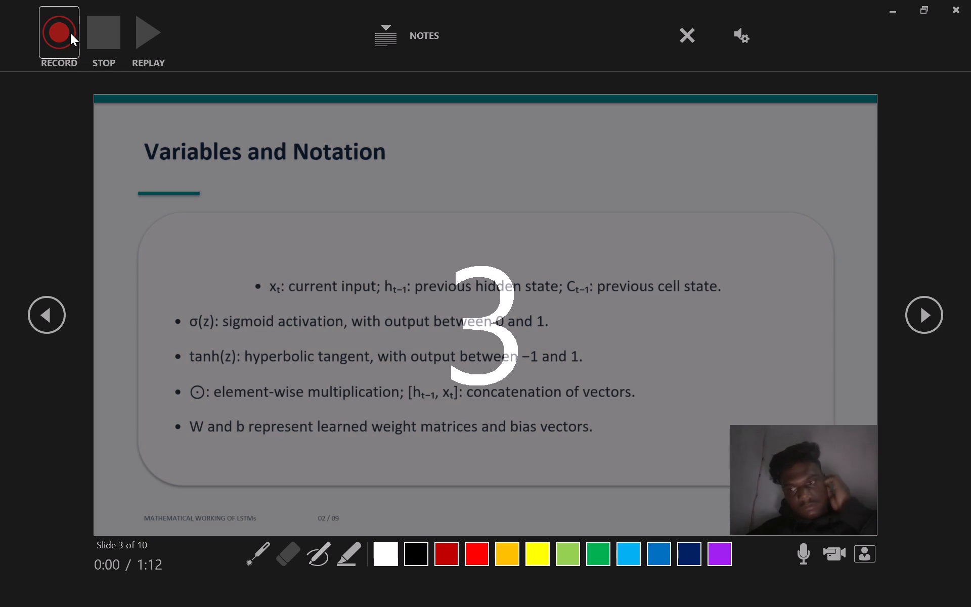
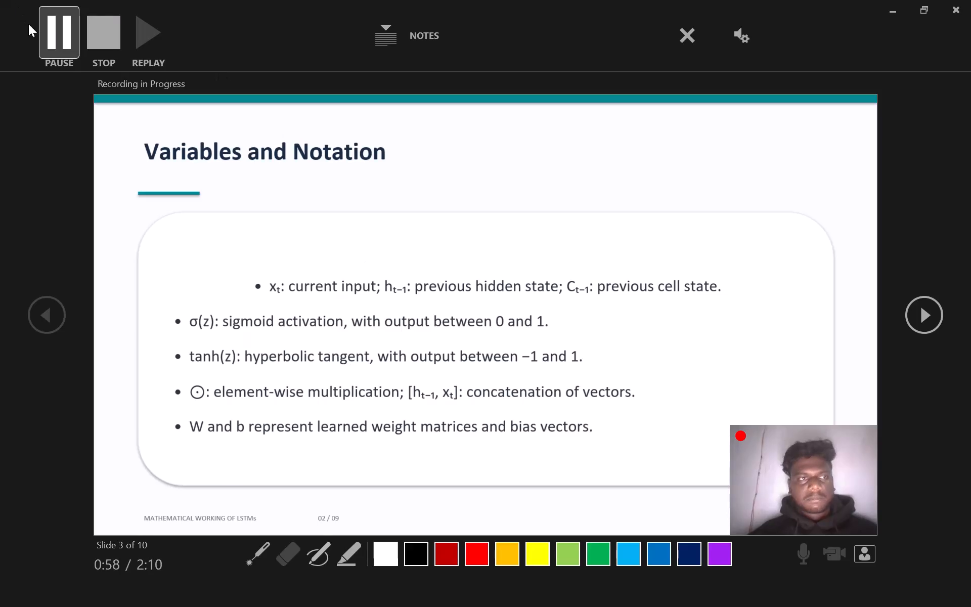
Pause and stop the camera narration on slide 3, replay it as a check, and close the recording view.
click(48, 31)
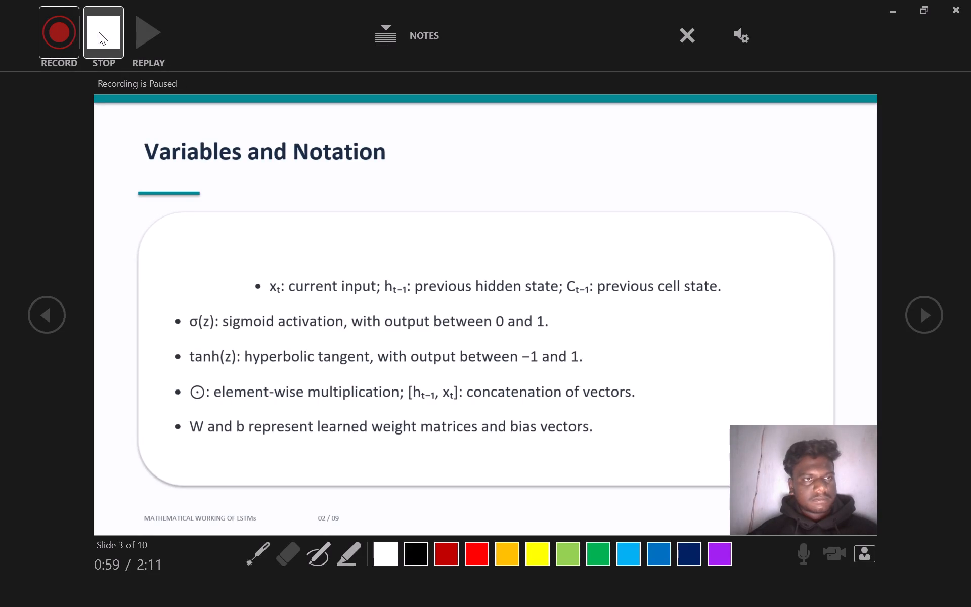
click(99, 32)
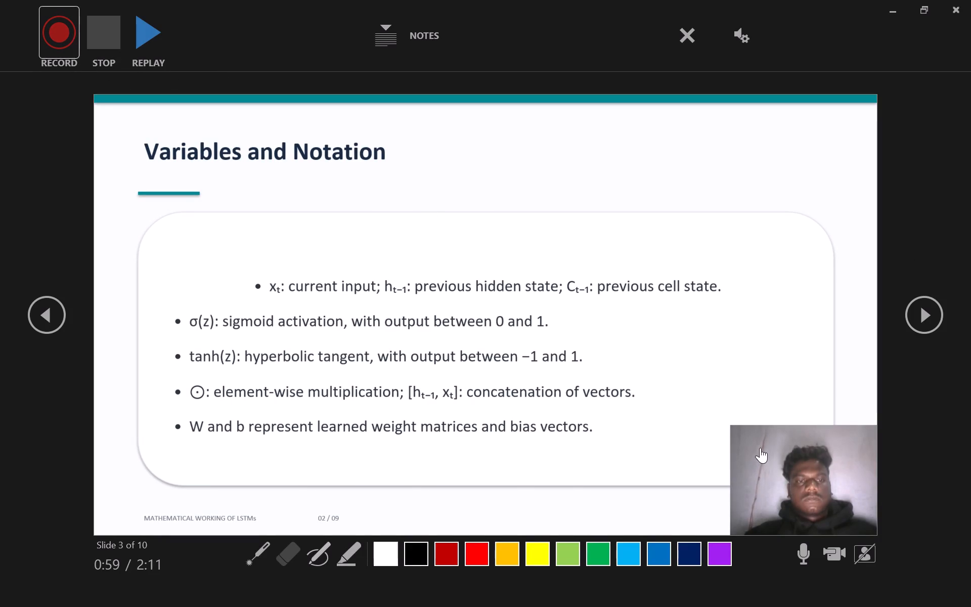
click(149, 30)
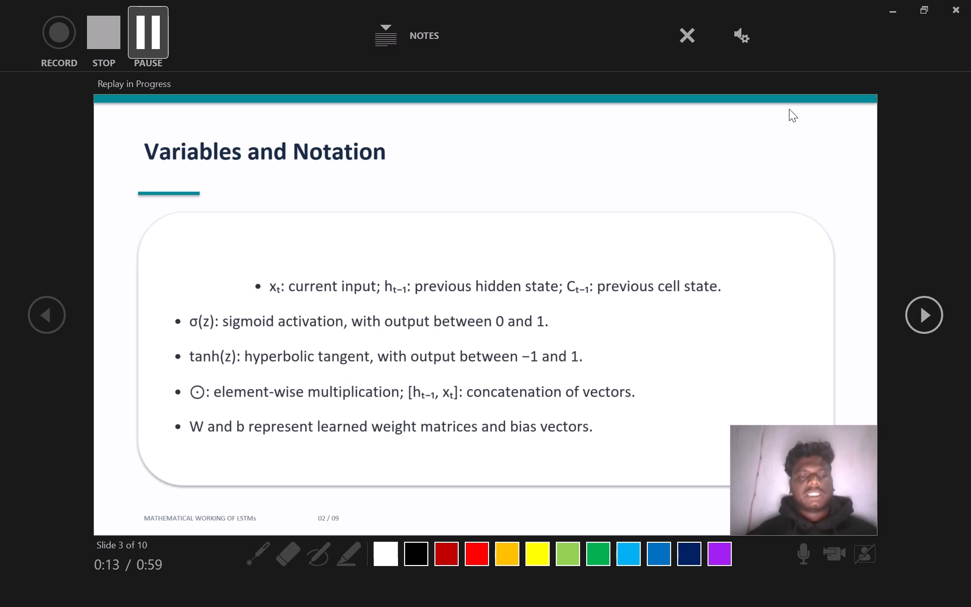
click(957, 8)
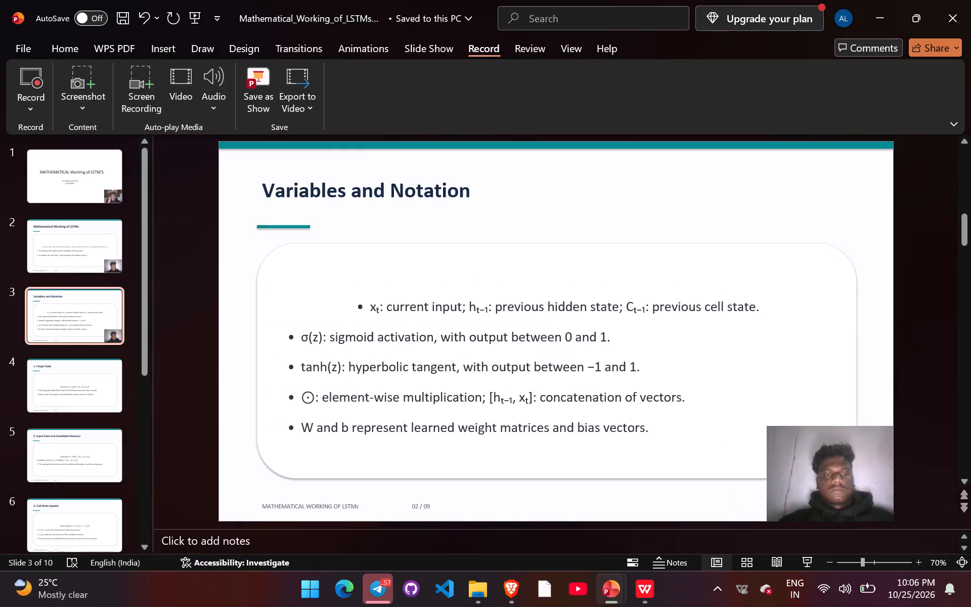
Record camera narration on slide 4, Forget Gate, from the current slide, then replay the stopped take and close the recording view.
click(70, 403)
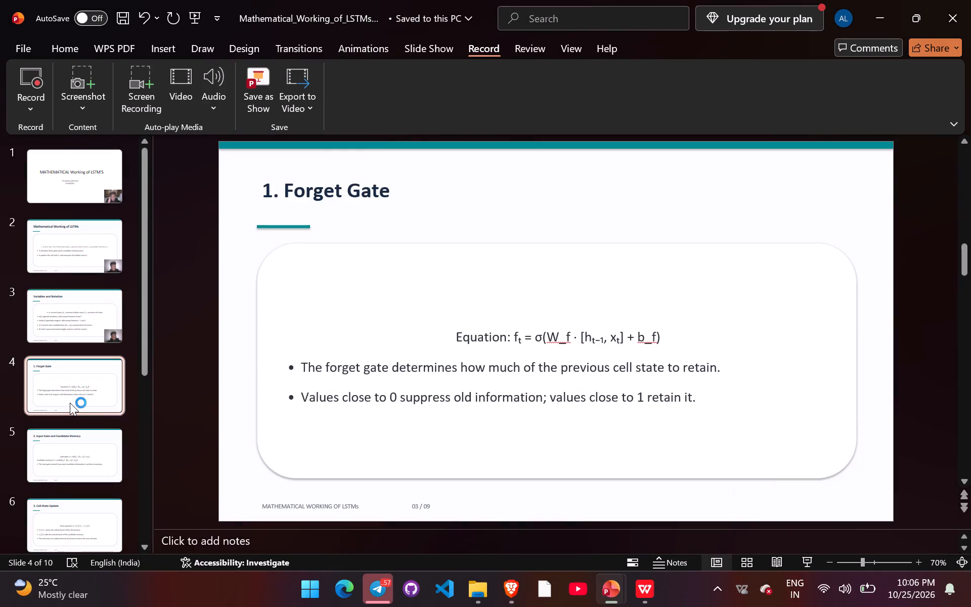
click(84, 188)
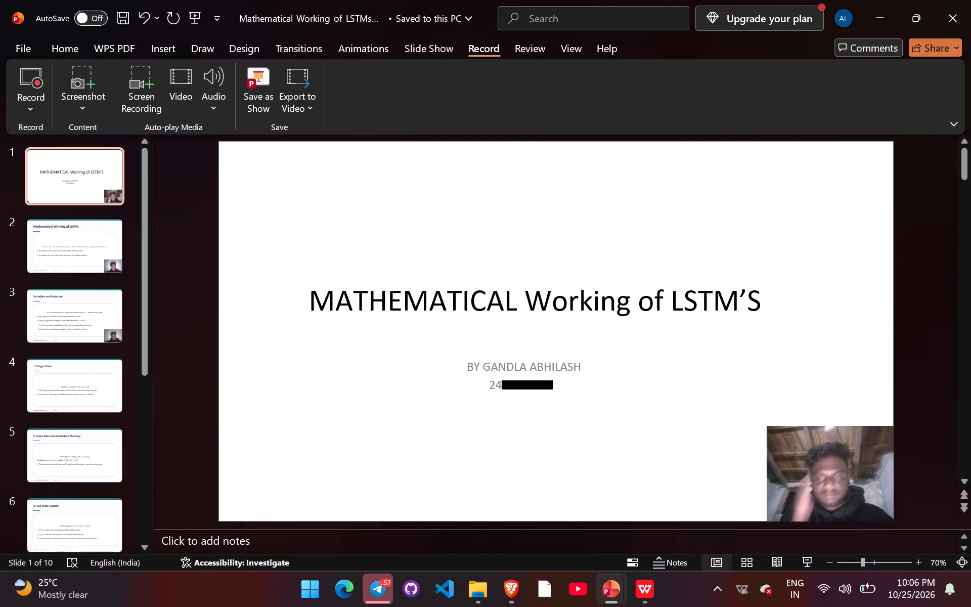
click(69, 375)
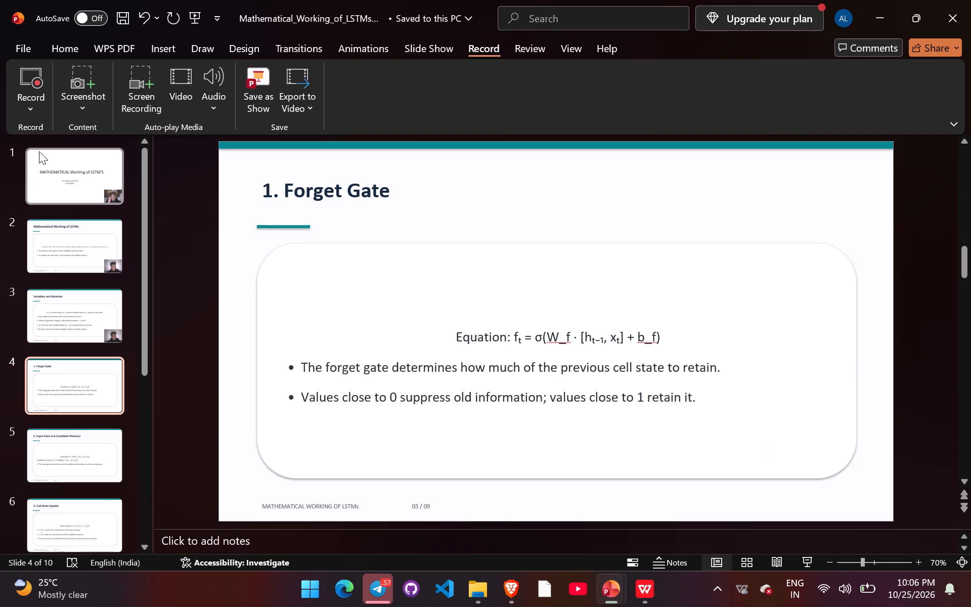
click(31, 111)
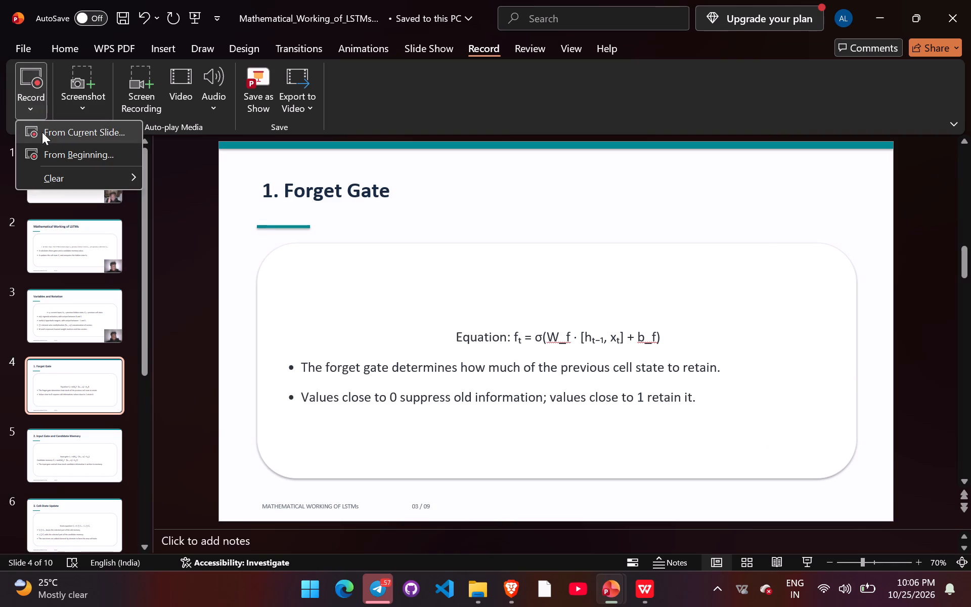
click(42, 132)
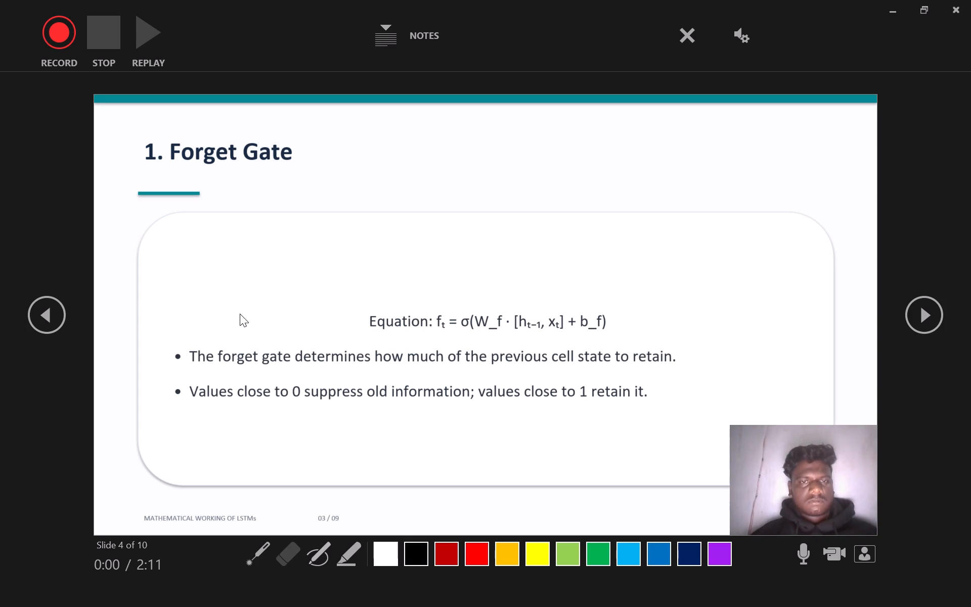
click(61, 28)
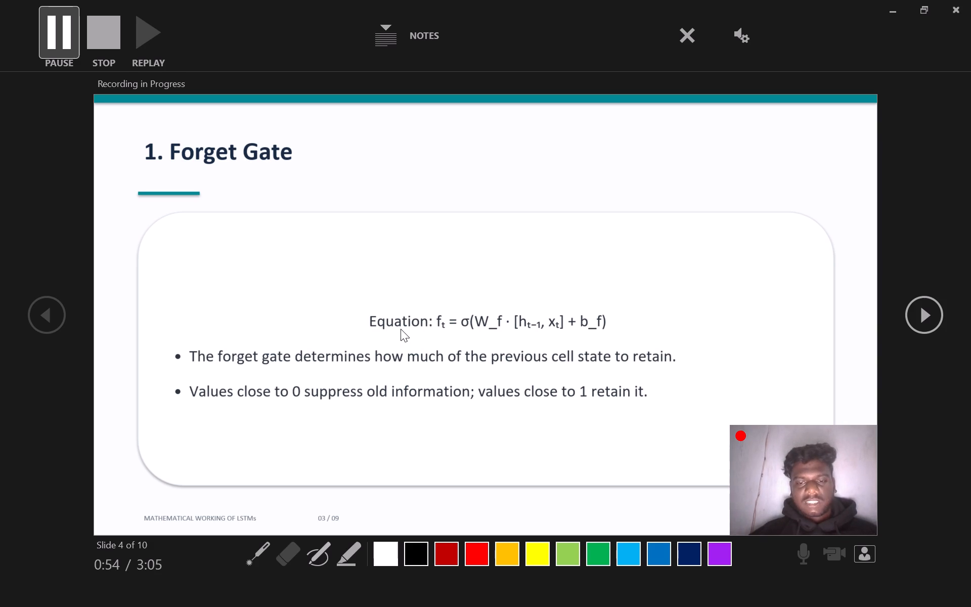
click(54, 32)
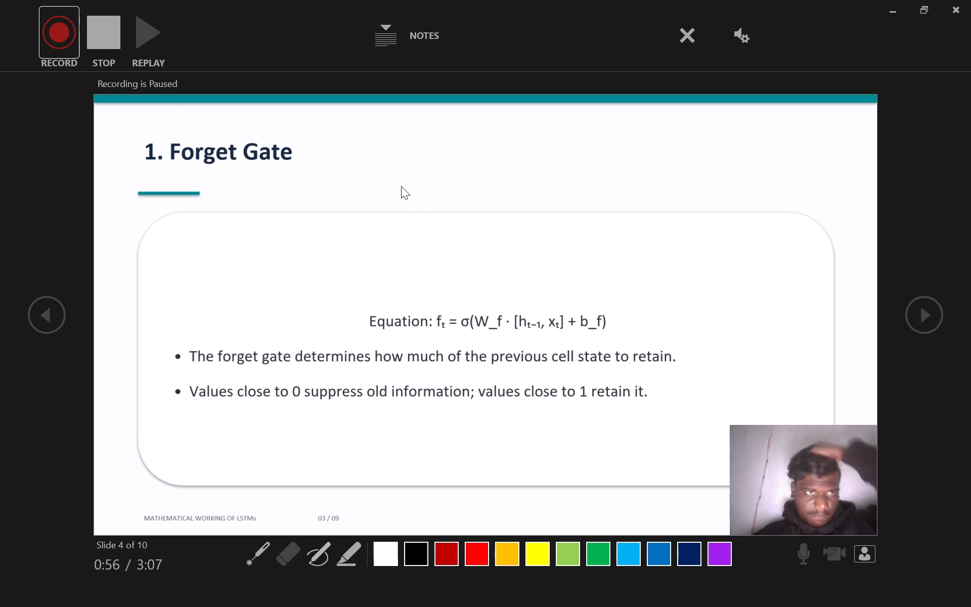
click(98, 38)
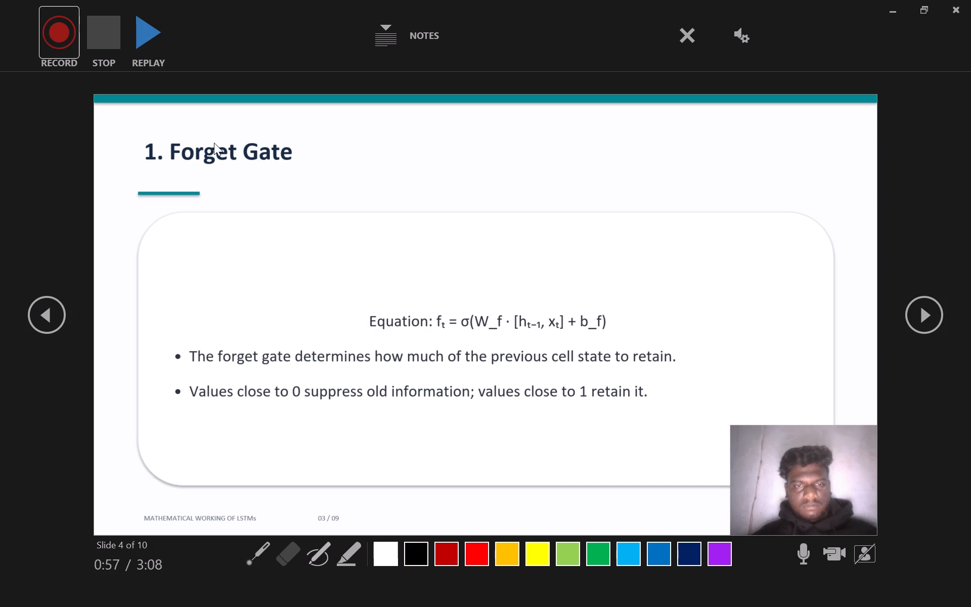
click(142, 27)
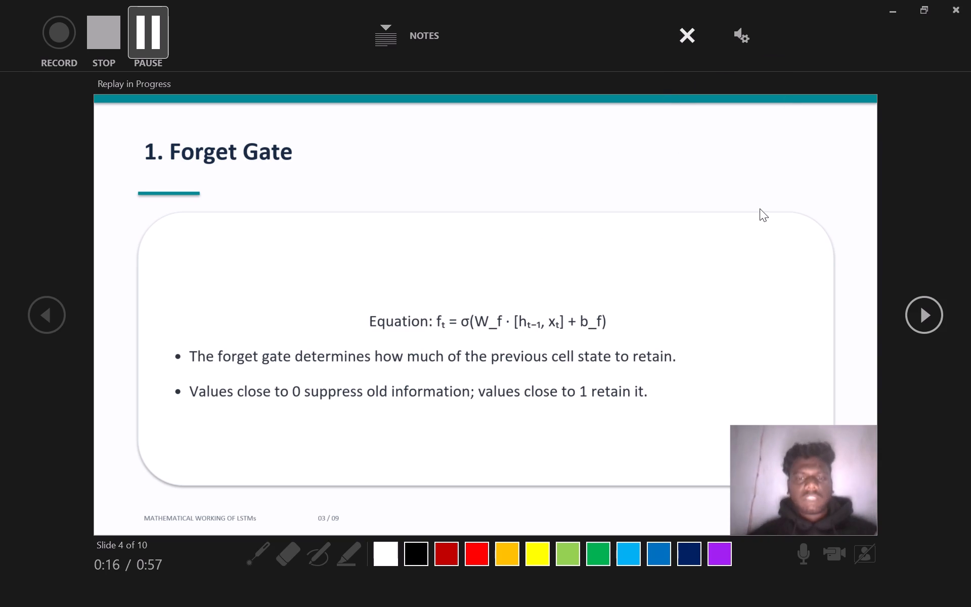
click(951, 7)
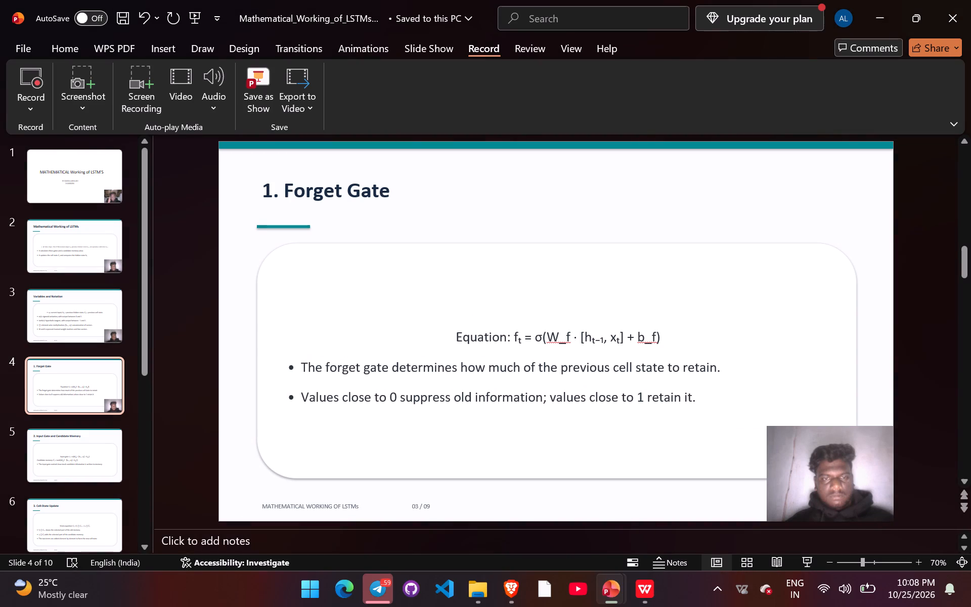
Record camera narration on slide 5, Input Gate and Candidate Memory, from the current slide, stop it, and close the recording view.
click(82, 457)
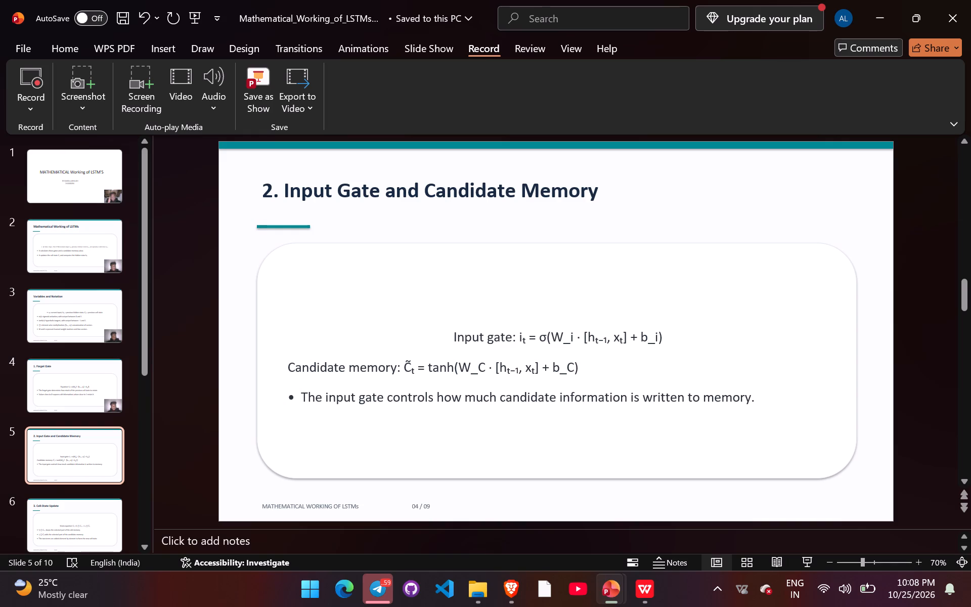
click(33, 111)
click(56, 133)
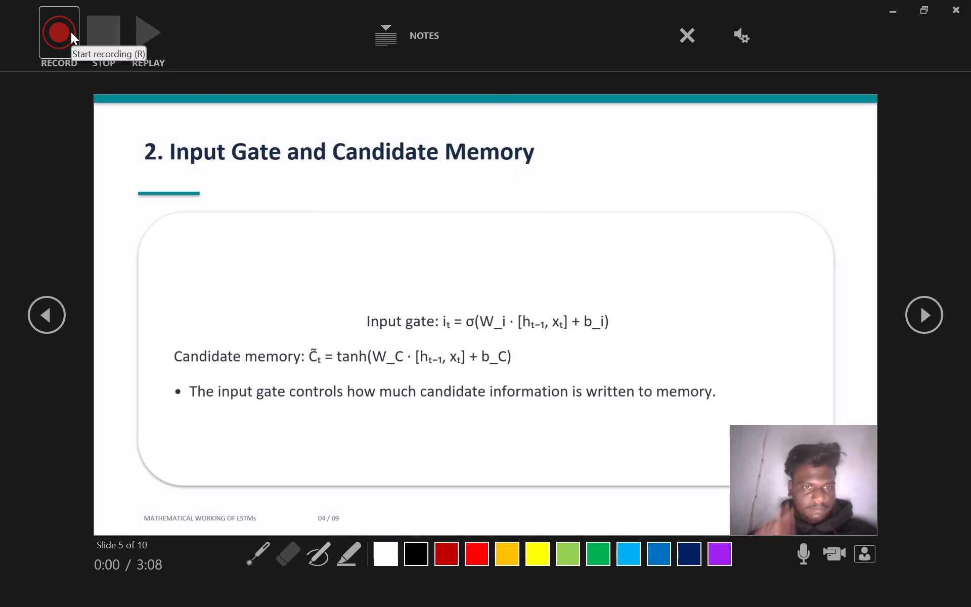
click(71, 32)
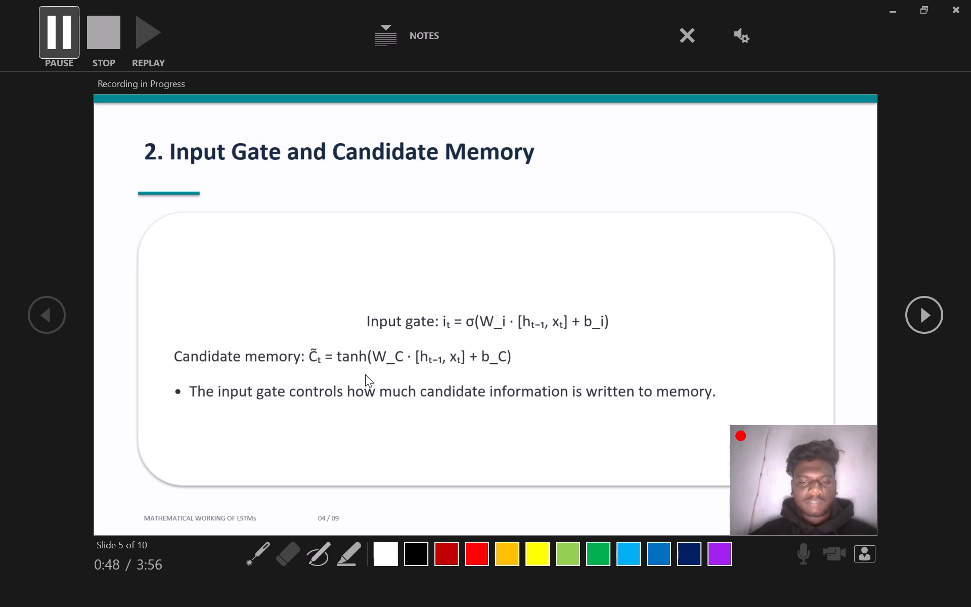
click(56, 31)
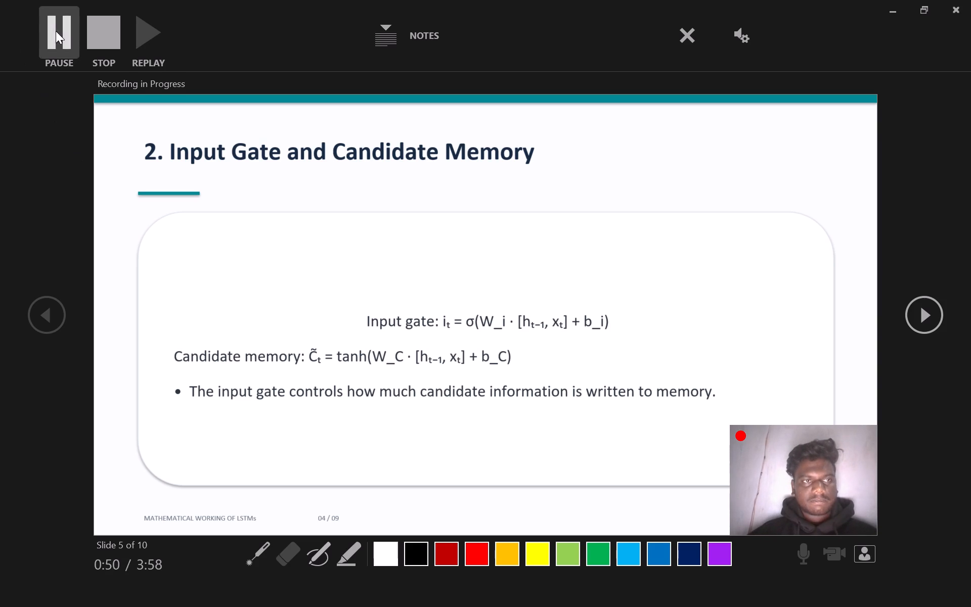
click(102, 28)
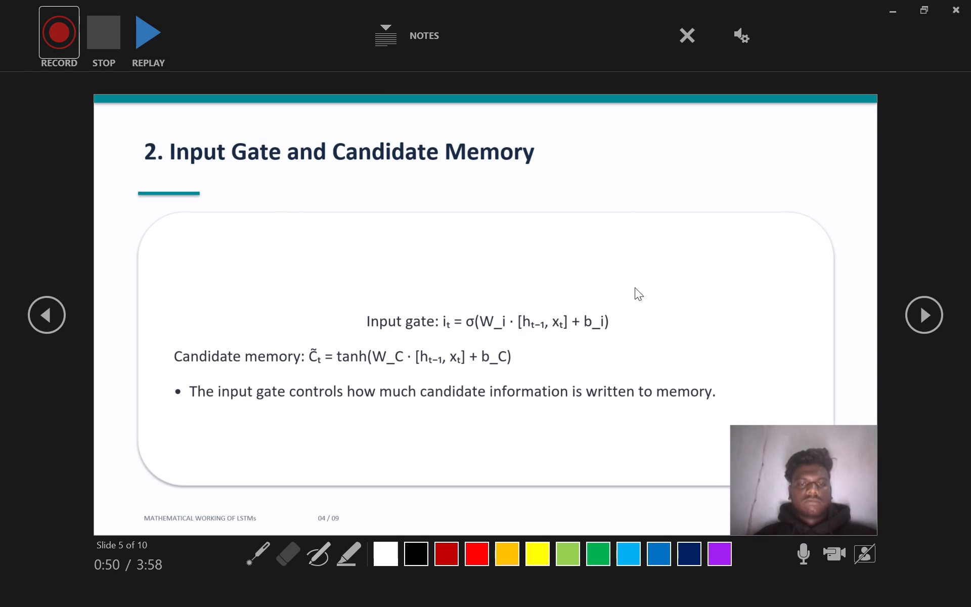
click(955, 8)
Go to slide 6, Cell-State Update.
scroll(101, 424, down, 1)
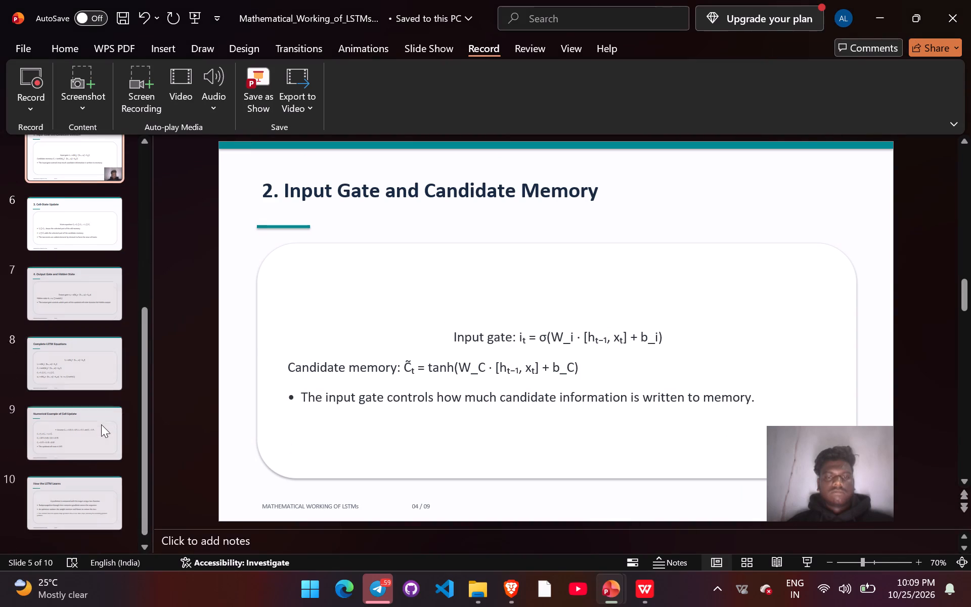
click(78, 222)
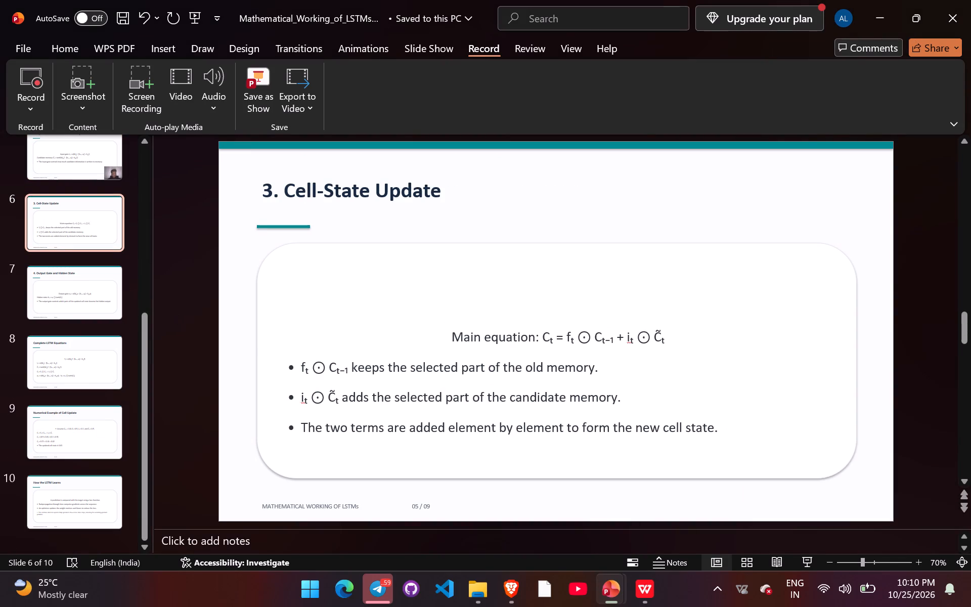
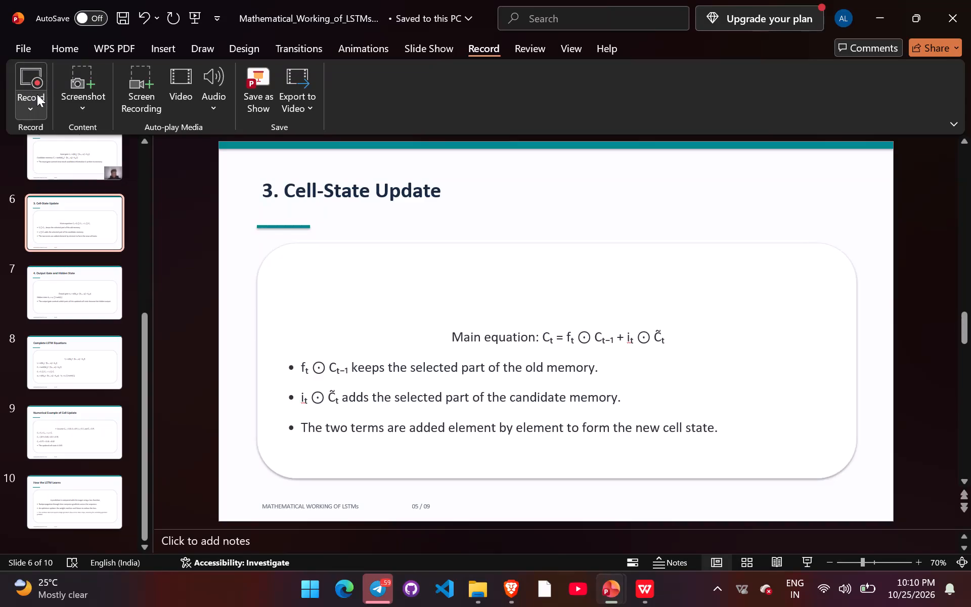
Record camera narration on slide 6, Cell-State Update, starting from the current slide.
click(36, 94)
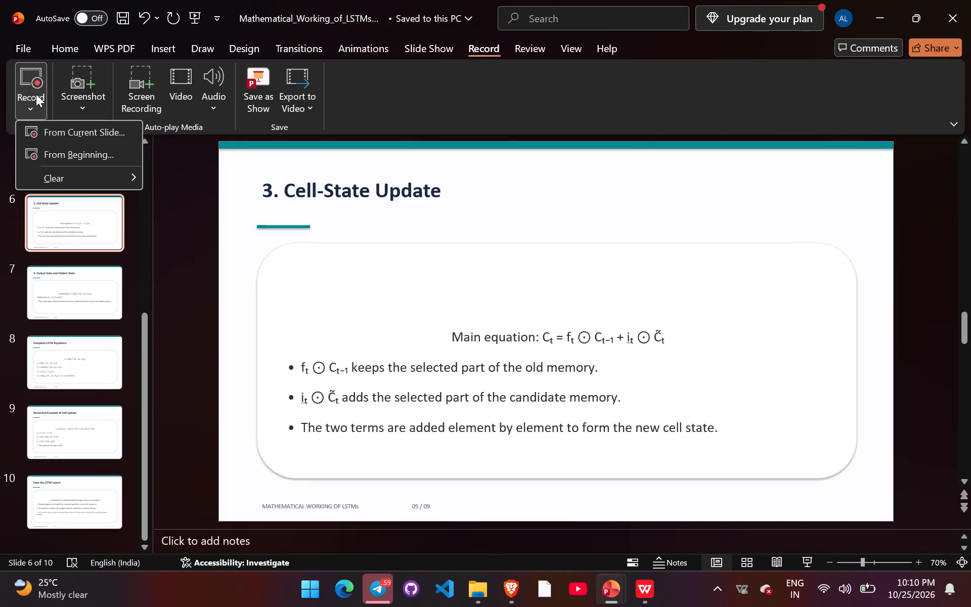
click(49, 126)
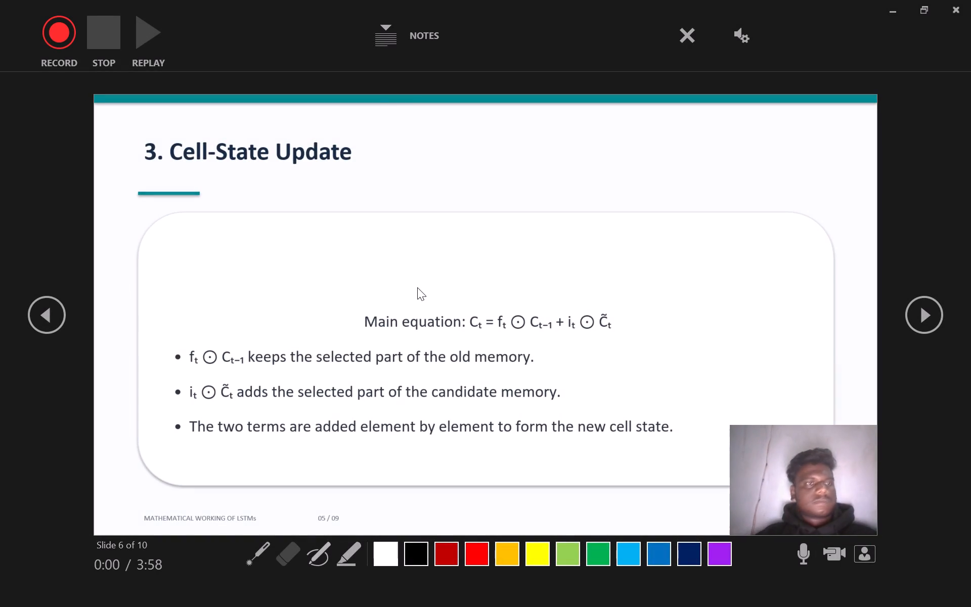
click(71, 27)
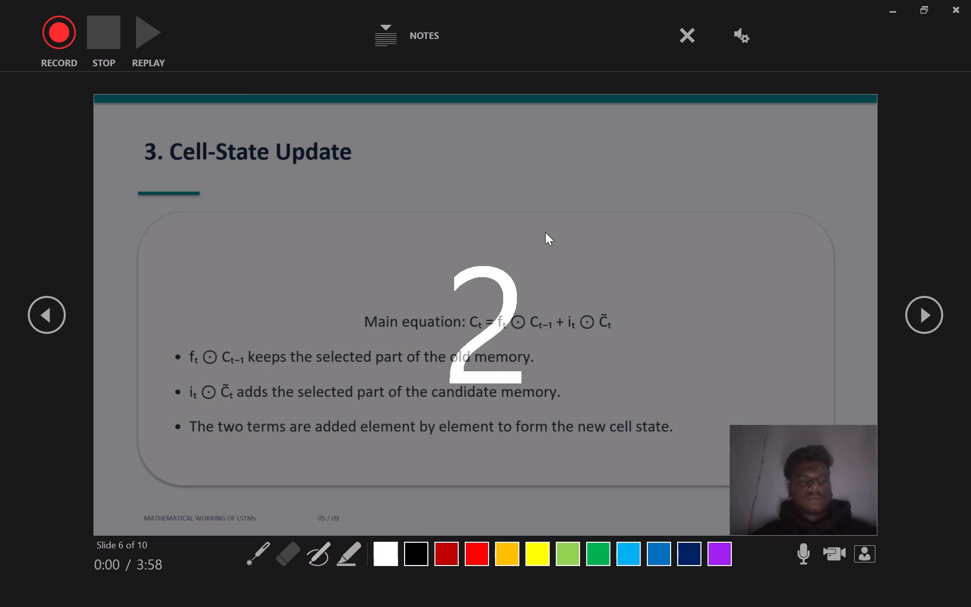
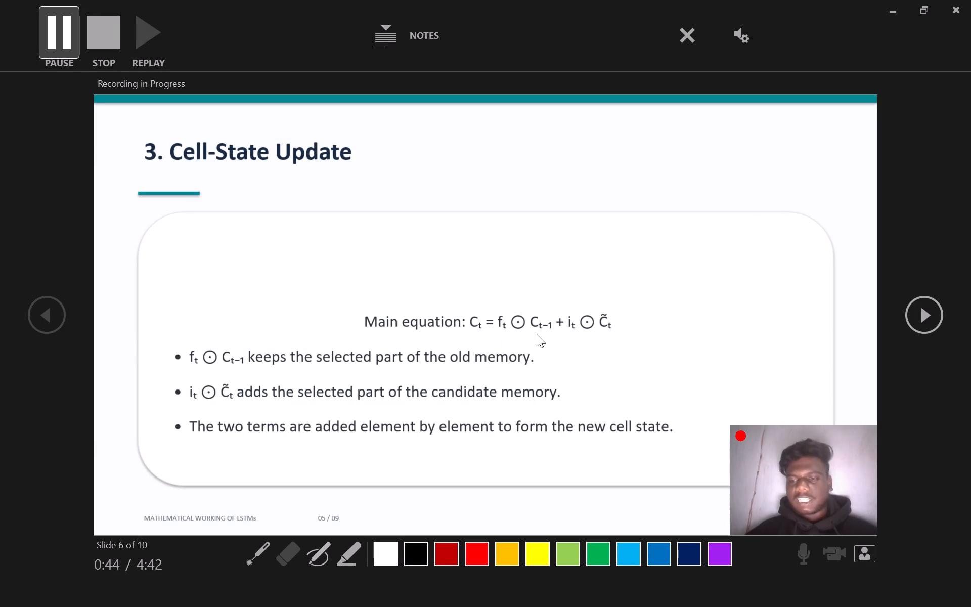
End the camera narration recording on slide 6, Cell-State Update, and return to the normal editing view.
click(59, 36)
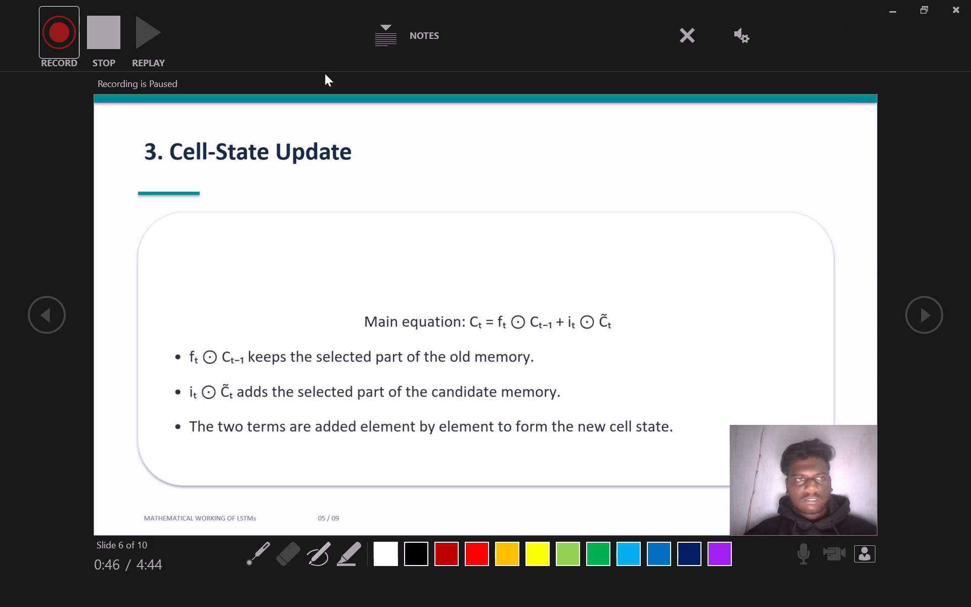
click(112, 35)
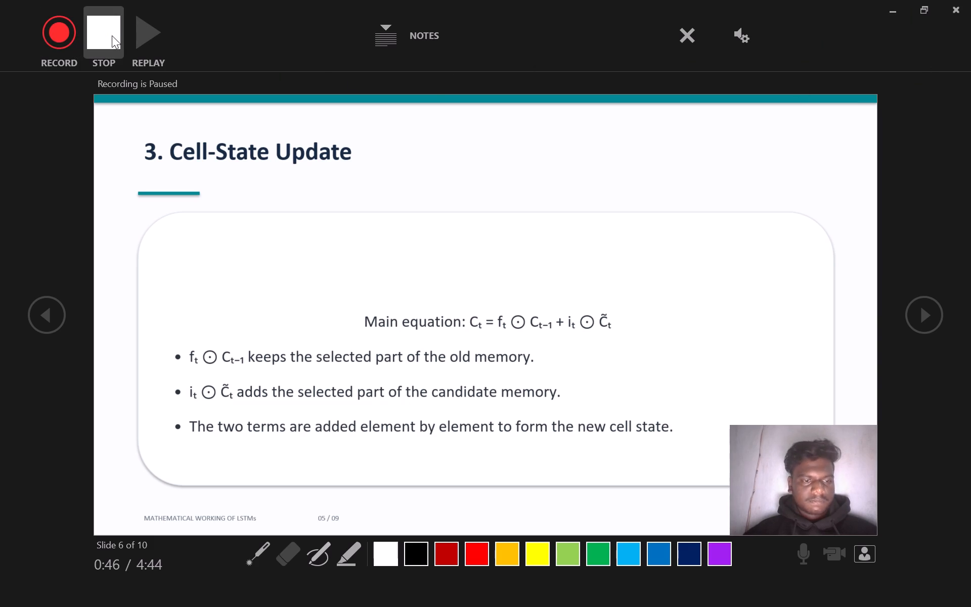
click(955, 12)
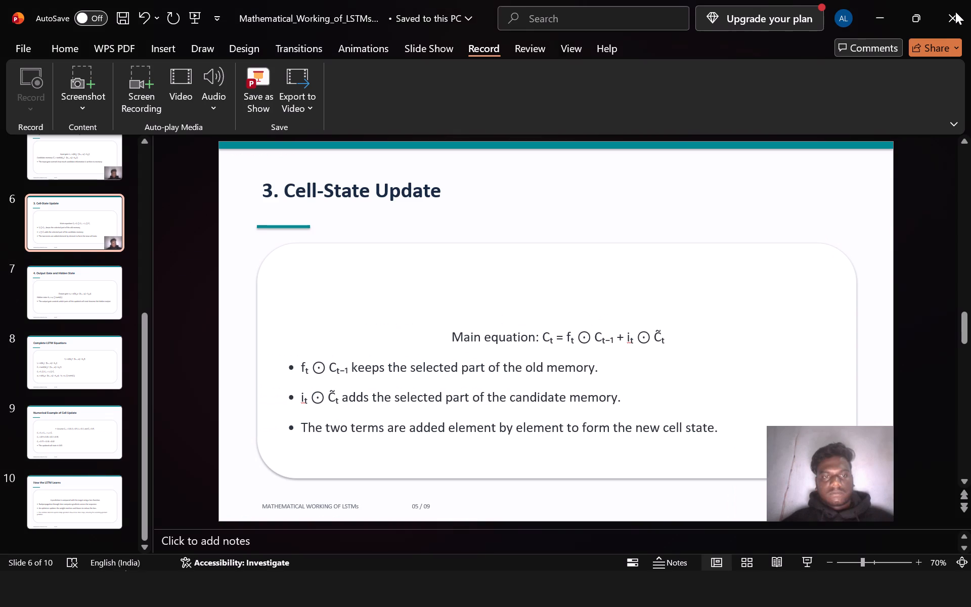
Record camera narration on slide 7, Output Gate and Hidden State, starting from the current slide.
click(76, 292)
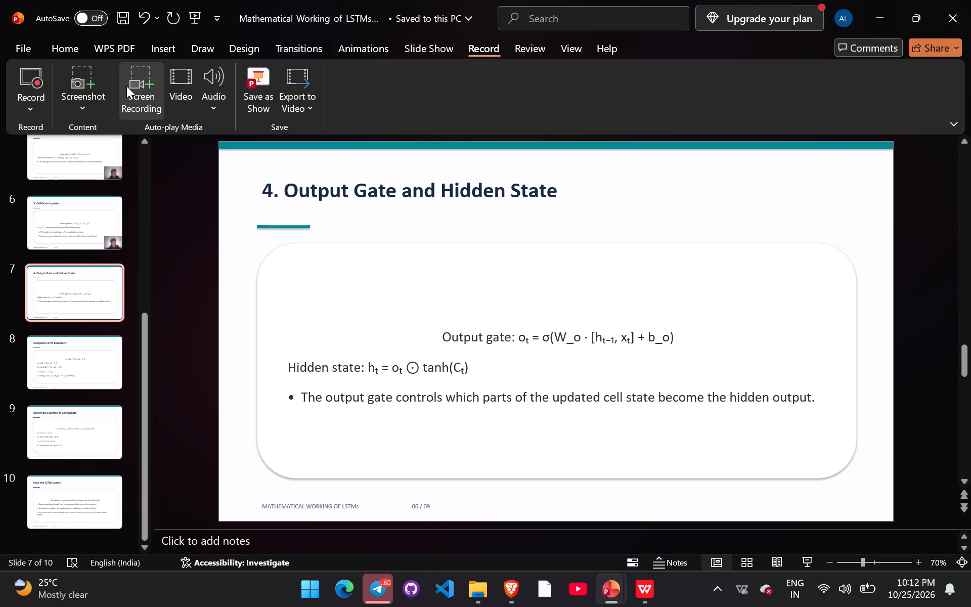
click(39, 99)
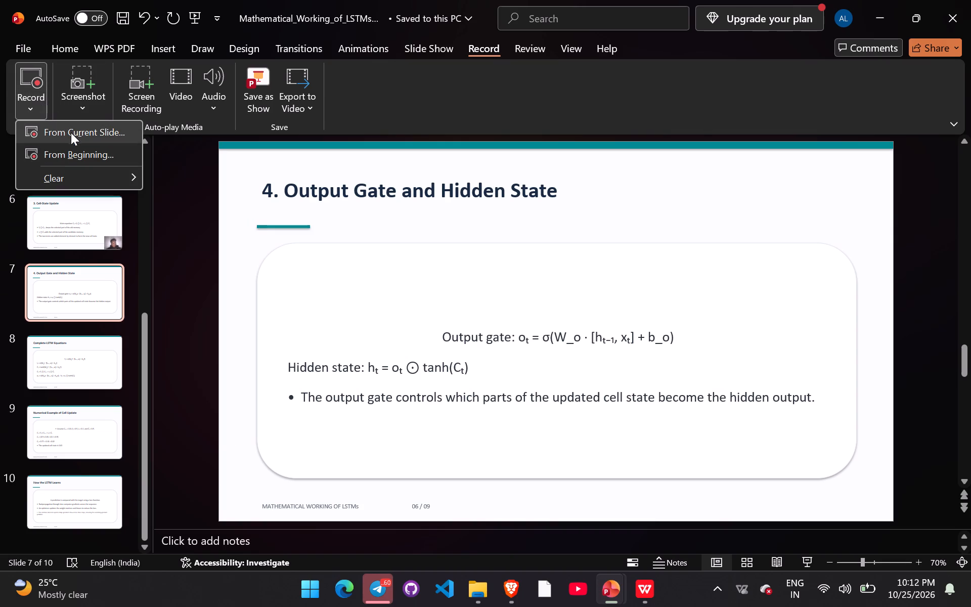
click(71, 132)
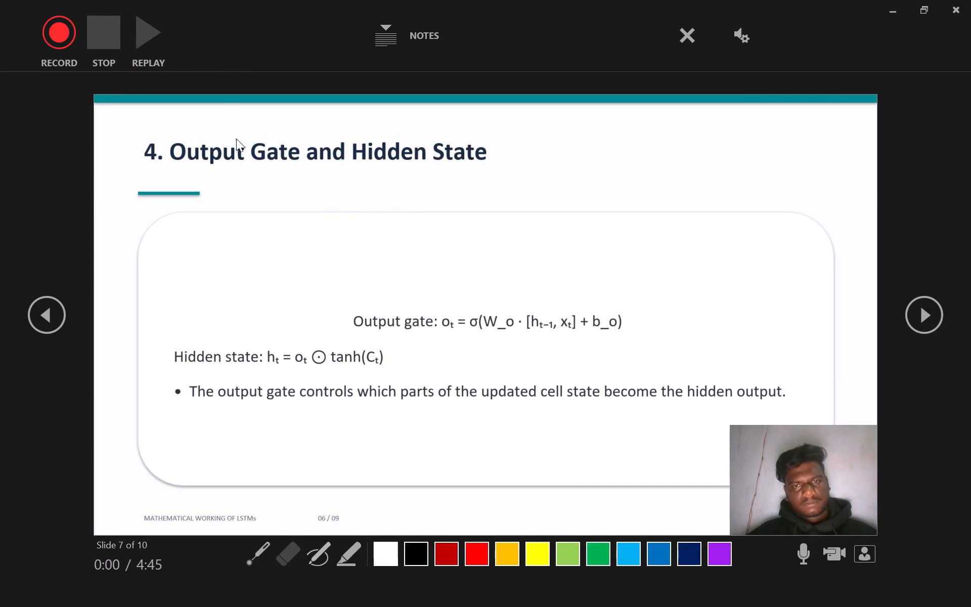
click(42, 22)
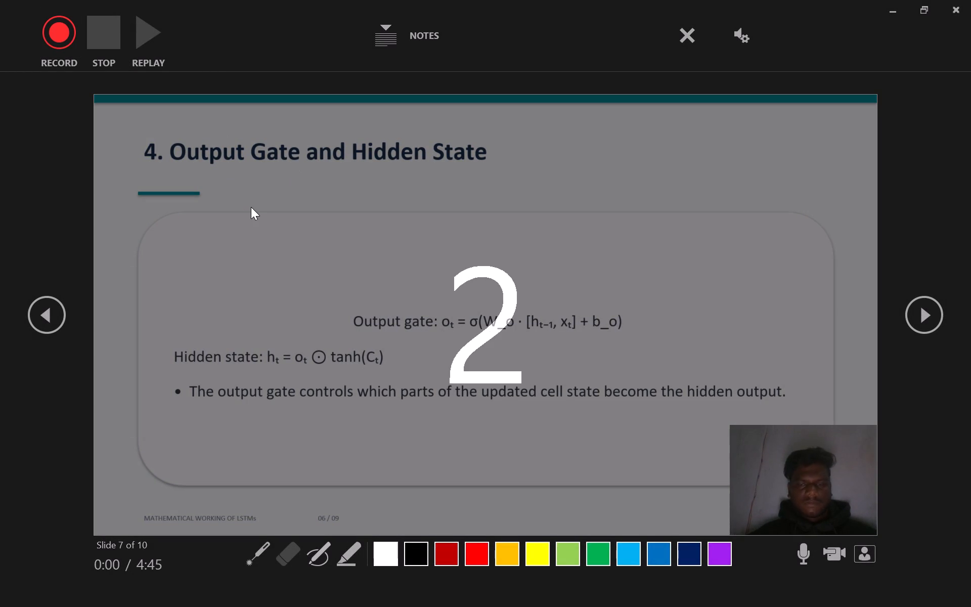
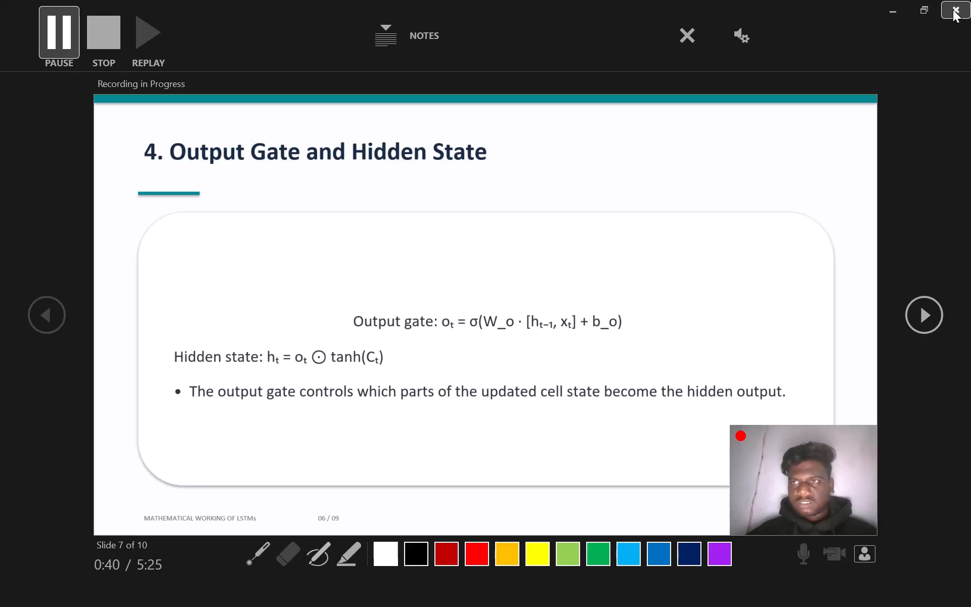
End the camera narration recording on slide 7, Output Gate and Hidden State, and return to the normal editing view.
click(953, 10)
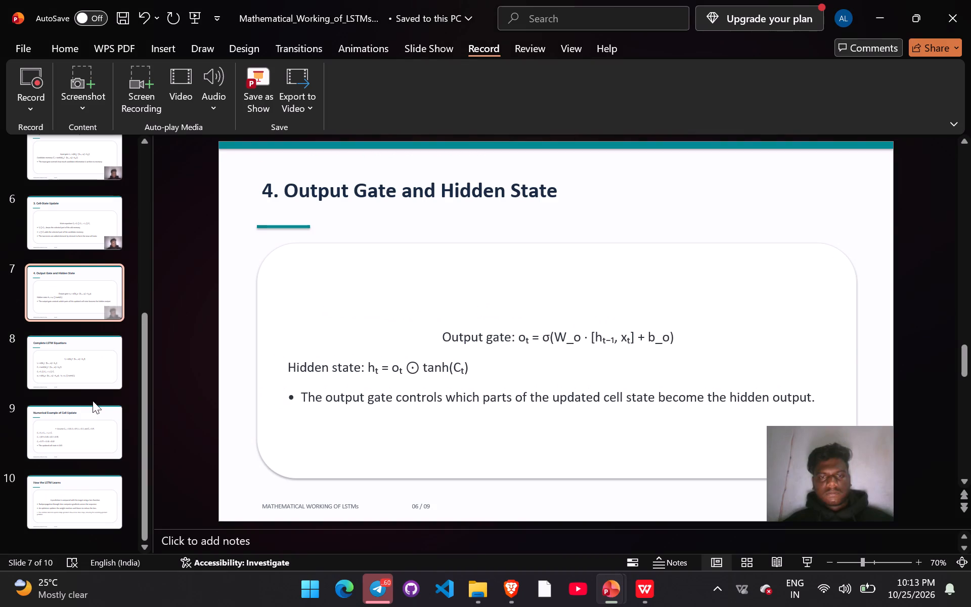
Cut the recorded camera video from slide 7, Output Gate and Hidden State.
click(91, 319)
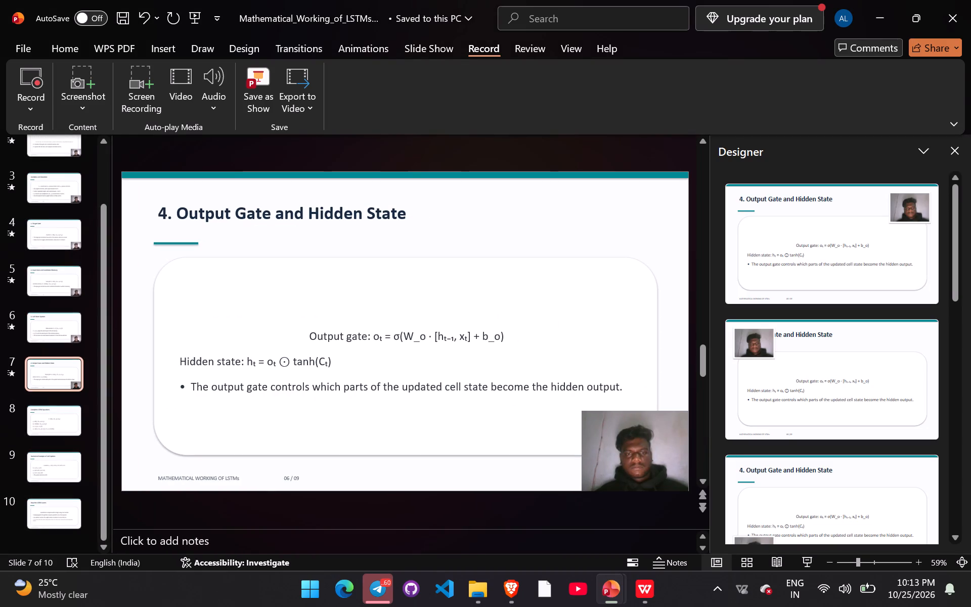
right_click(646, 469)
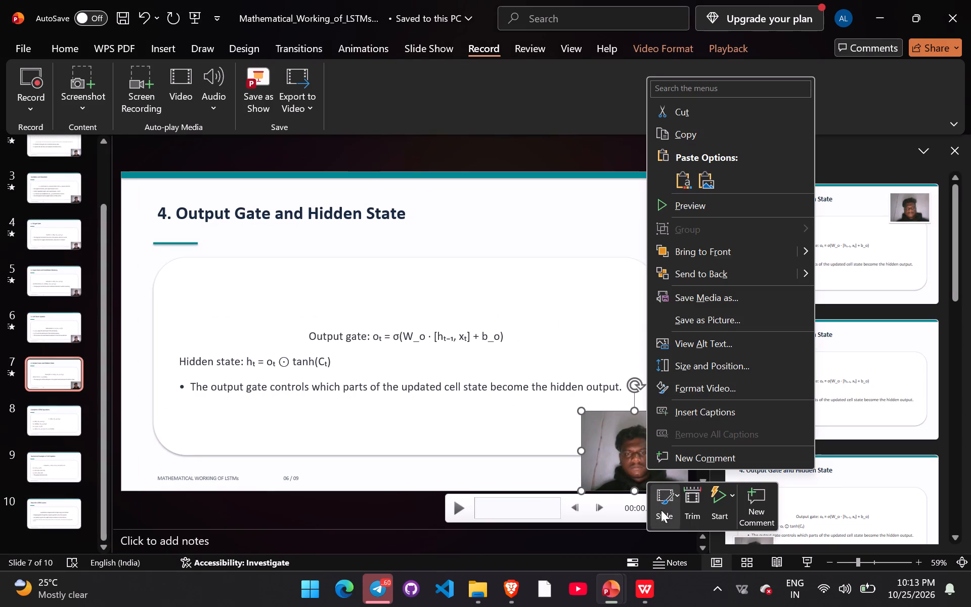
click(678, 115)
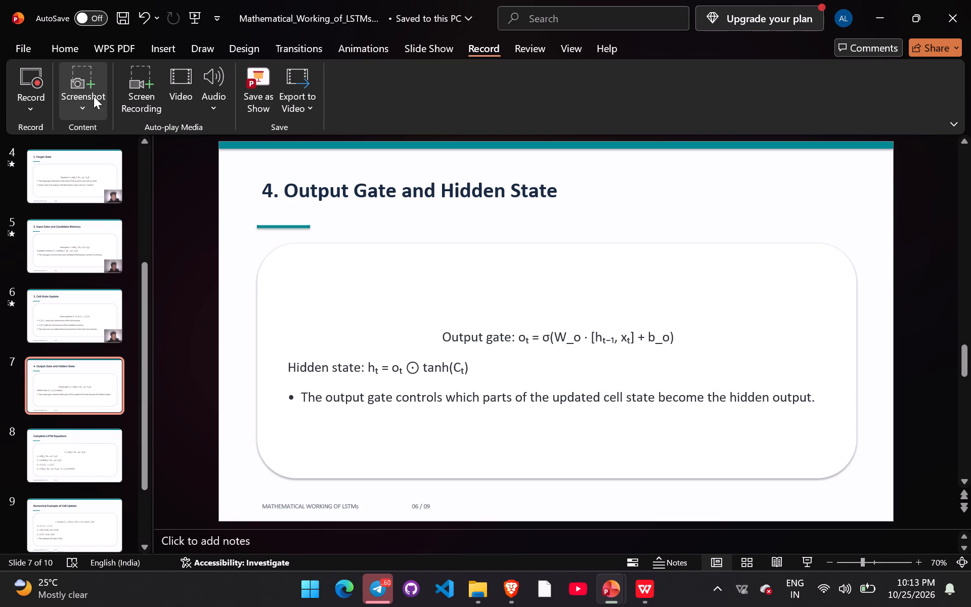
Start a new camera narration recording on slide 7, Output Gate and Hidden State, from the current slide.
click(33, 107)
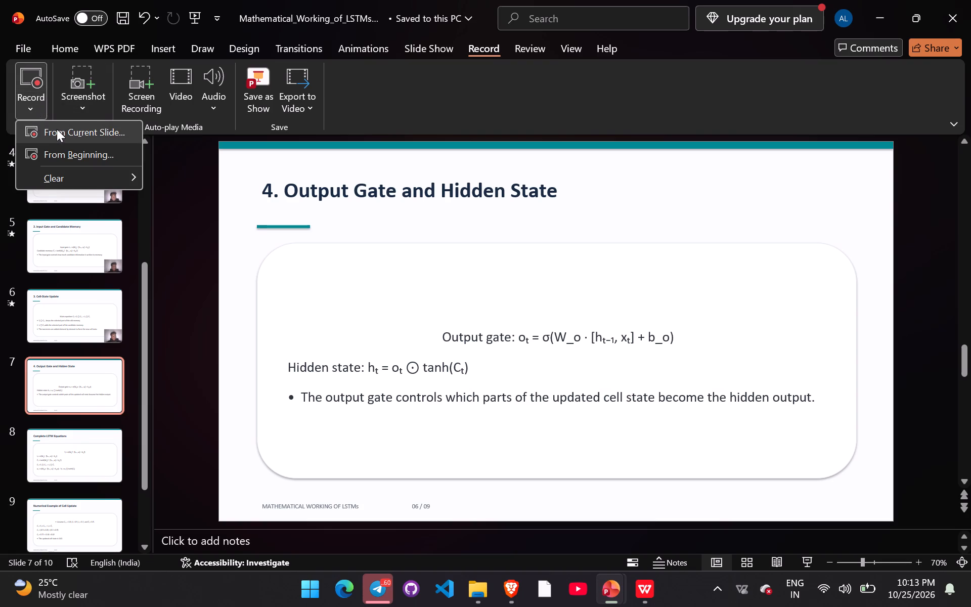
click(58, 131)
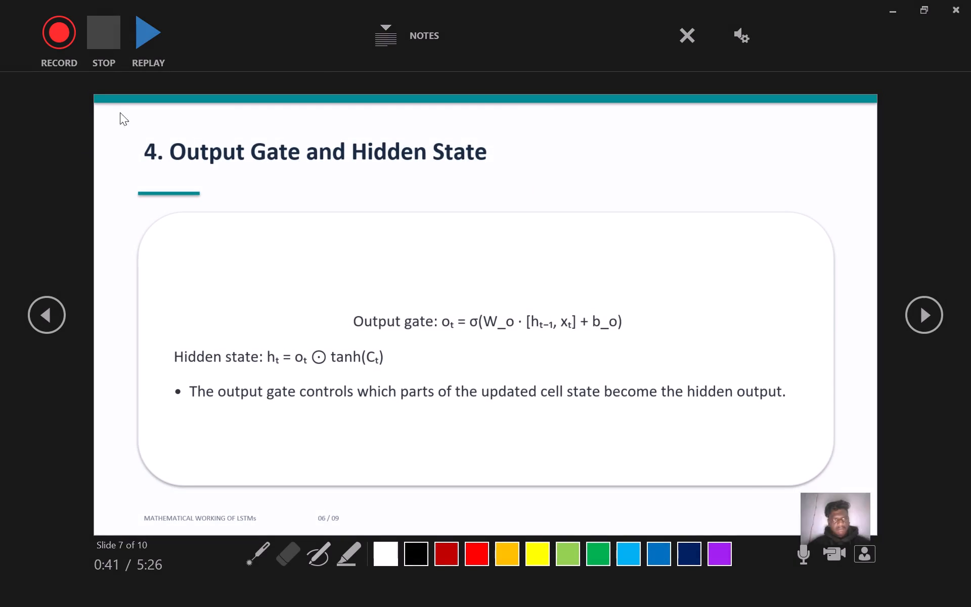
click(65, 42)
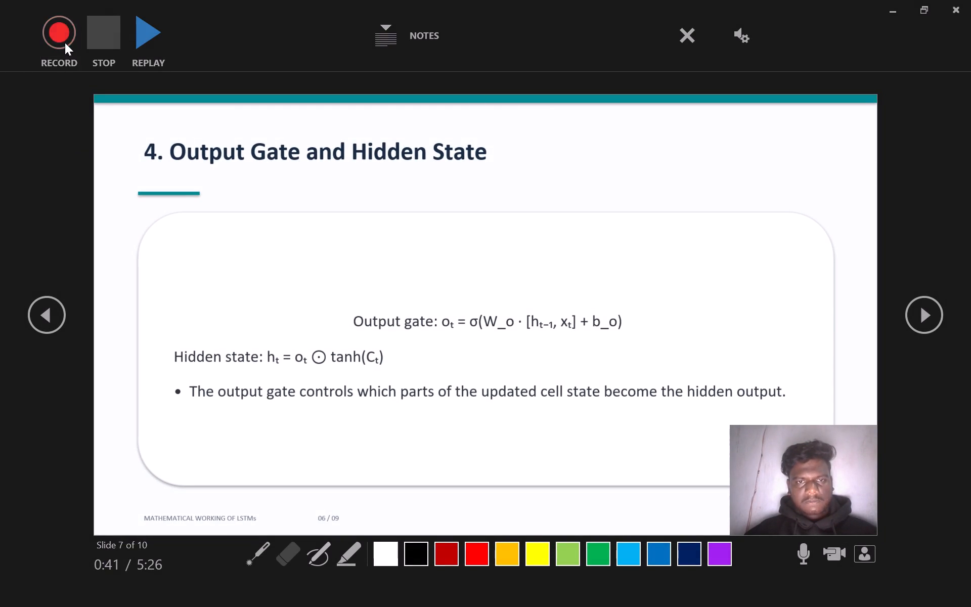
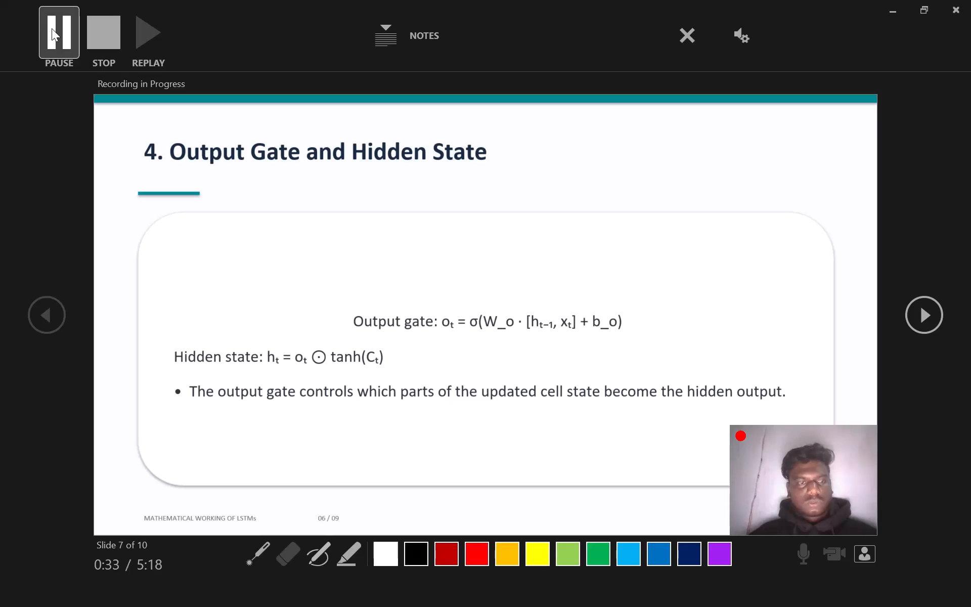
End the camera narration recording on slide 7, Output Gate and Hidden State, and return to the normal editing view.
click(52, 28)
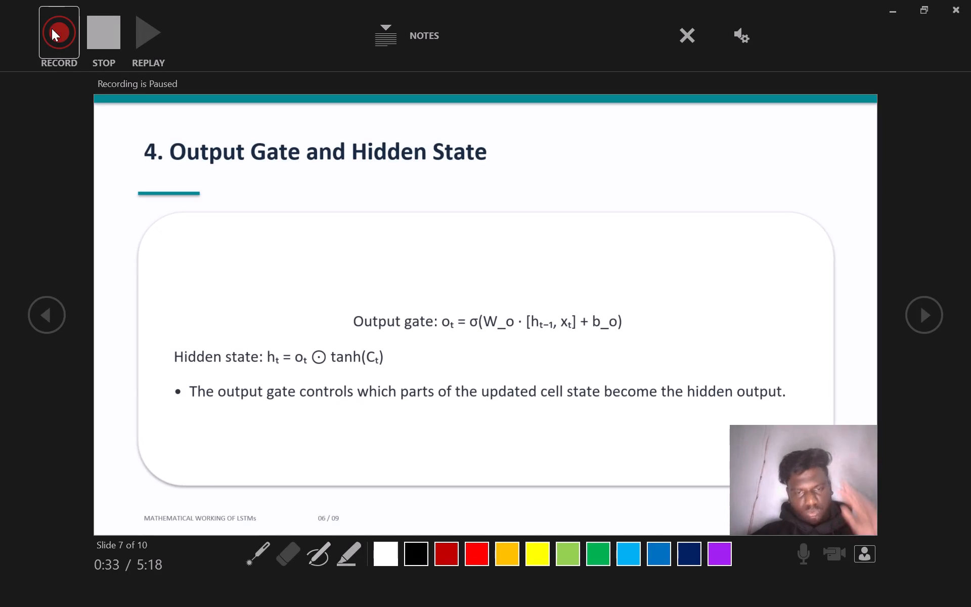
click(951, 5)
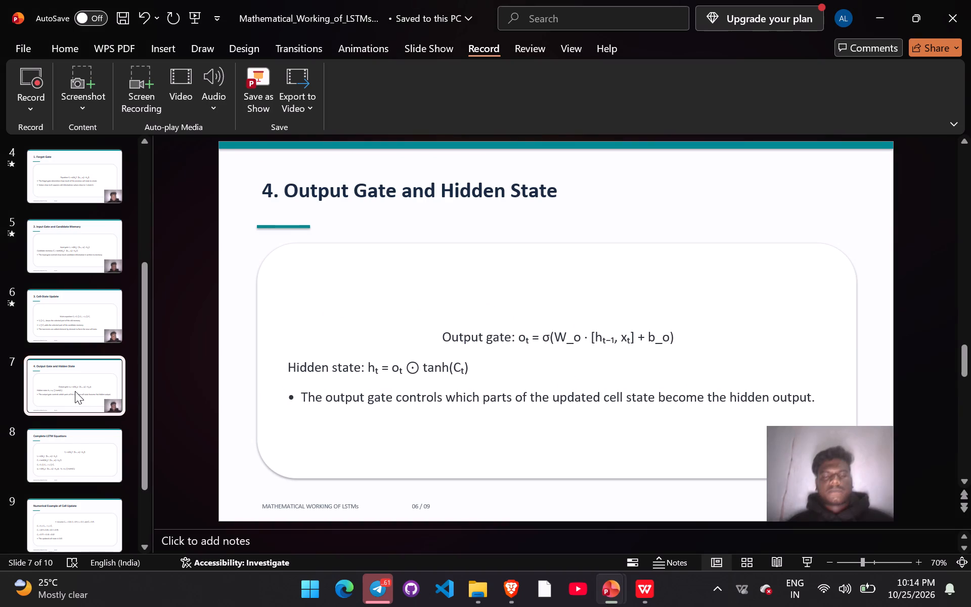
Go to slide 8, Complete LSTM Equations, and dismiss the Designer suggestions.
click(45, 425)
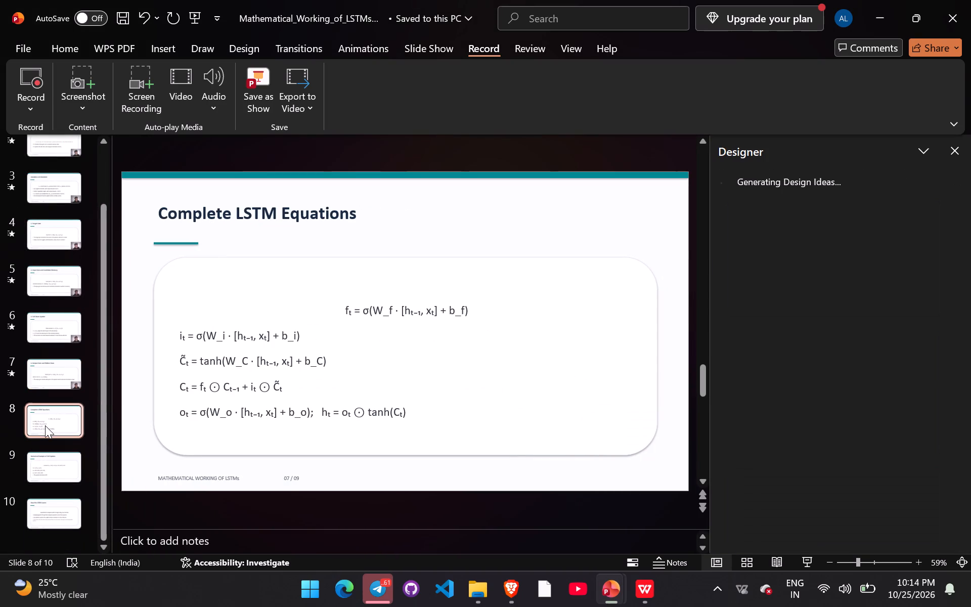
click(957, 153)
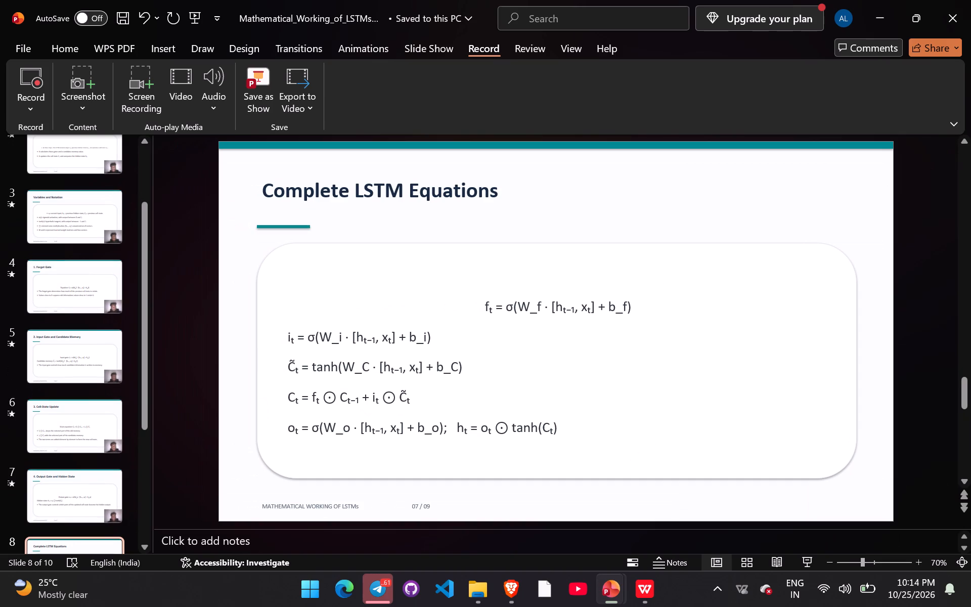
scroll(84, 450, down, 1)
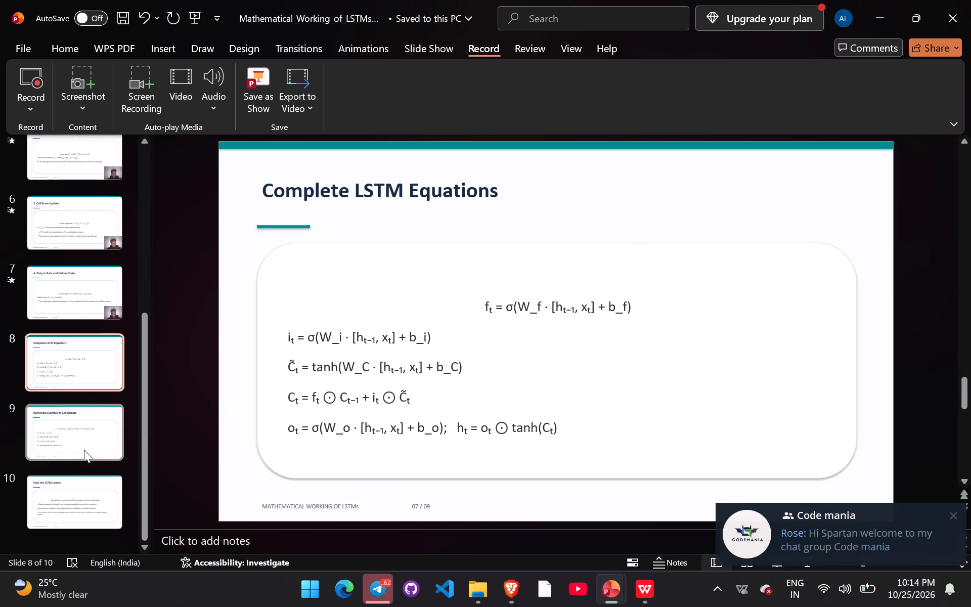
scroll(84, 450, down, 1)
click(87, 361)
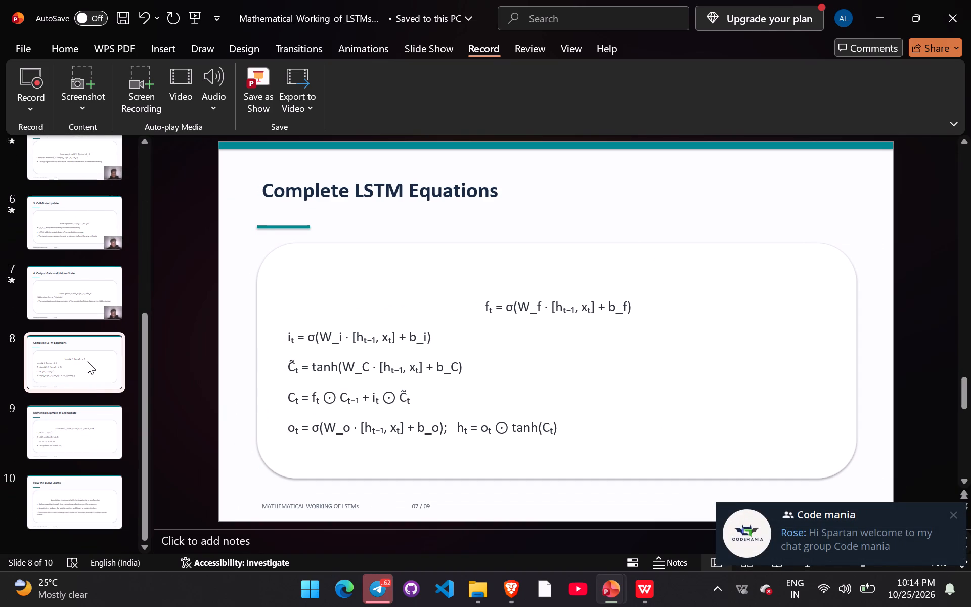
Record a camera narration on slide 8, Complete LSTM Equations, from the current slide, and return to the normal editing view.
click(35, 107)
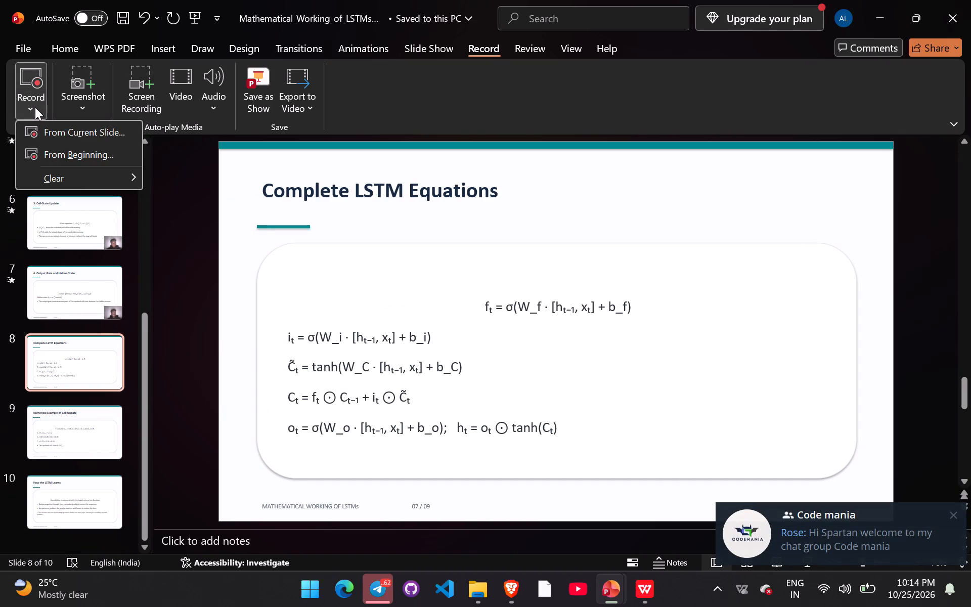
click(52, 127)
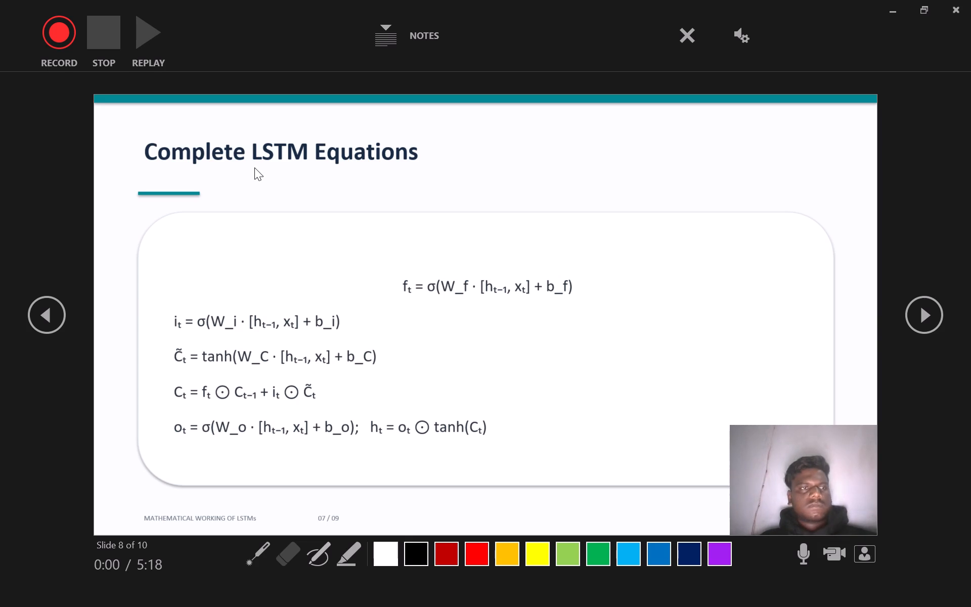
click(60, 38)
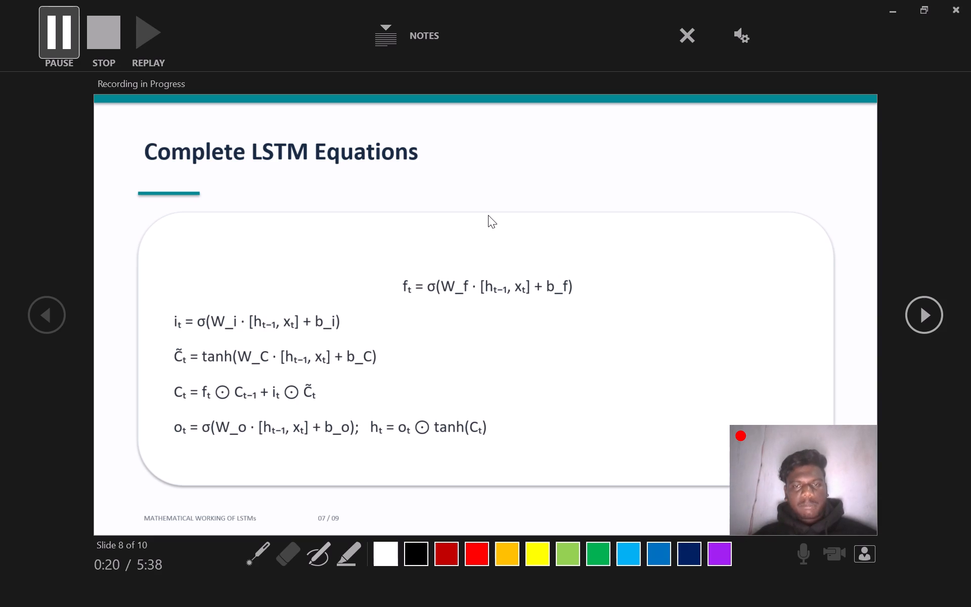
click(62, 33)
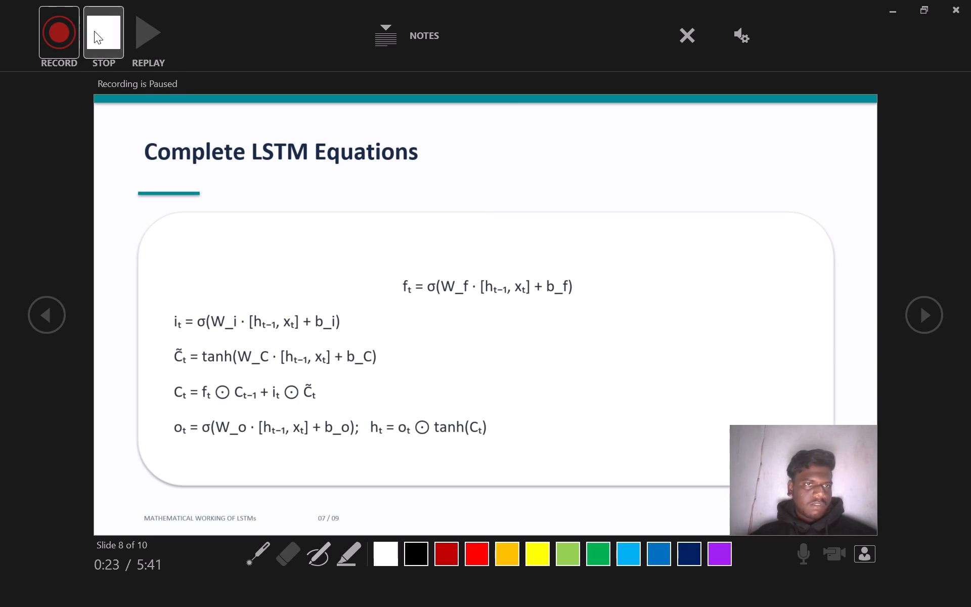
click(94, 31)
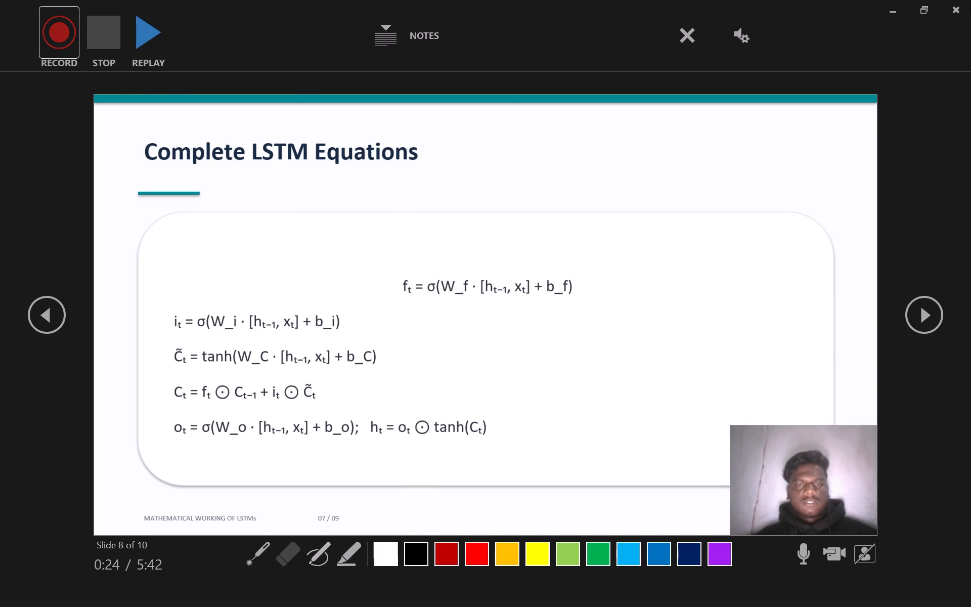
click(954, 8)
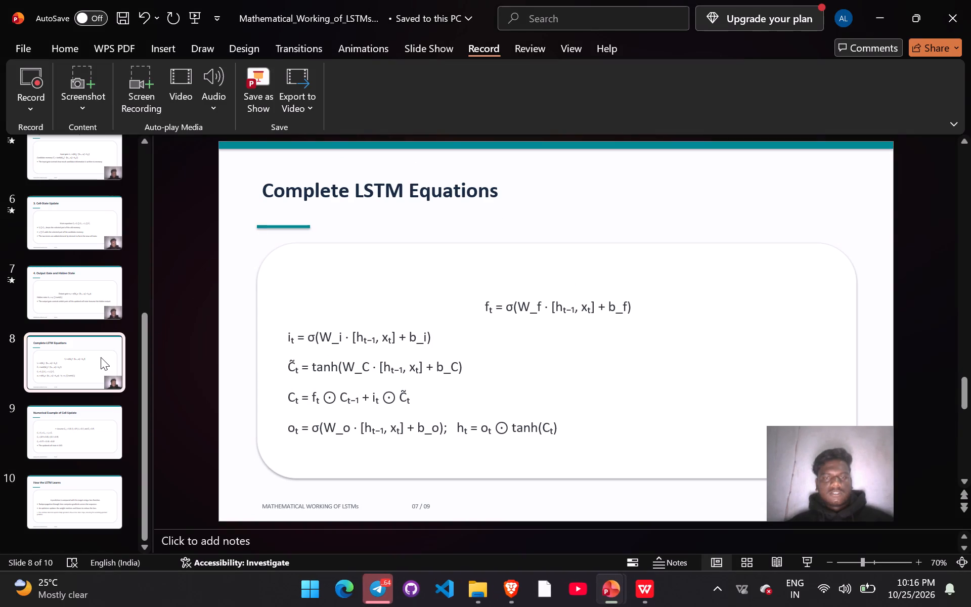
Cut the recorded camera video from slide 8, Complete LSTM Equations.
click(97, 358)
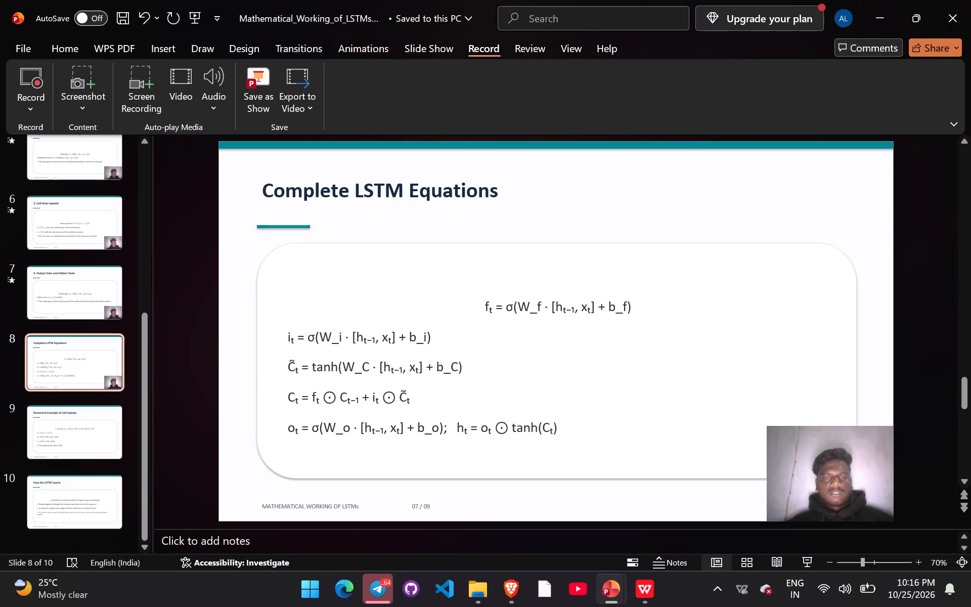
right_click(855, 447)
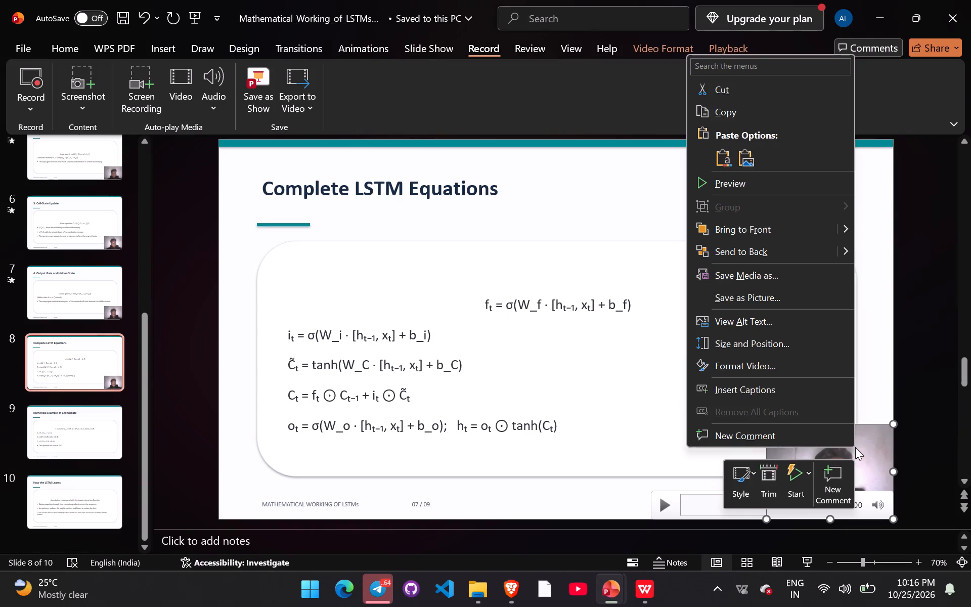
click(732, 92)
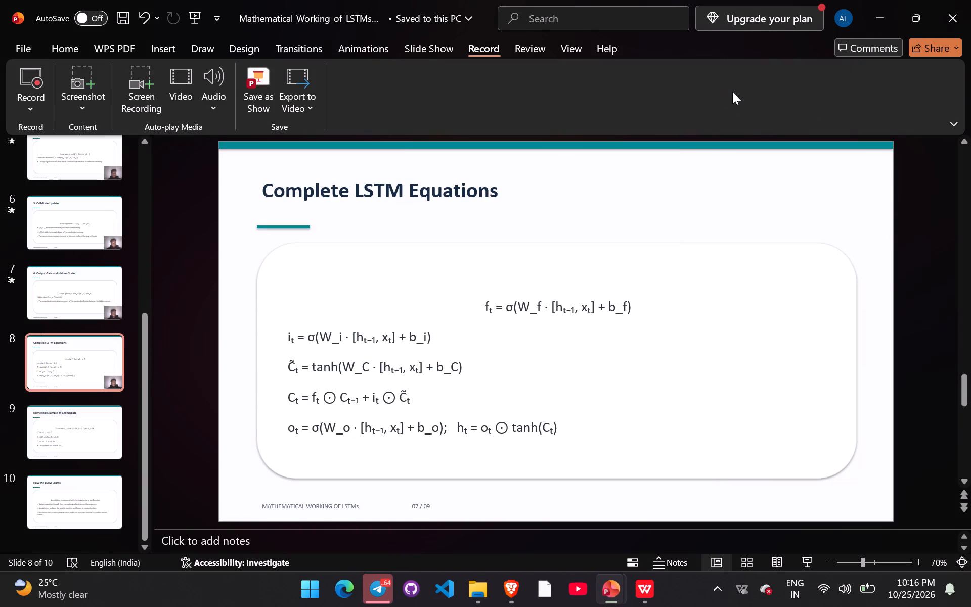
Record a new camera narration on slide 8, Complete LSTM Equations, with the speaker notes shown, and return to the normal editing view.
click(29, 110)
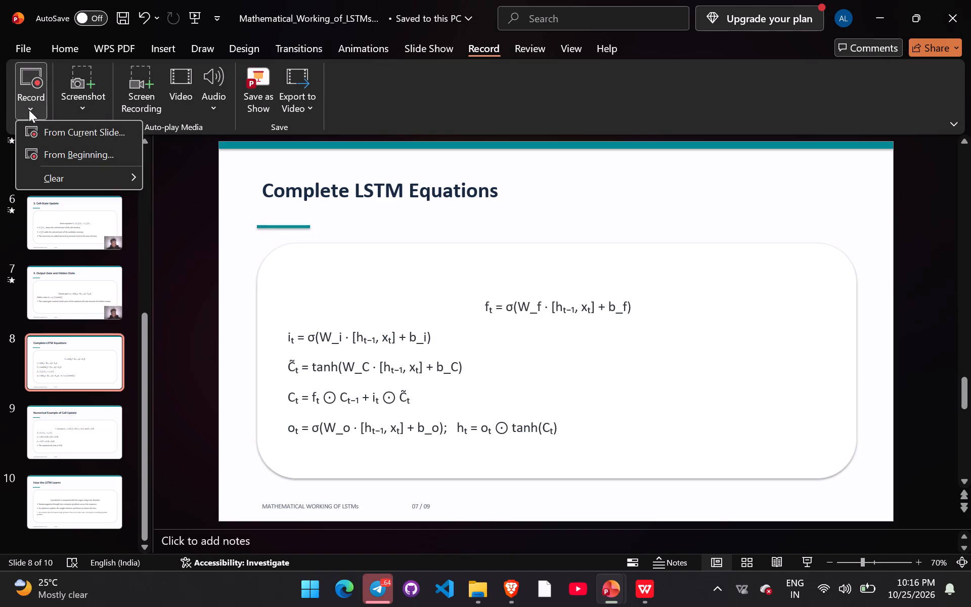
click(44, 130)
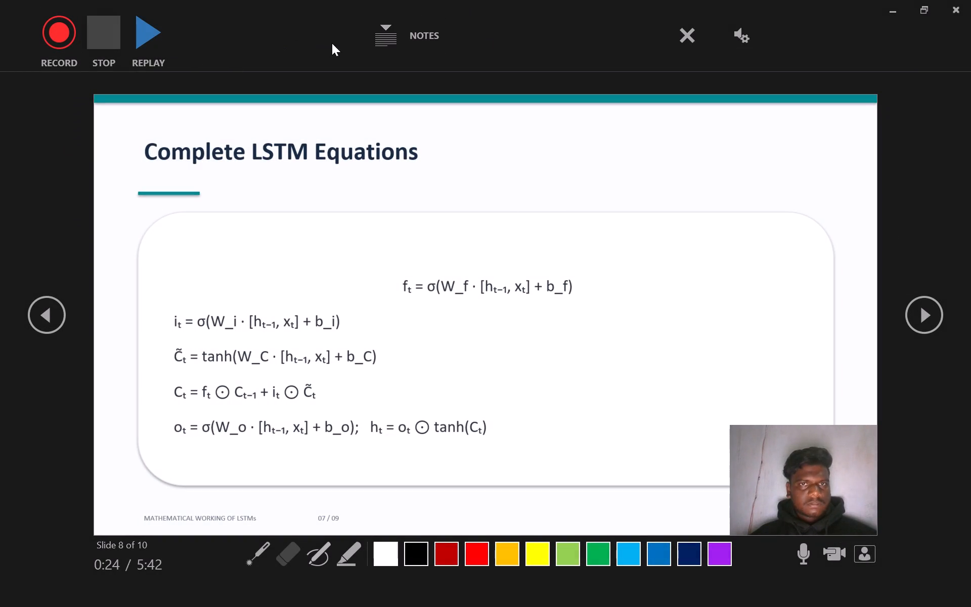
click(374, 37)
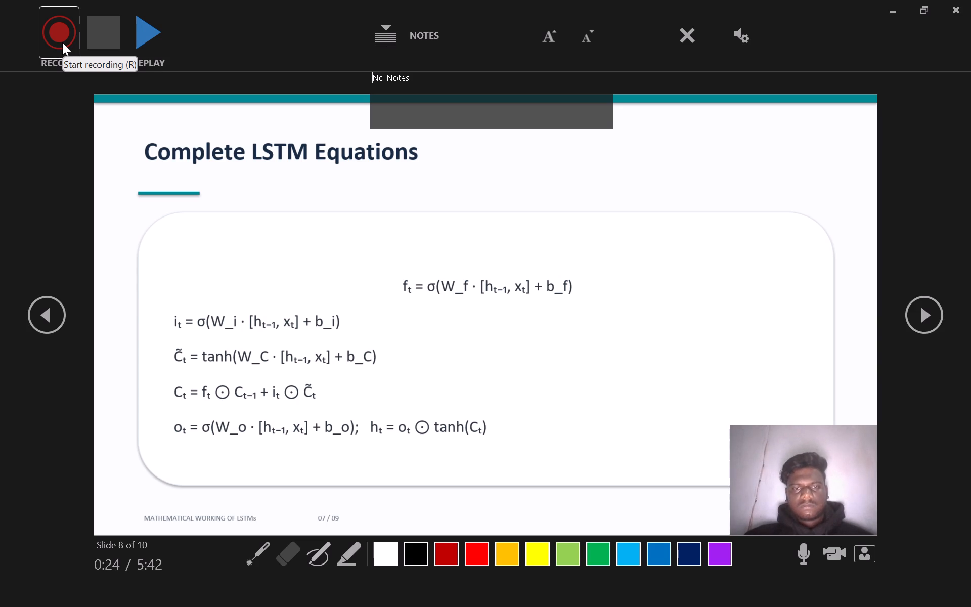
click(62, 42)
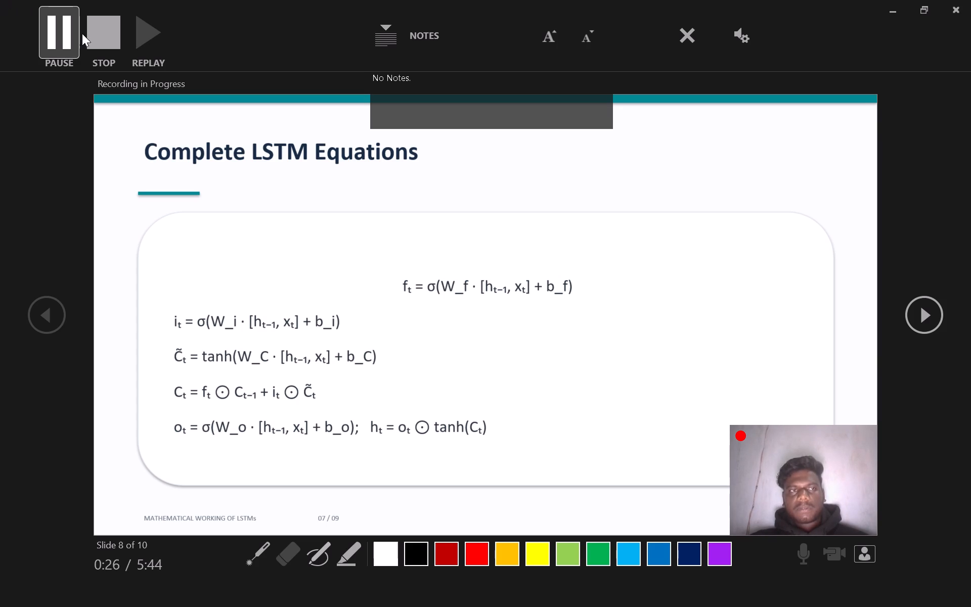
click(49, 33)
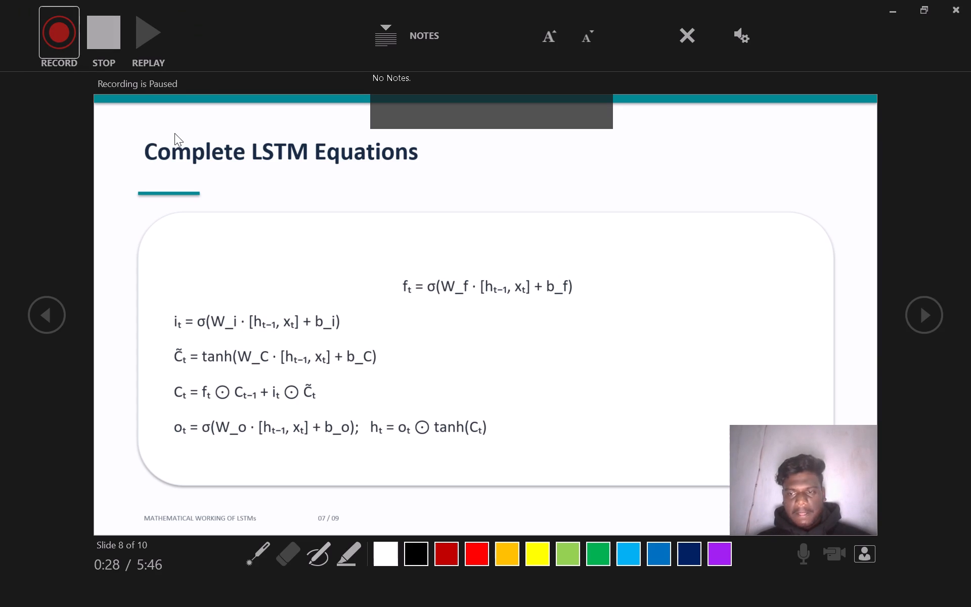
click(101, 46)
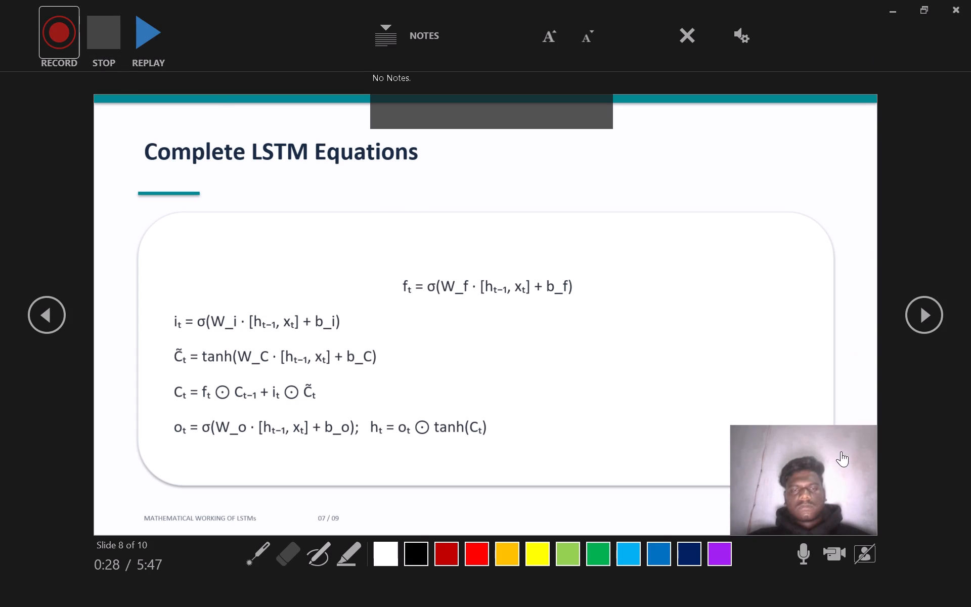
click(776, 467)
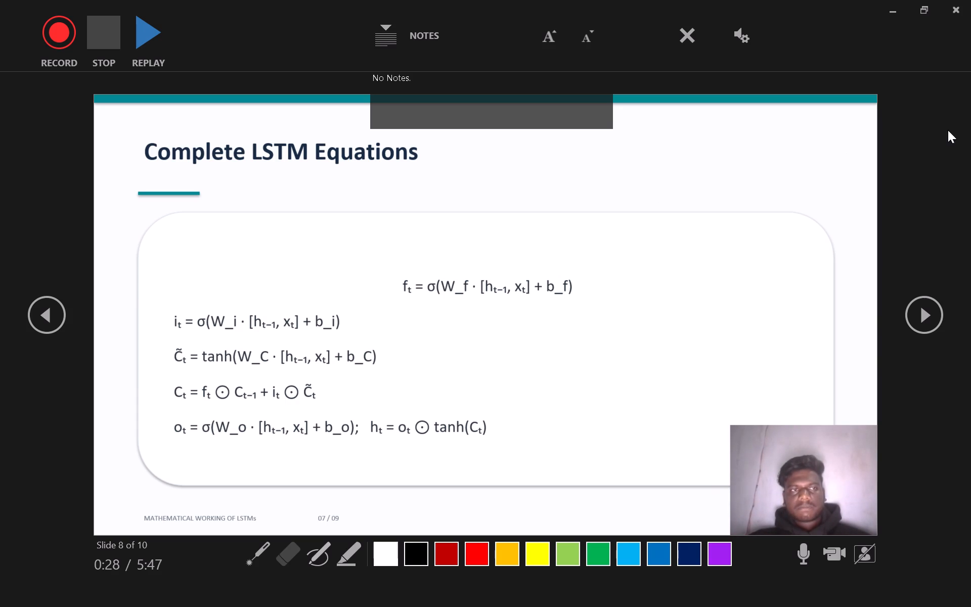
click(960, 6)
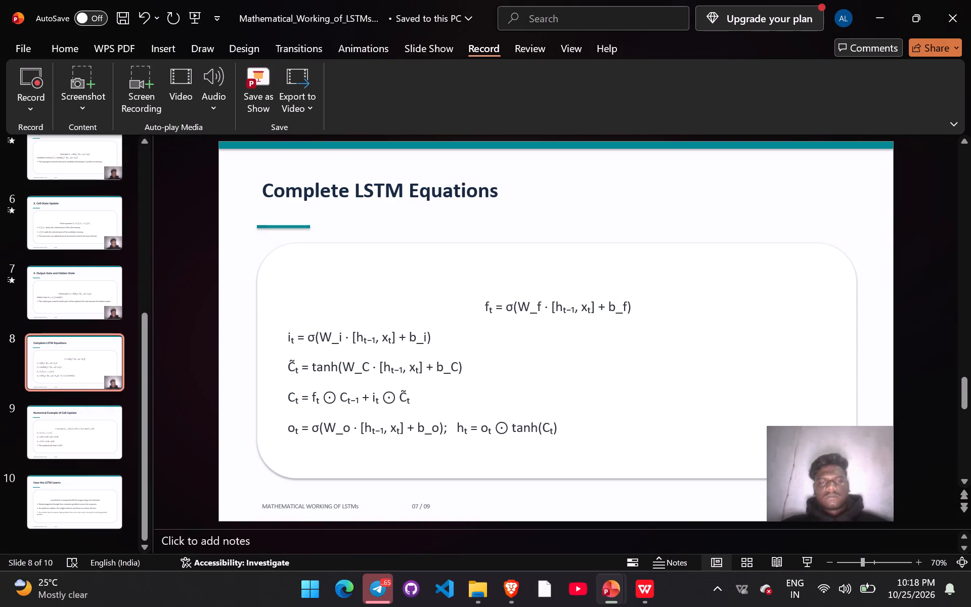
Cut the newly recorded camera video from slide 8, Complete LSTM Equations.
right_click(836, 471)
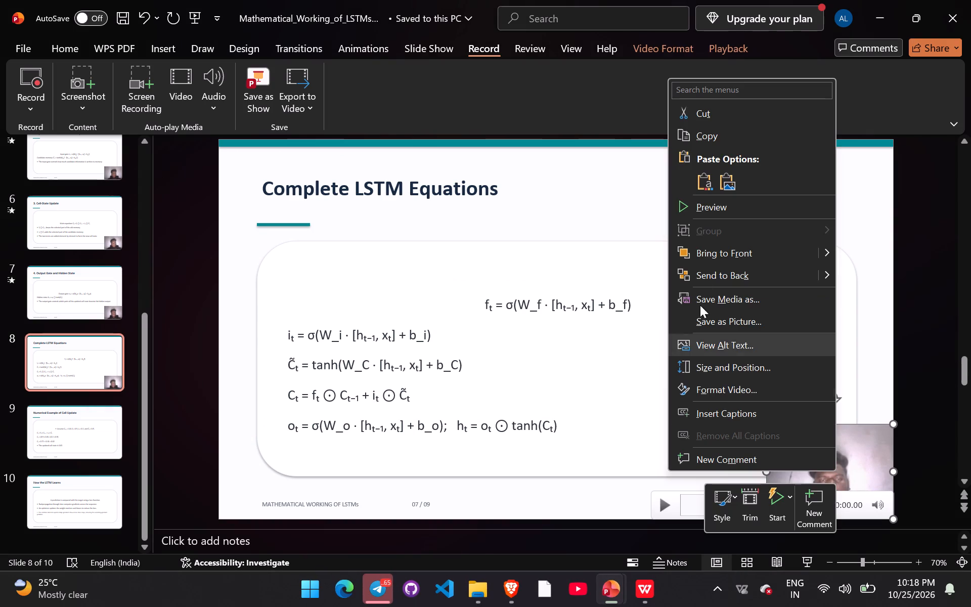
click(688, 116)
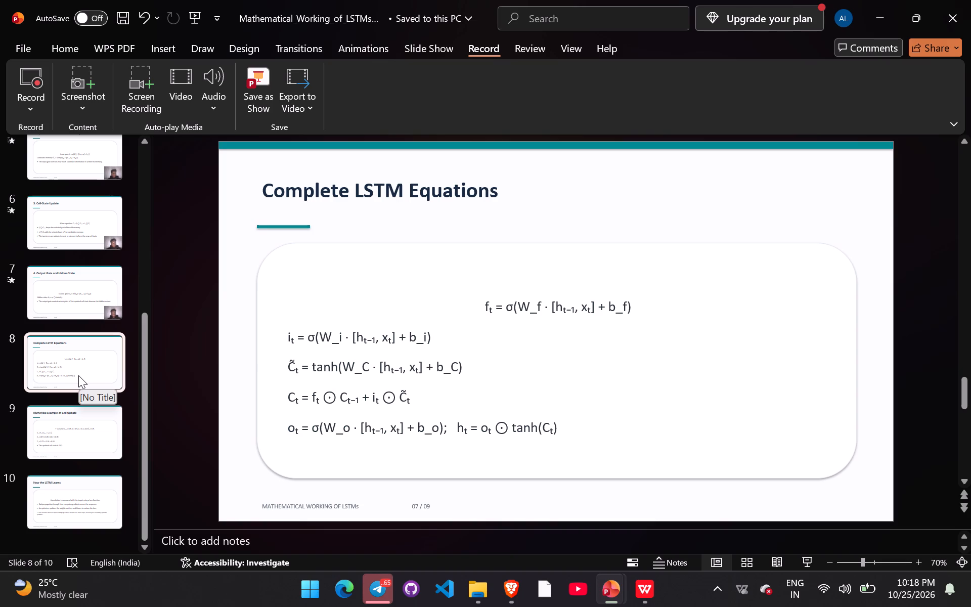
Record another camera narration on slide 8, Complete LSTM Equations, starting from the current slide.
click(27, 107)
click(54, 136)
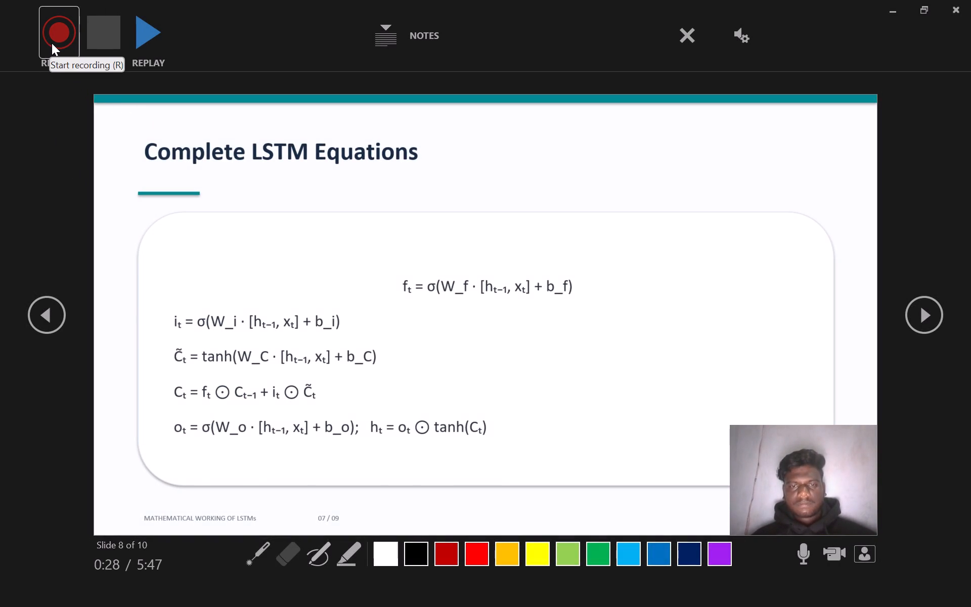
click(52, 43)
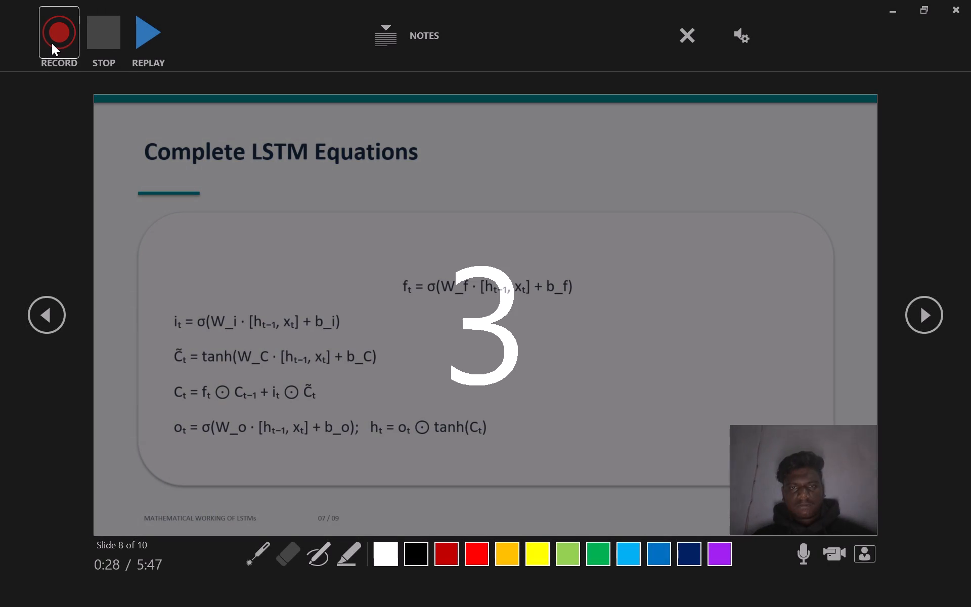
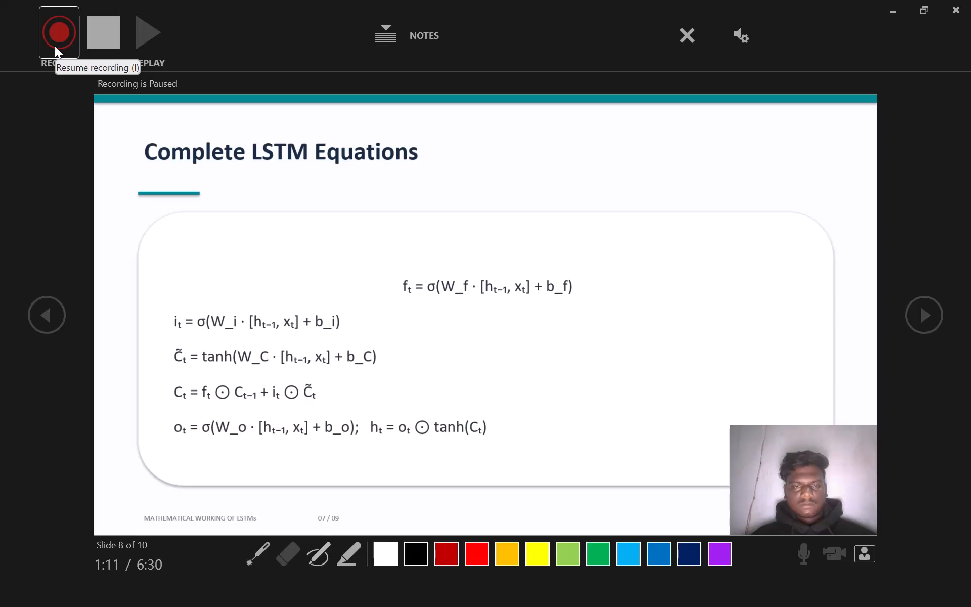
Resume the camera narration on slide 8, Complete LSTM Equations, record the rest of it, and return to the normal editing view.
click(55, 46)
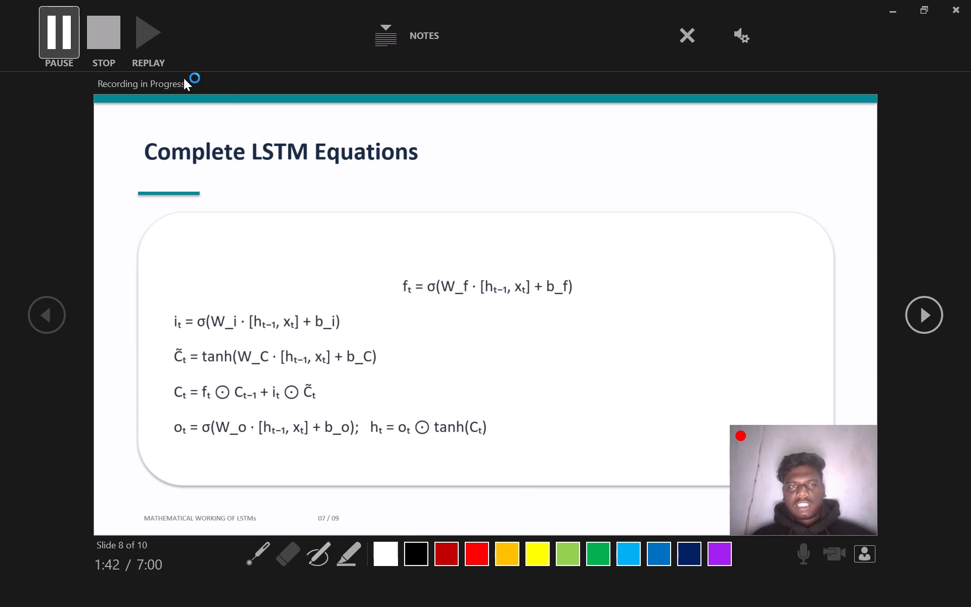
click(46, 40)
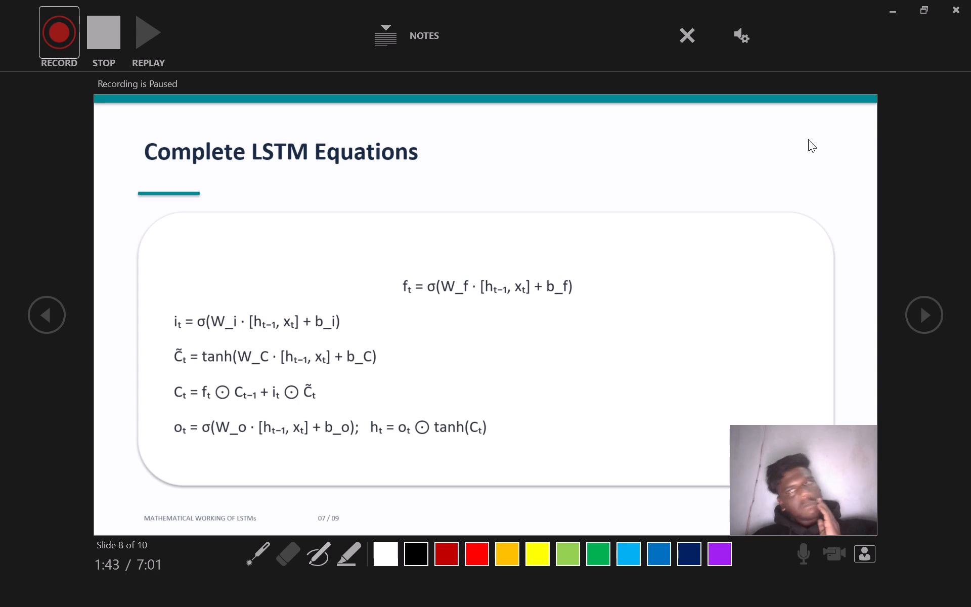
click(952, 11)
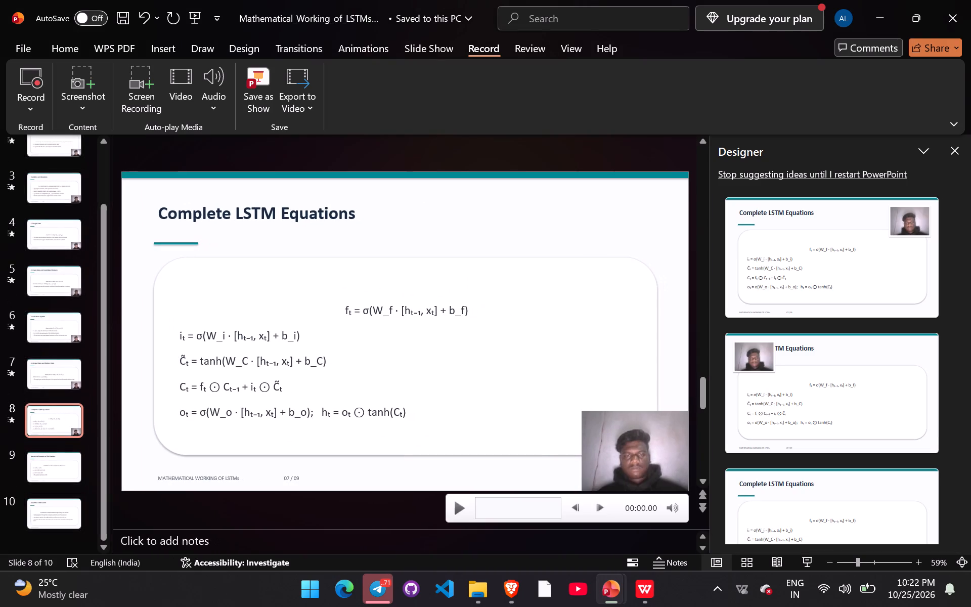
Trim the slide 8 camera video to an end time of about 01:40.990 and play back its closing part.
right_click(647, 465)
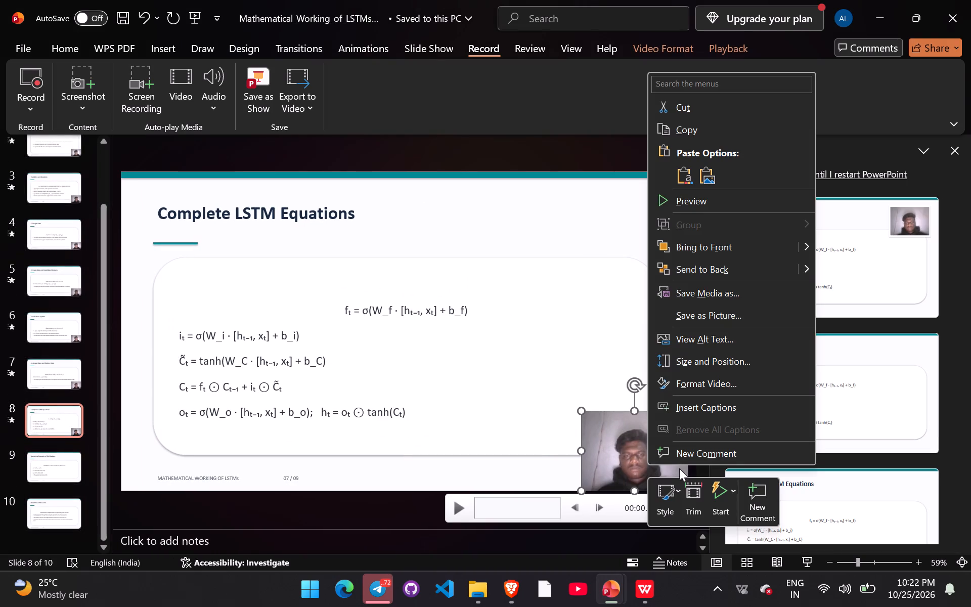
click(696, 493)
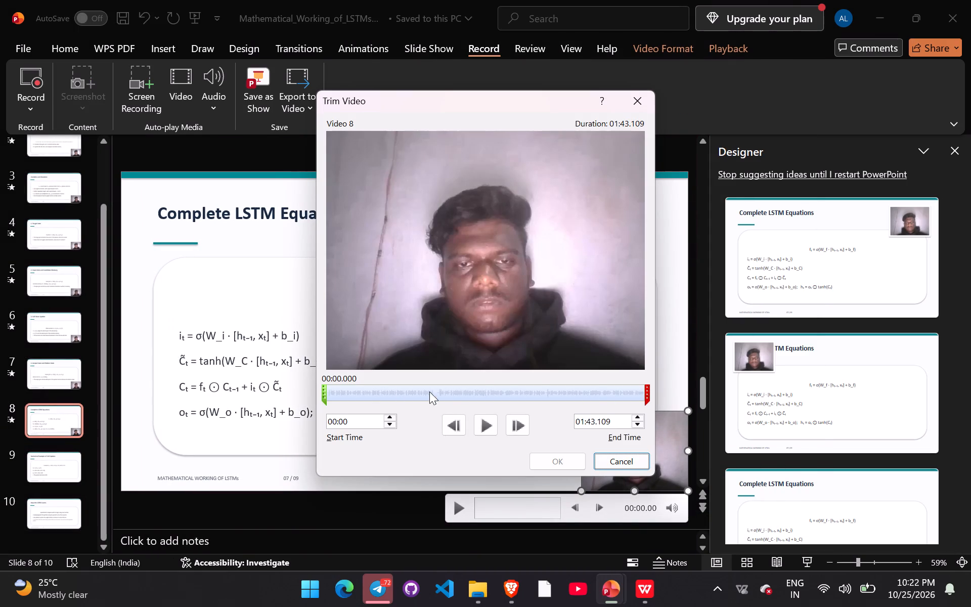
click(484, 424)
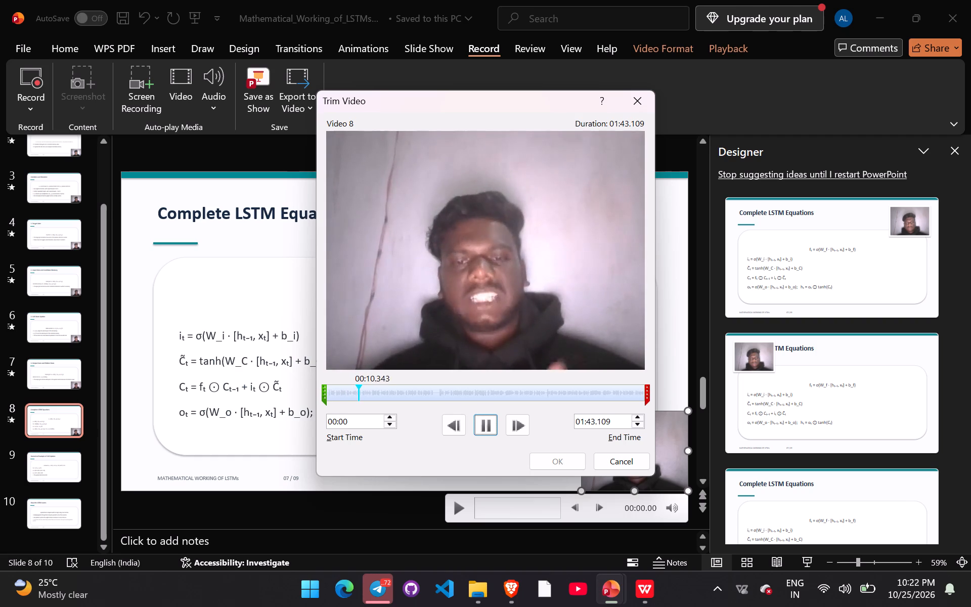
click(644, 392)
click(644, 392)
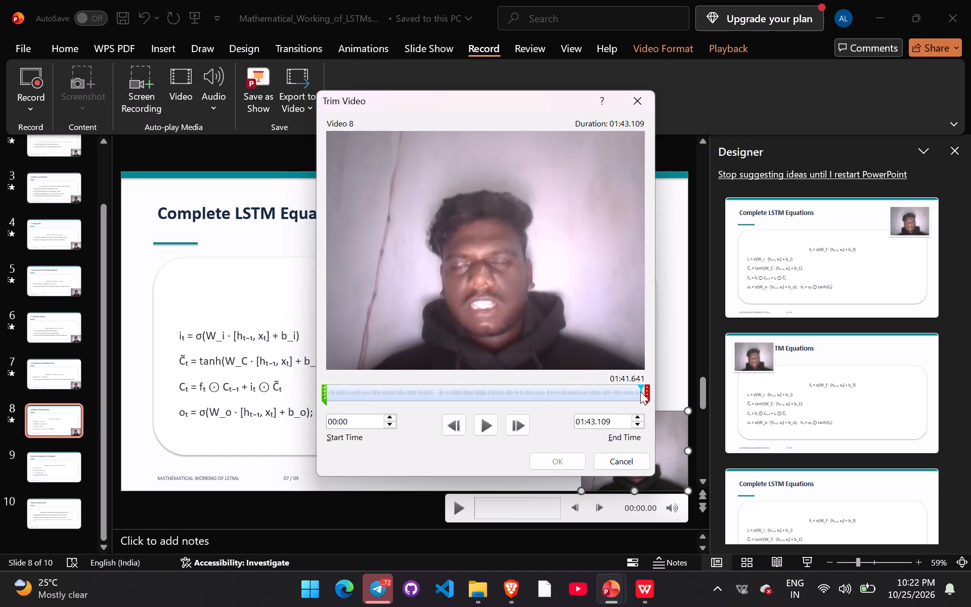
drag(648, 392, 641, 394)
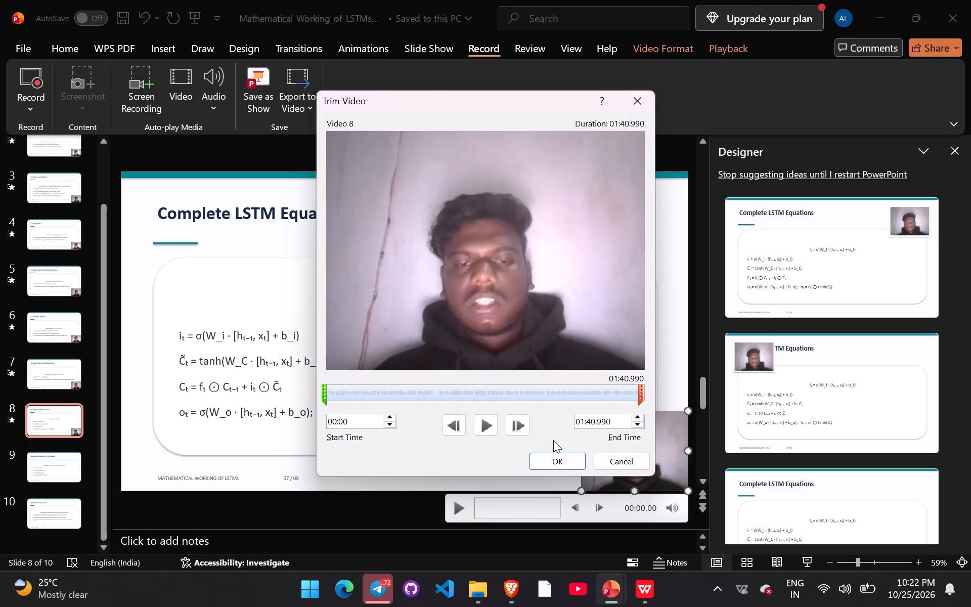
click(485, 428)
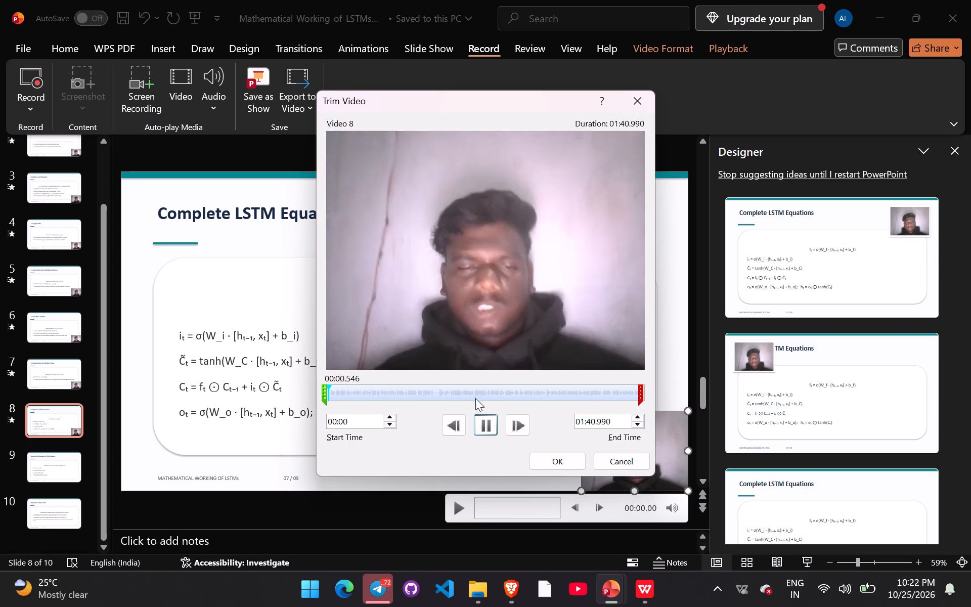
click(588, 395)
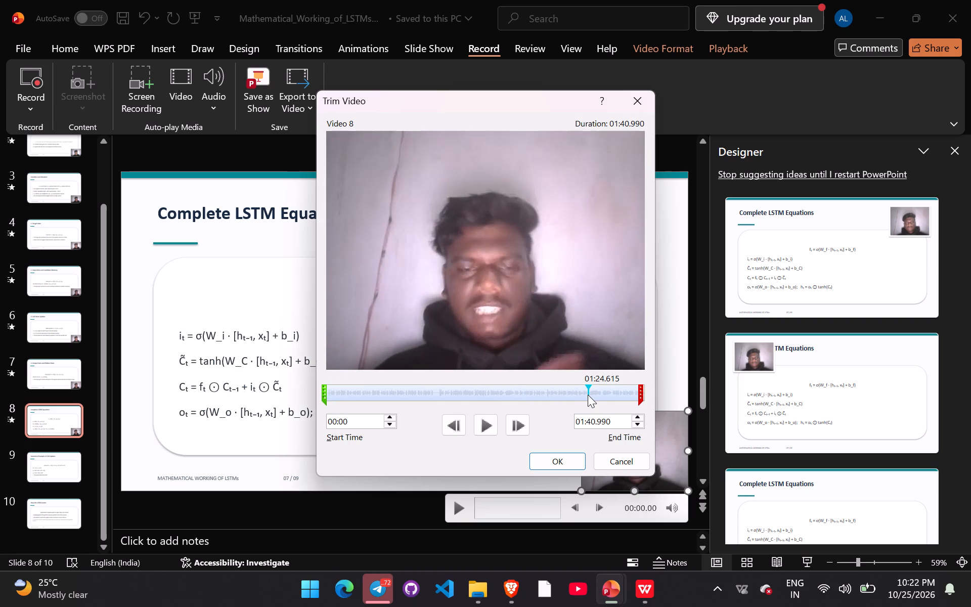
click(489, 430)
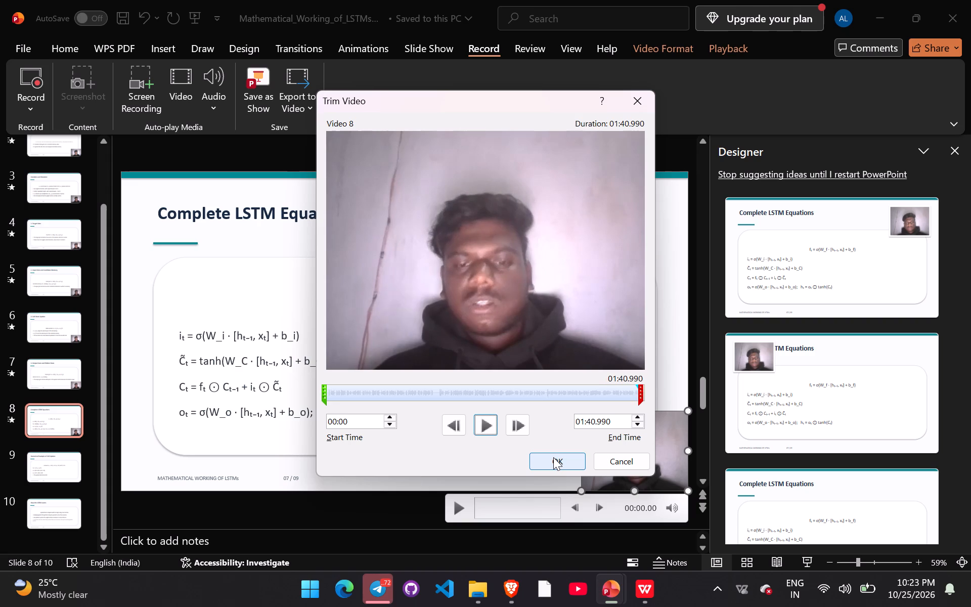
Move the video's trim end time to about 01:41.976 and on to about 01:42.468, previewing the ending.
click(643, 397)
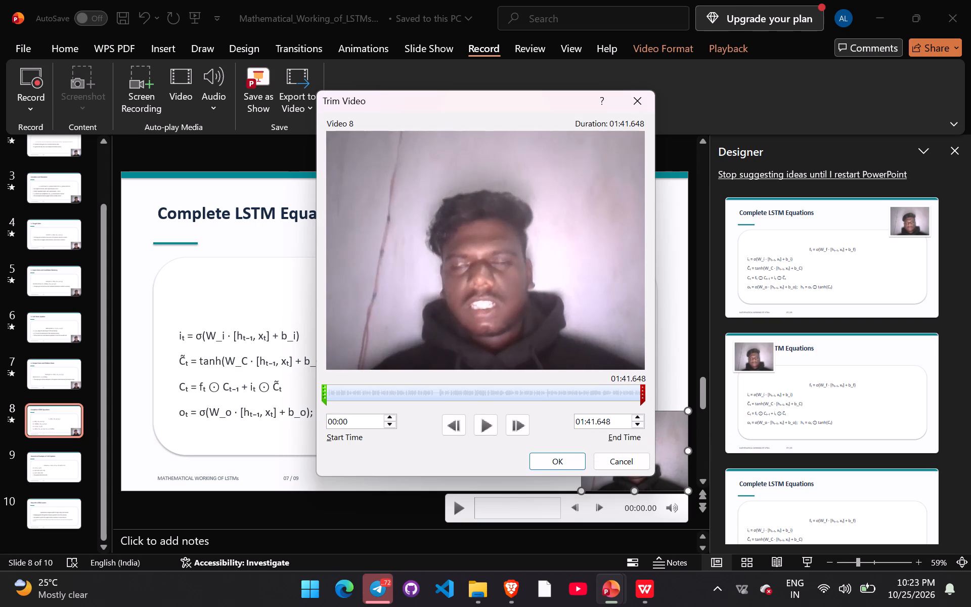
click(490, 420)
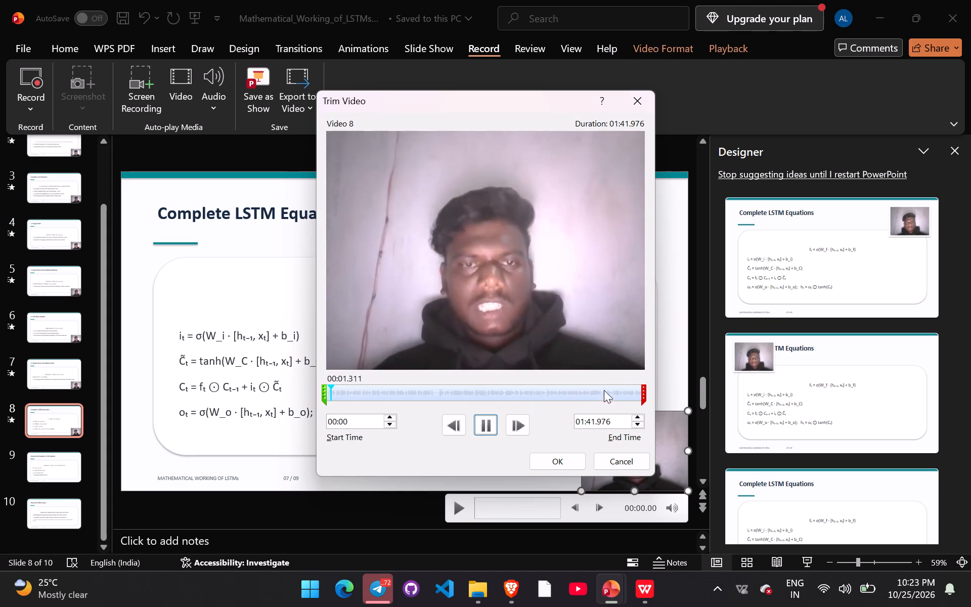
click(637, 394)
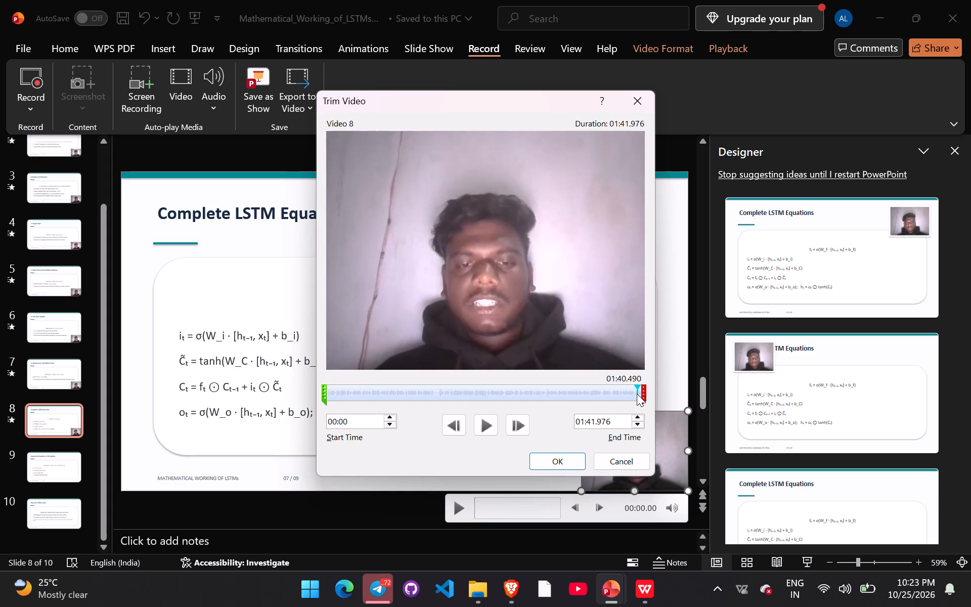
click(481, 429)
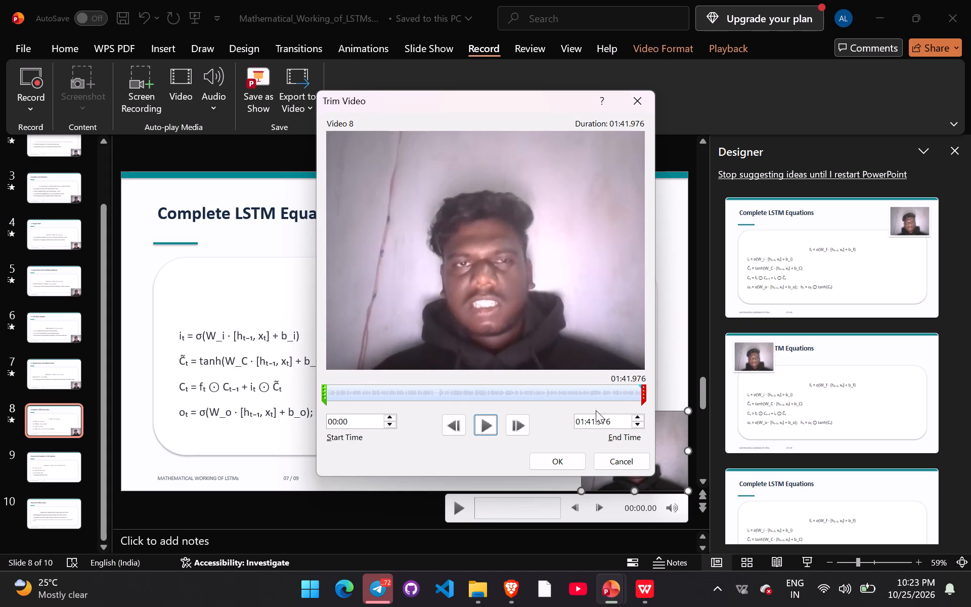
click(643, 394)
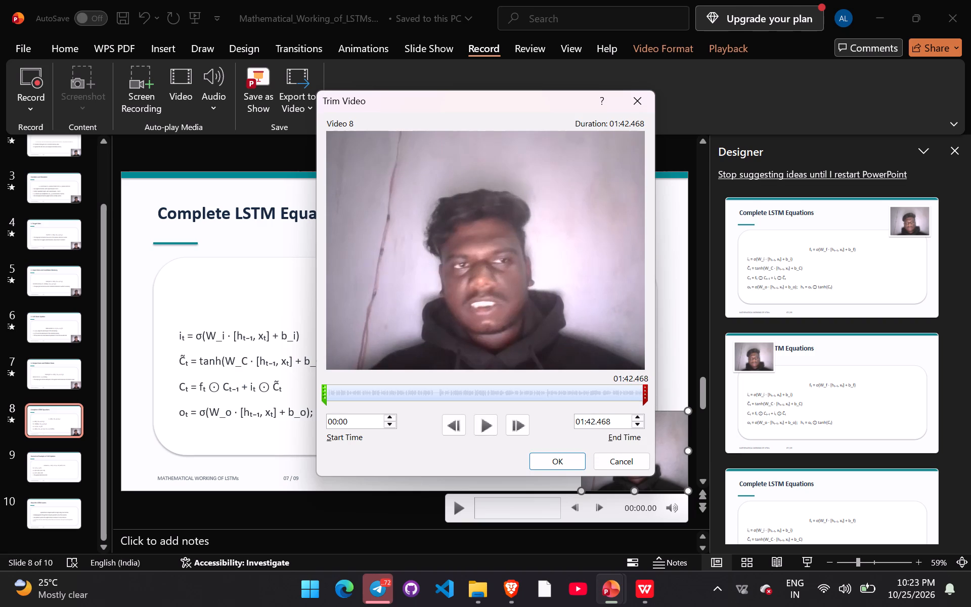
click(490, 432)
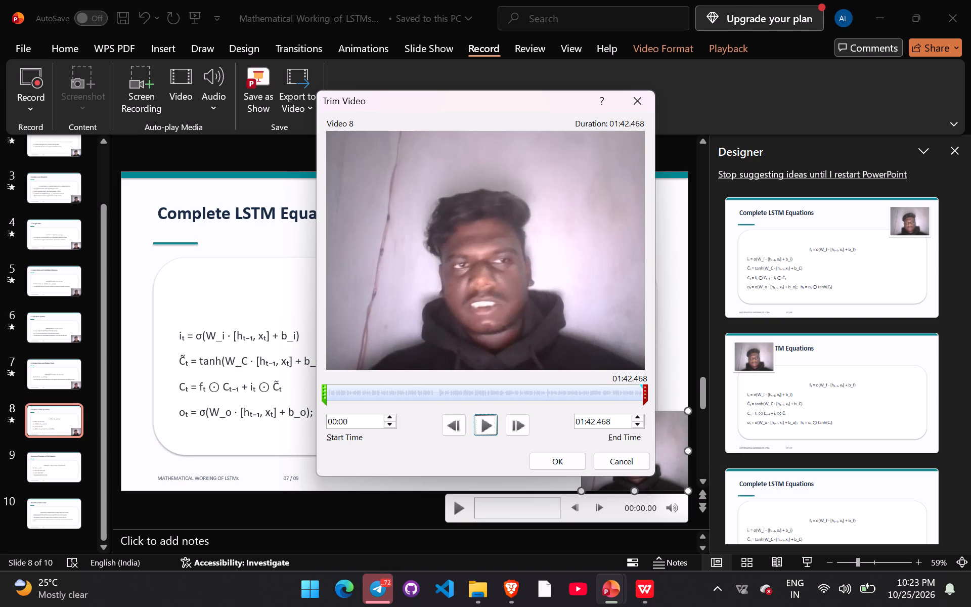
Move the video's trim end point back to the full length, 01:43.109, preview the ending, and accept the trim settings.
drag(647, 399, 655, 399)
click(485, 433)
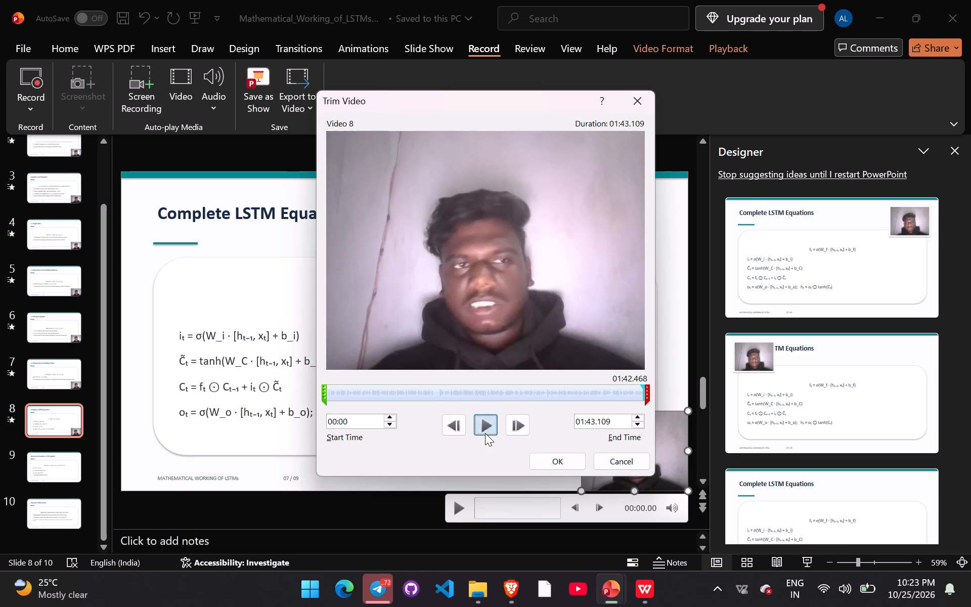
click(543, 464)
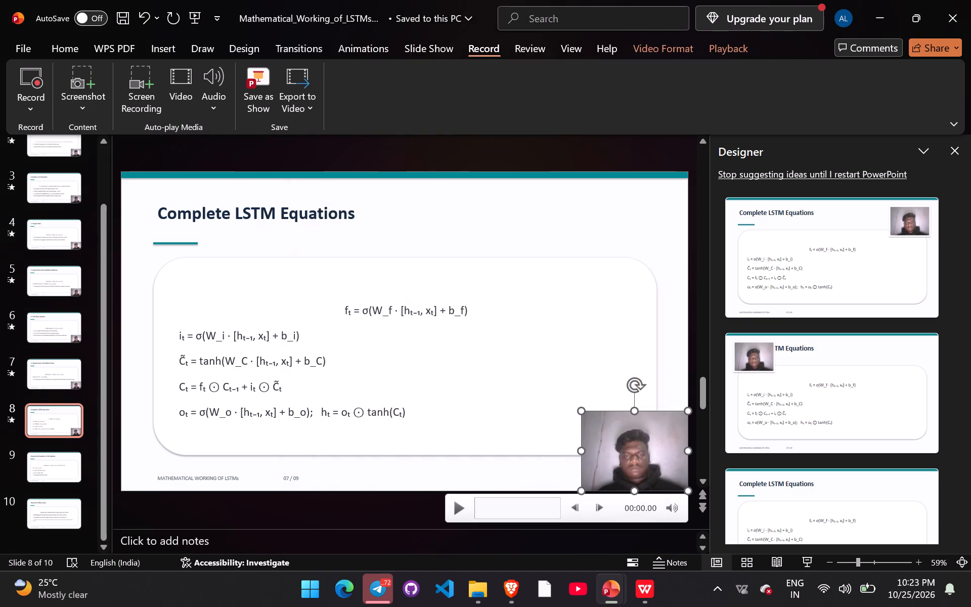
On slide 9, Numerical Example of Cell Update, close the design suggestions, record a camera narration from the current slide, and exit the recording view.
click(55, 479)
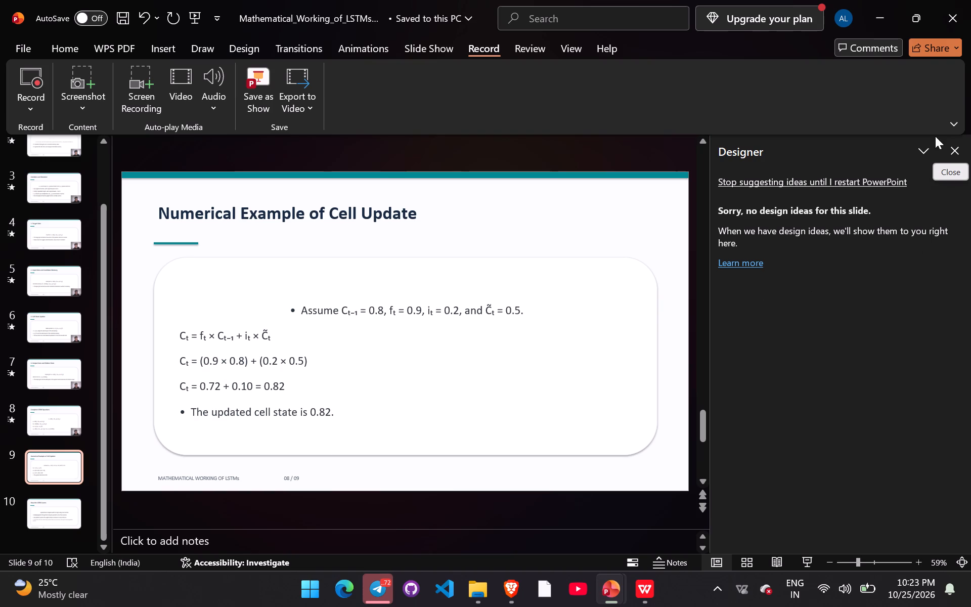
click(949, 145)
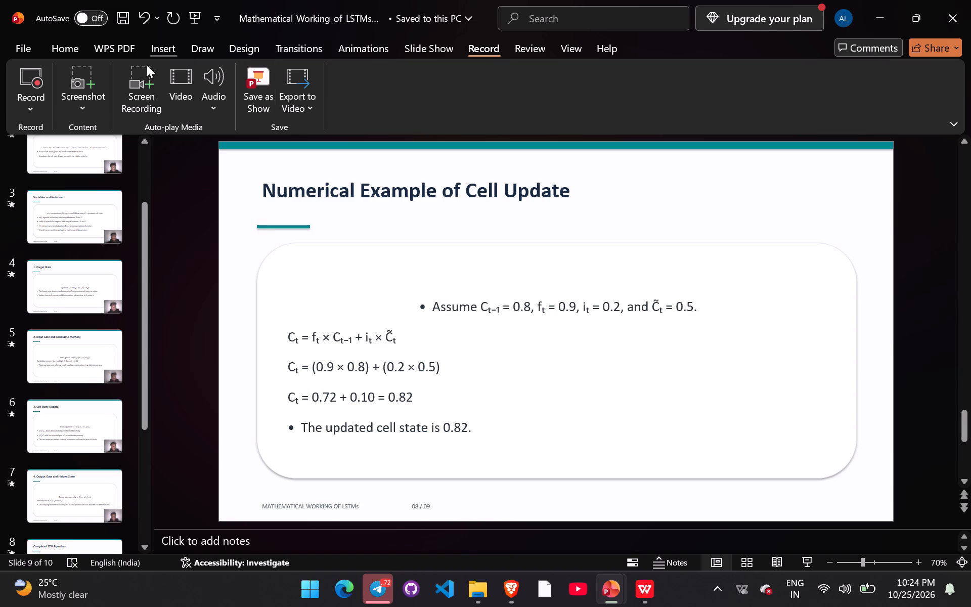
click(30, 101)
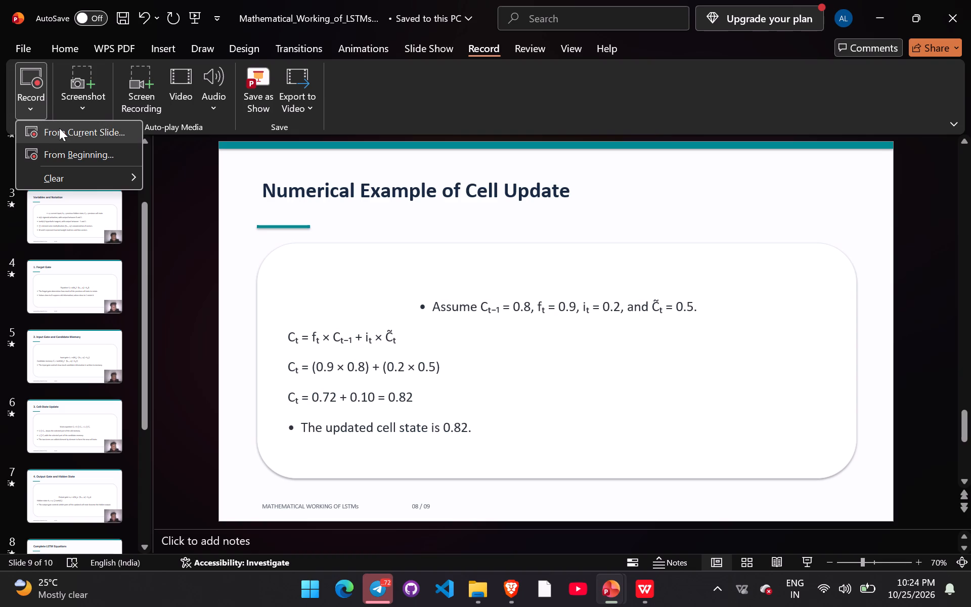
click(59, 128)
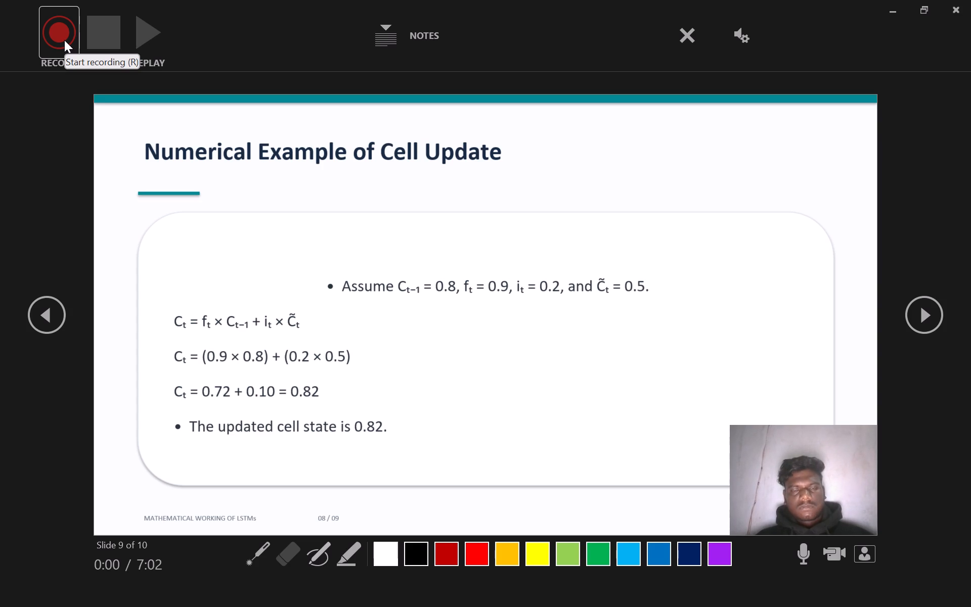
click(64, 40)
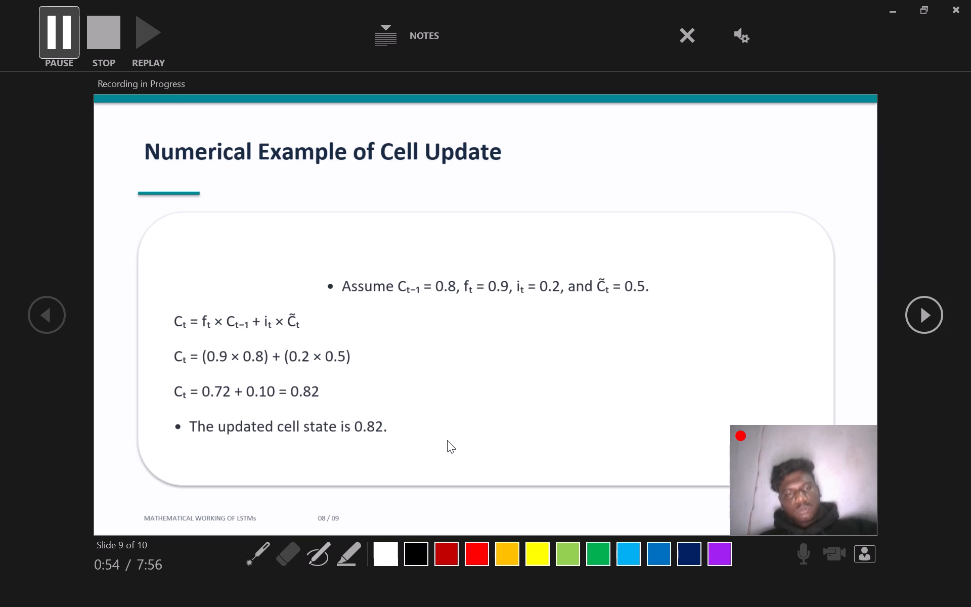
click(63, 28)
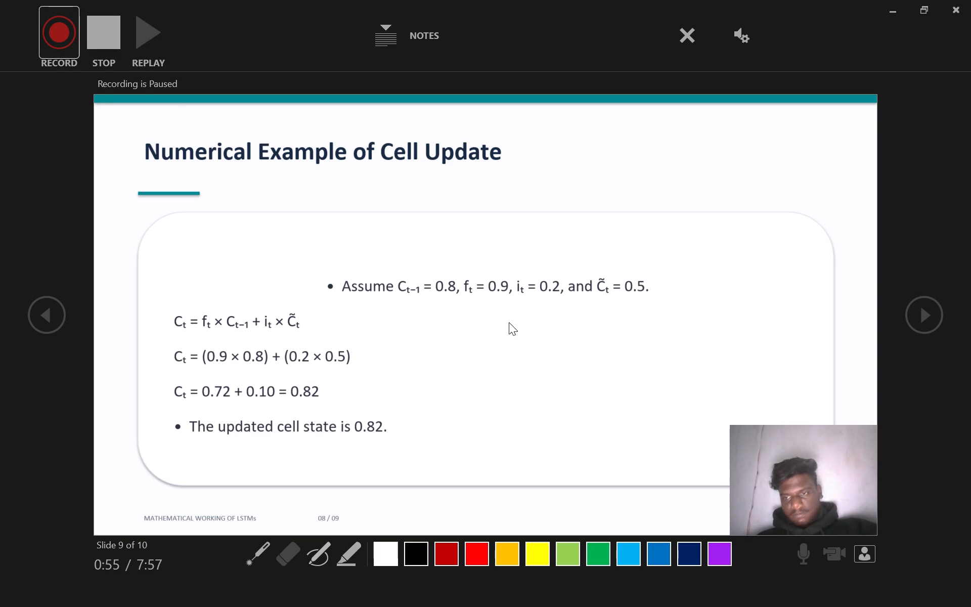
click(948, 6)
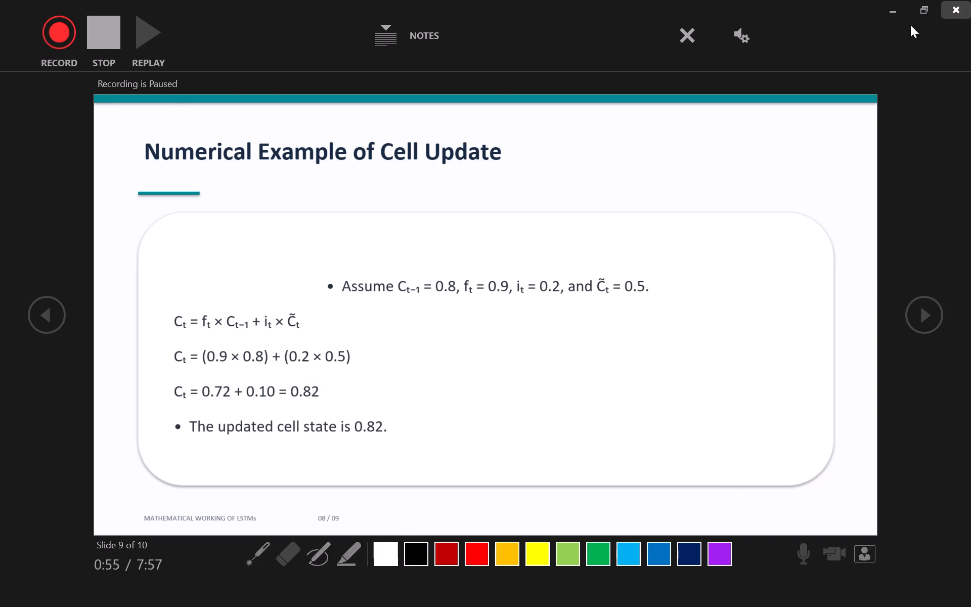
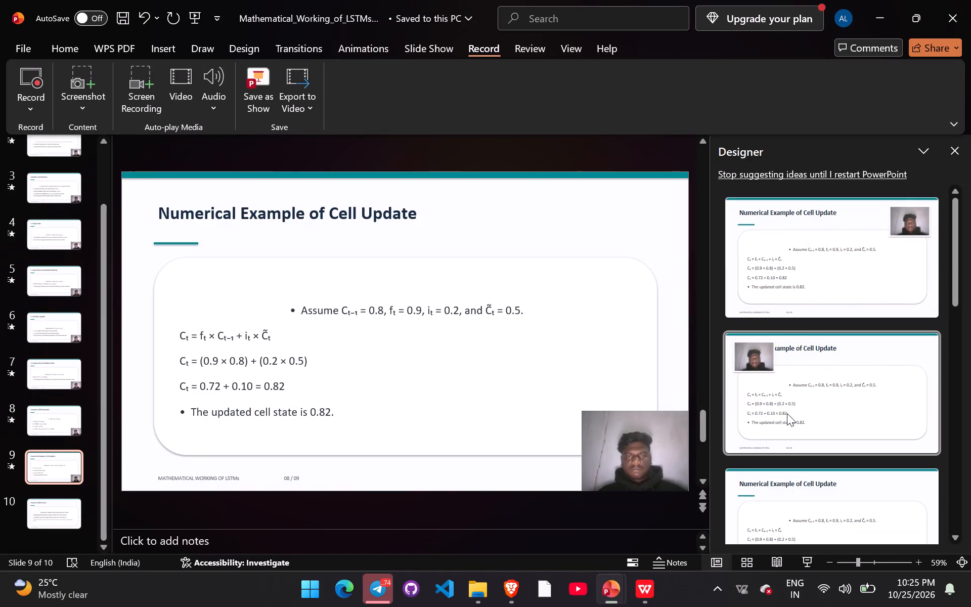
Browse and close the design suggestions for slide 9, and go to slide 10, How the LSTM Learns.
scroll(787, 413, down, 1)
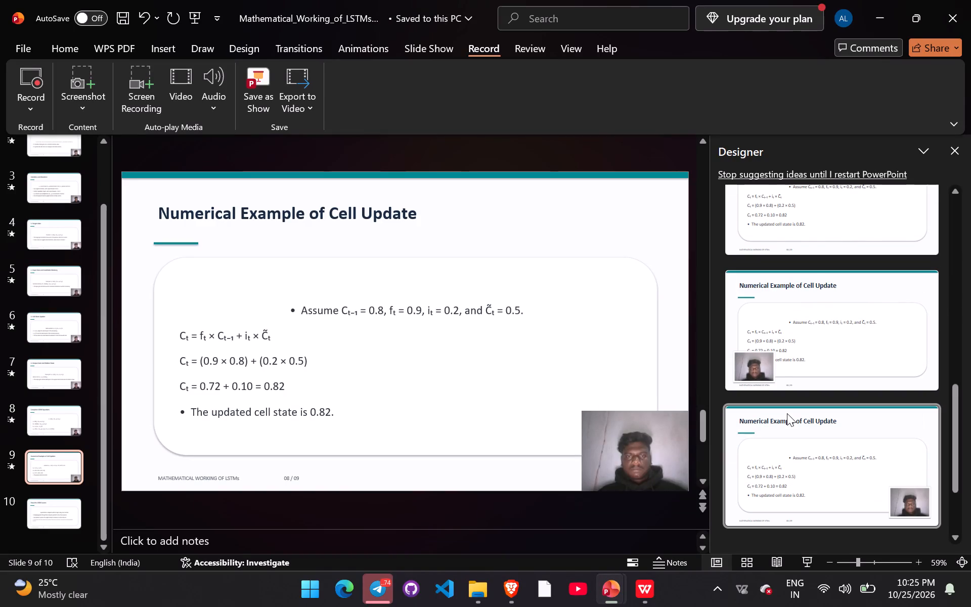
scroll(787, 413, down, 2)
scroll(787, 413, up, 2)
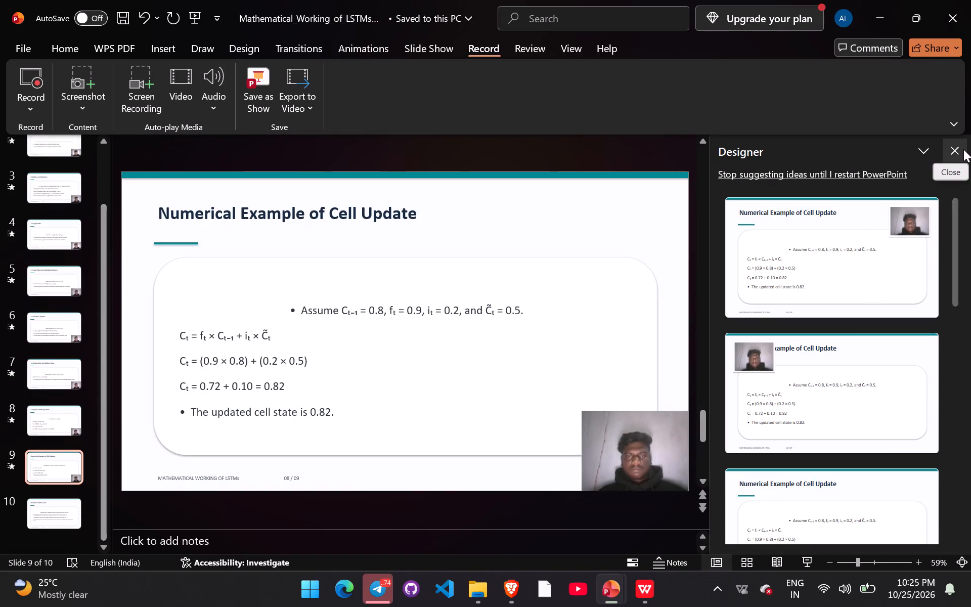
click(961, 150)
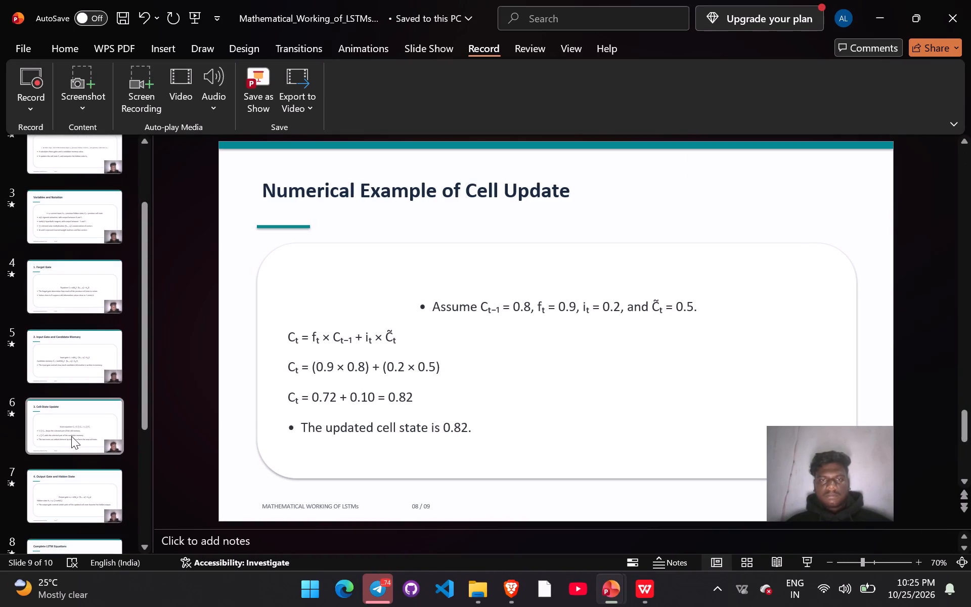
scroll(71, 436, down, 2)
click(87, 490)
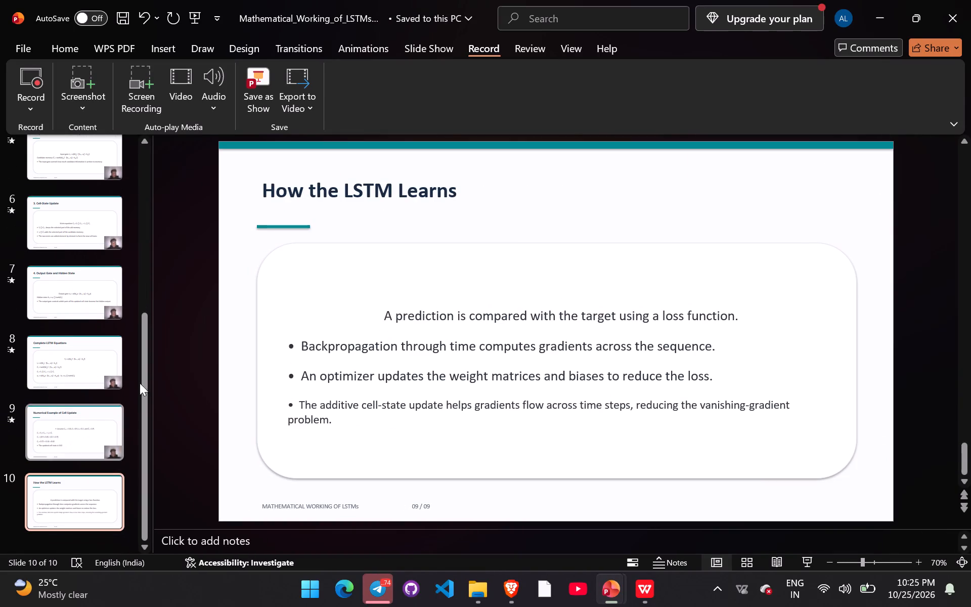
Open the recording view from the current slide, How the LSTM Learns, and keep slide 10 displayed for its camera narration.
click(33, 106)
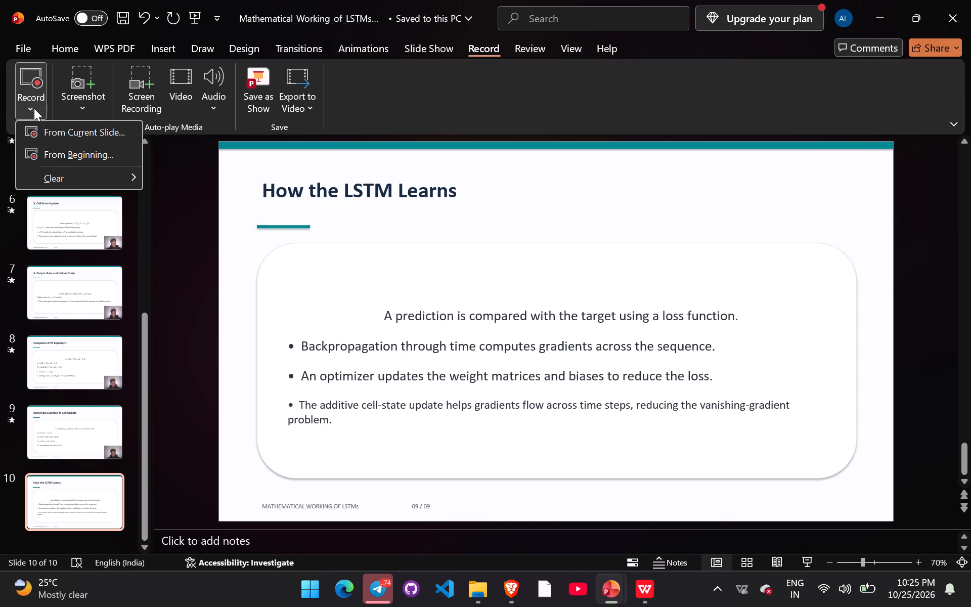
click(47, 127)
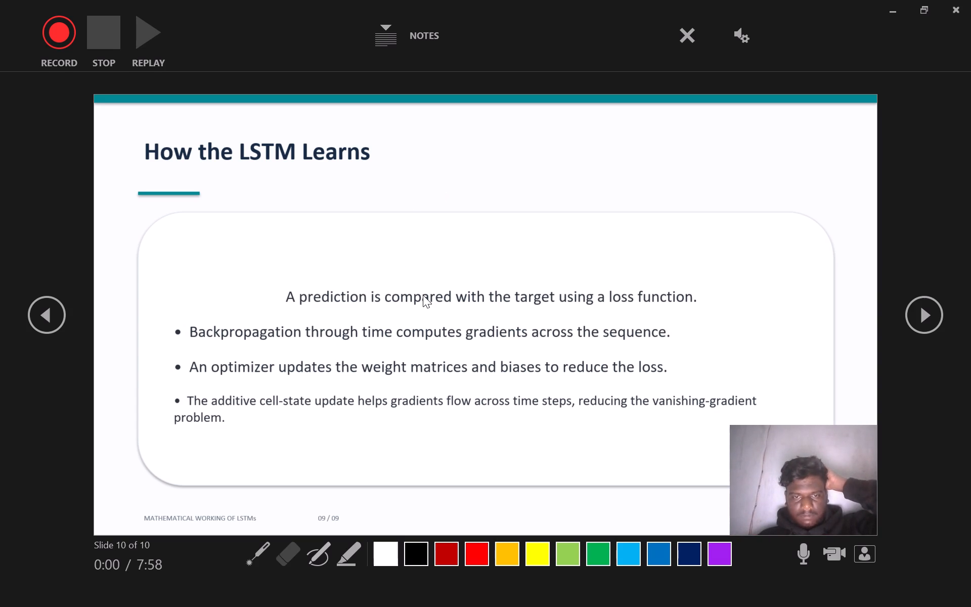
scroll(423, 295, down, 1)
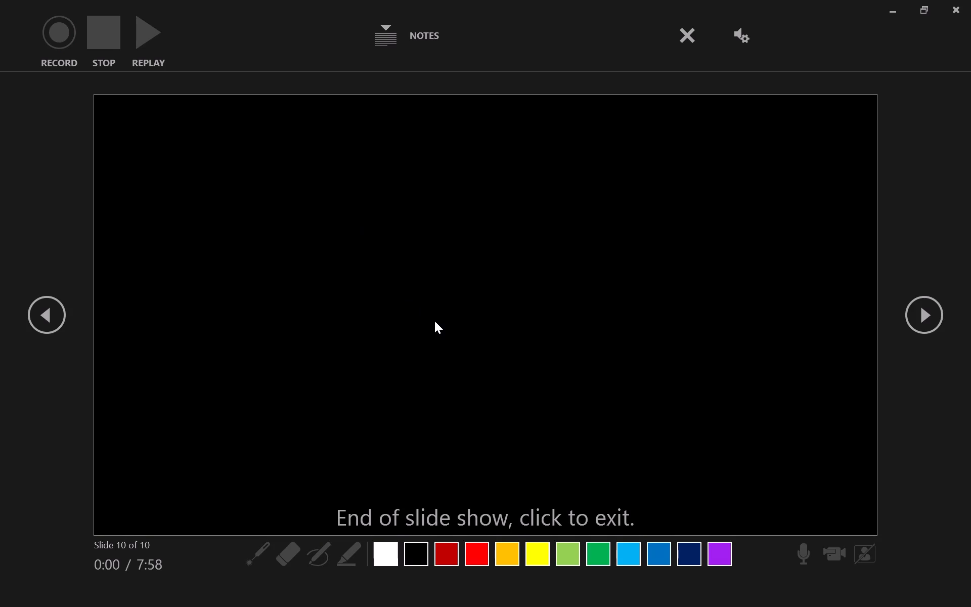
click(36, 318)
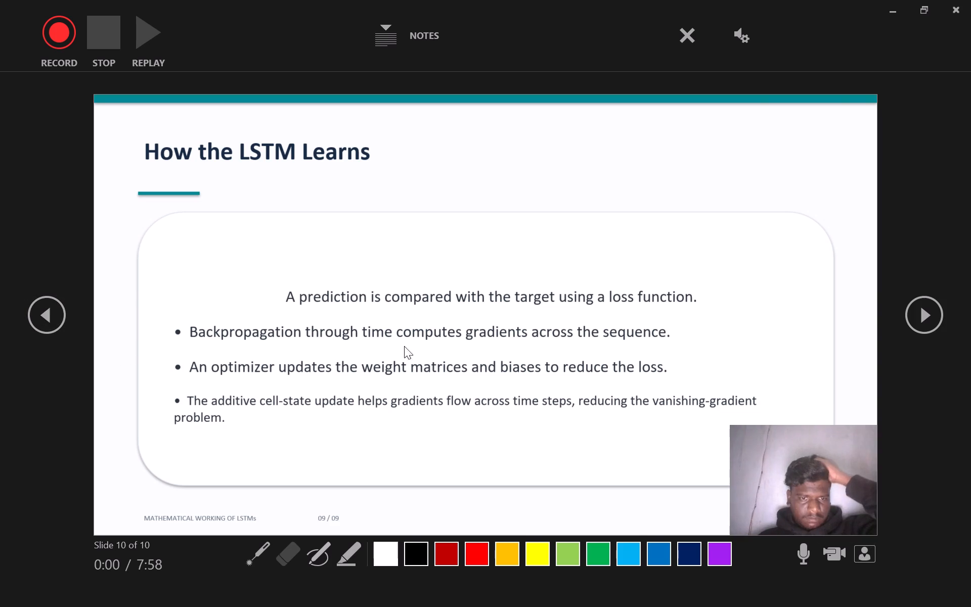
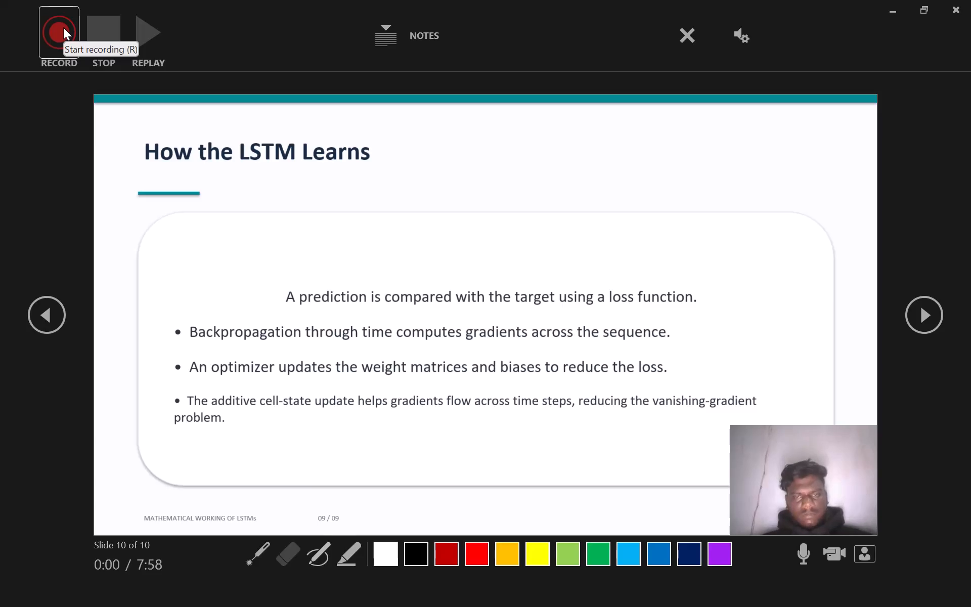
Start recording the camera narration for slide 10, How the LSTM Learns.
click(63, 27)
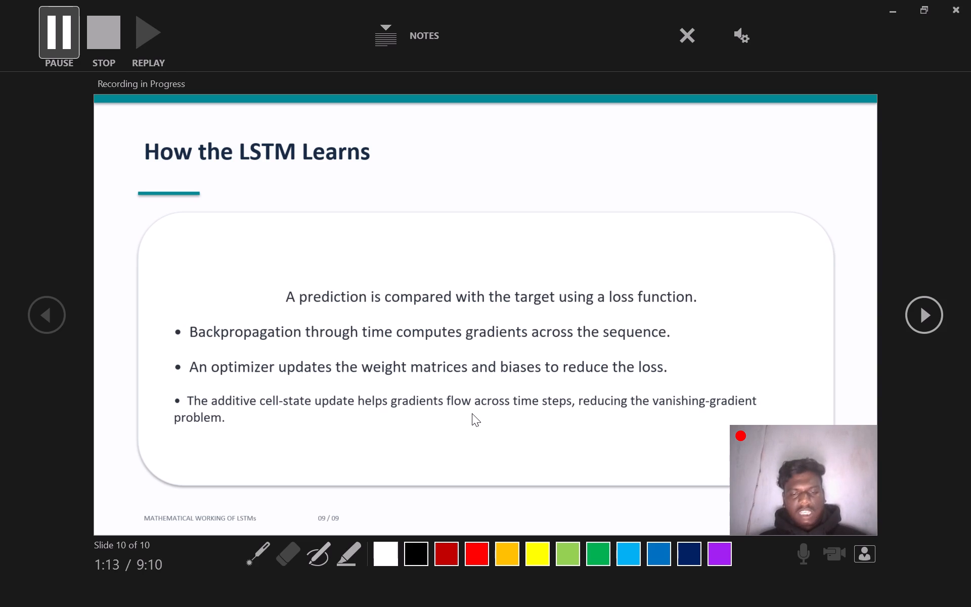
Pause the narration recording of slide 10 and leave the recording view.
click(64, 25)
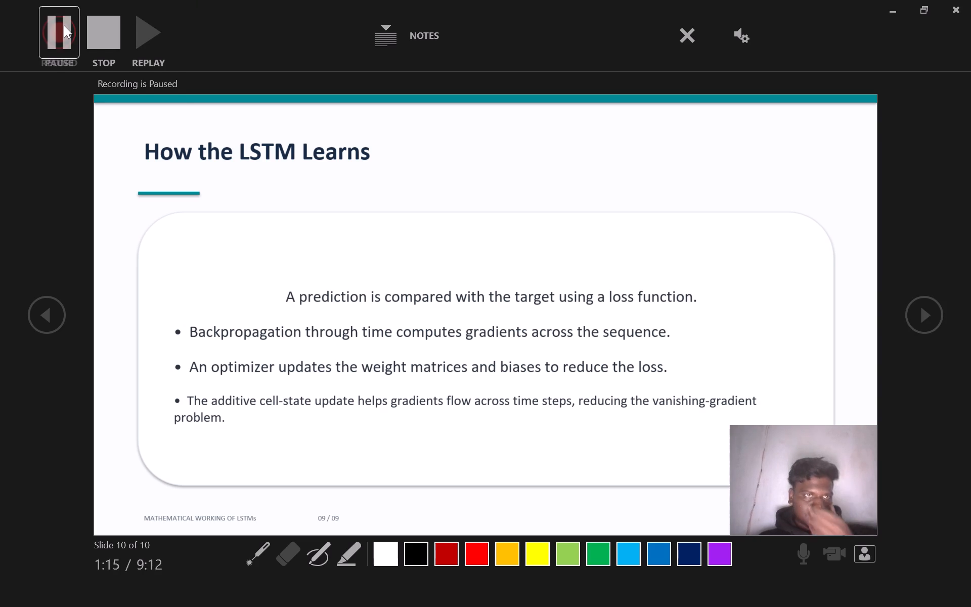
click(950, 14)
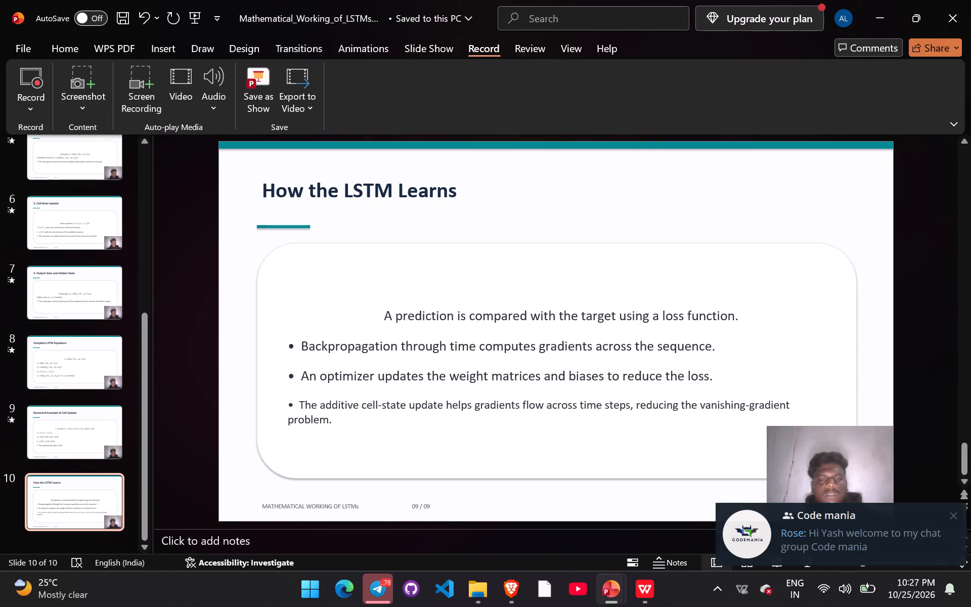
Close the design suggestions and play back the end of slide 10's camera video from about 01:09.
click(645, 452)
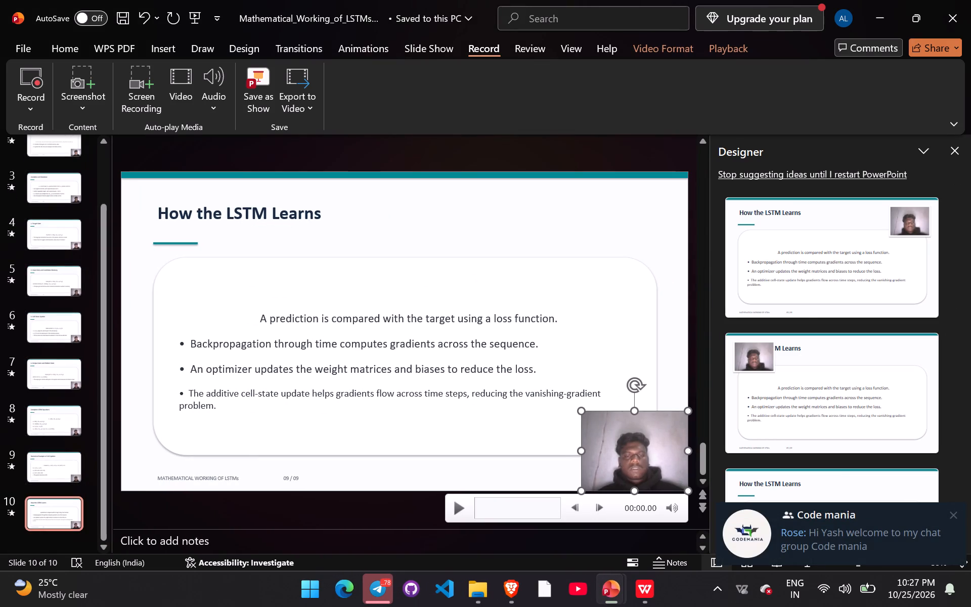
click(954, 145)
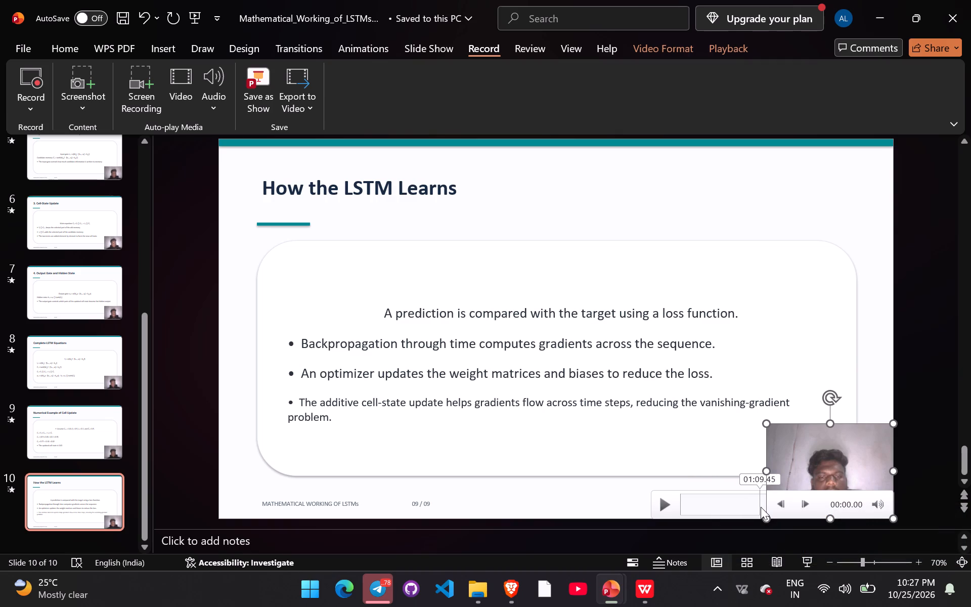
click(760, 507)
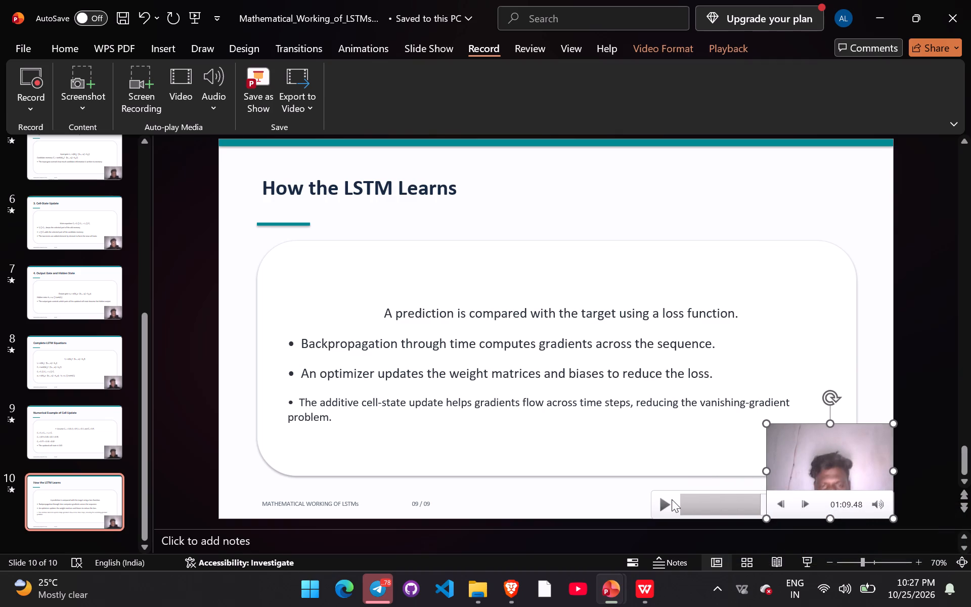
click(668, 500)
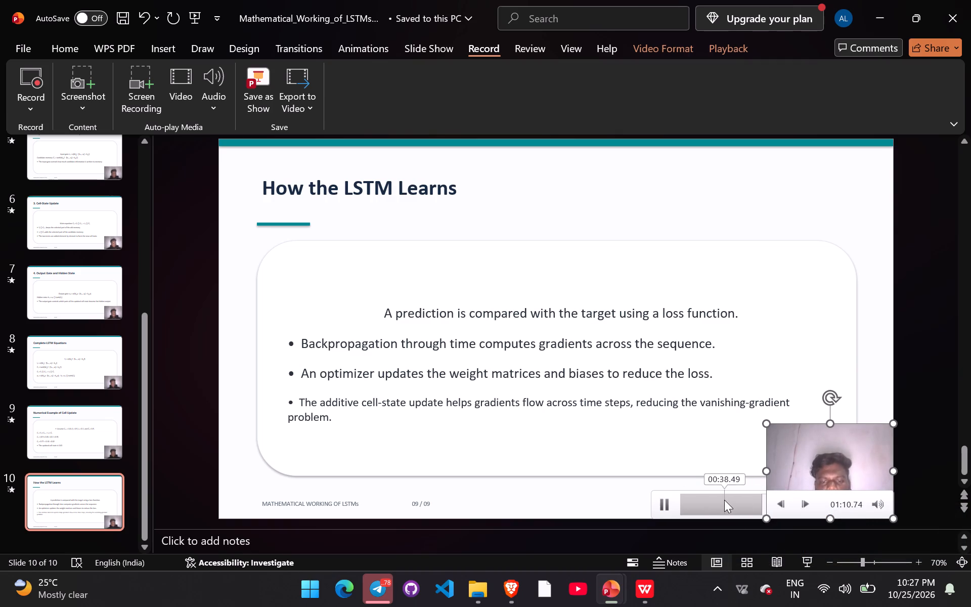
Open slide 10's camera video for trimming and play back its final second.
right_click(804, 456)
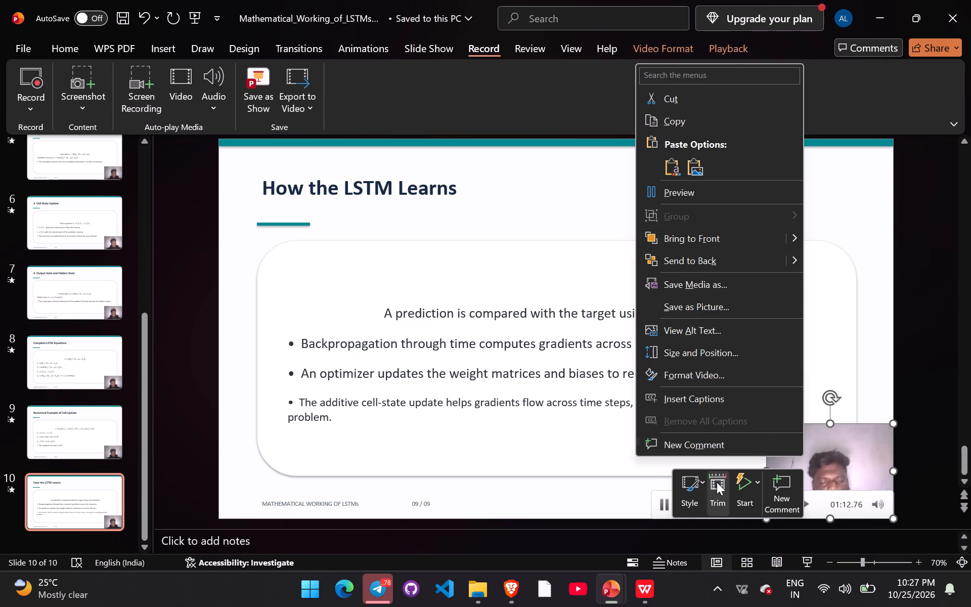
click(717, 483)
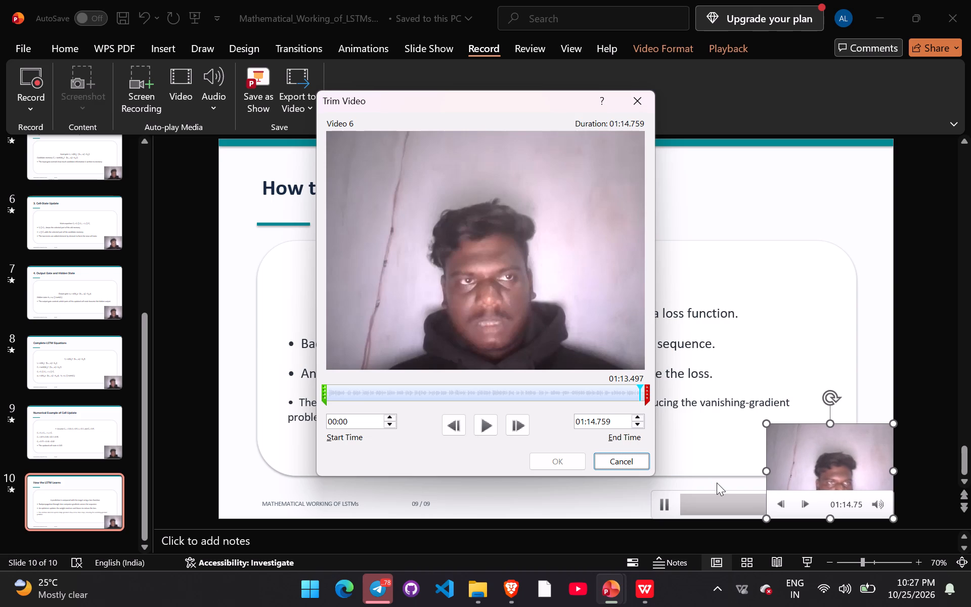
click(644, 390)
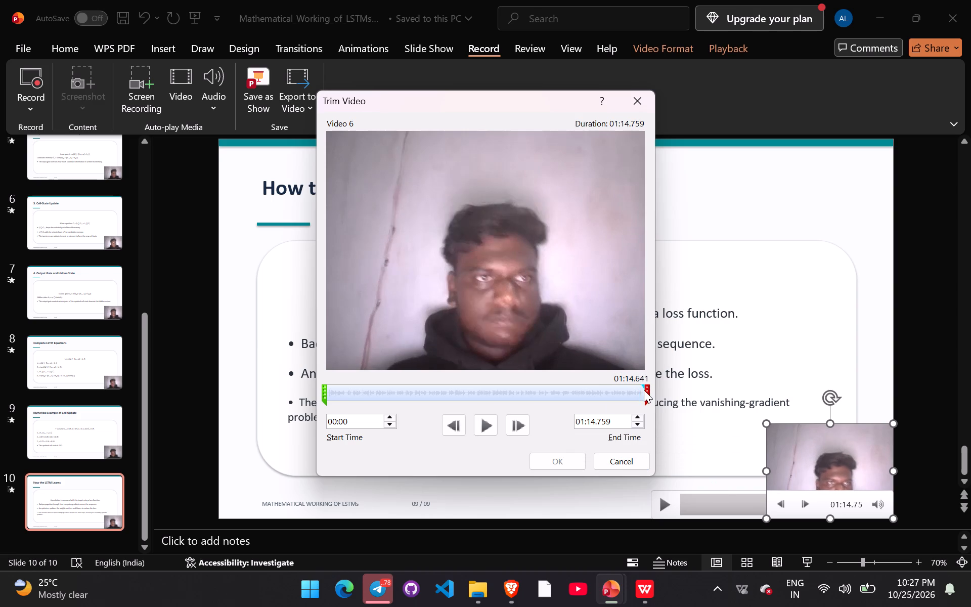
click(481, 432)
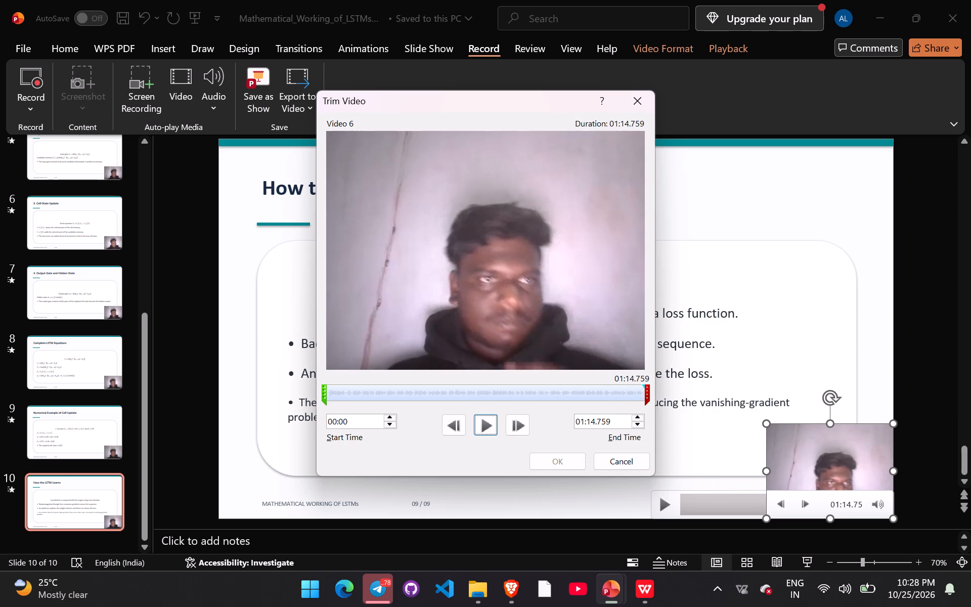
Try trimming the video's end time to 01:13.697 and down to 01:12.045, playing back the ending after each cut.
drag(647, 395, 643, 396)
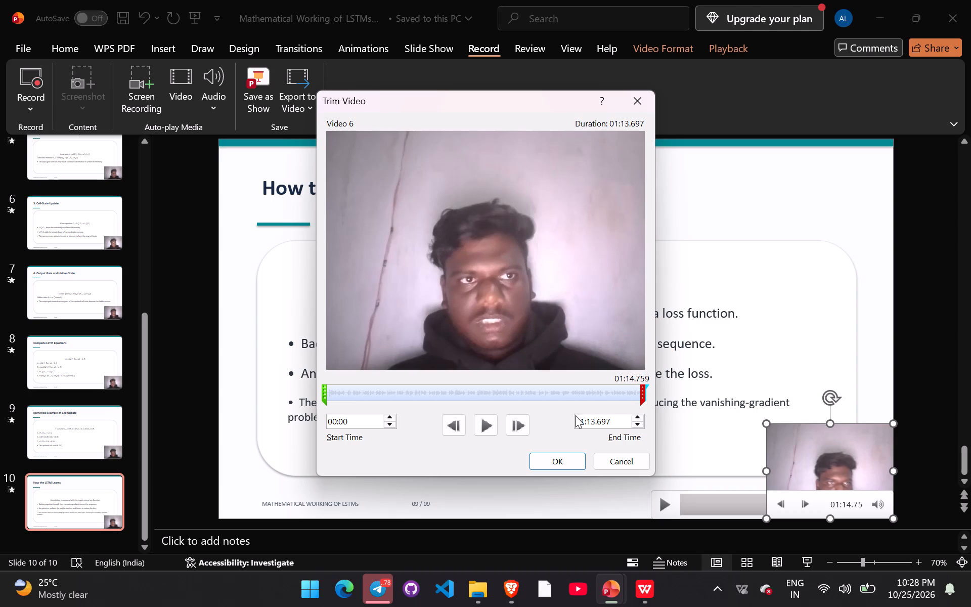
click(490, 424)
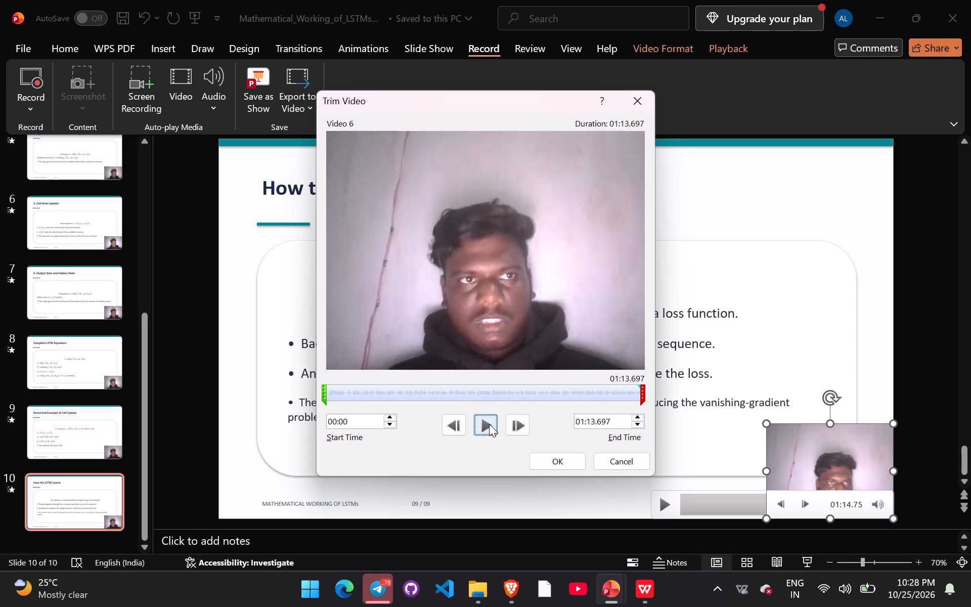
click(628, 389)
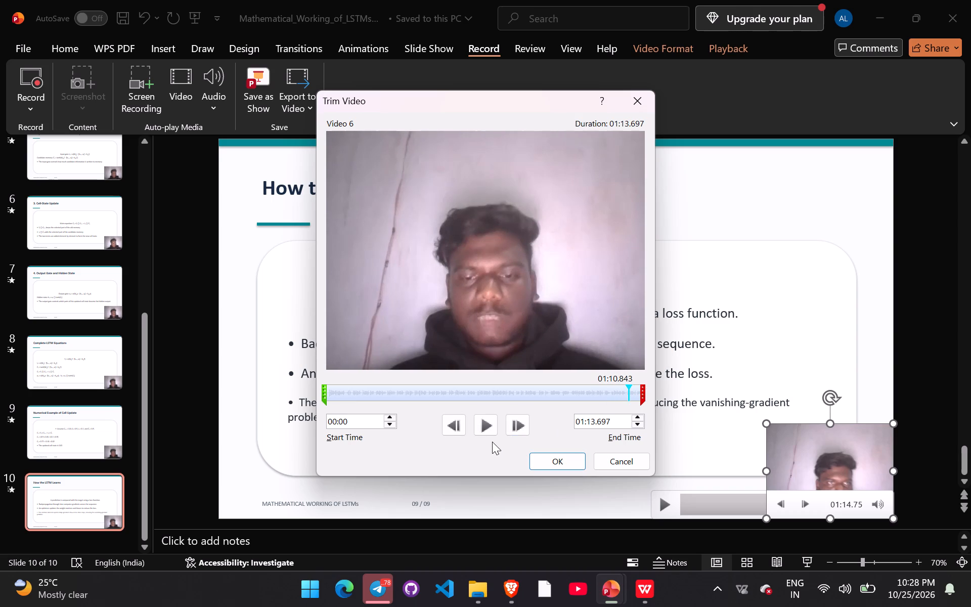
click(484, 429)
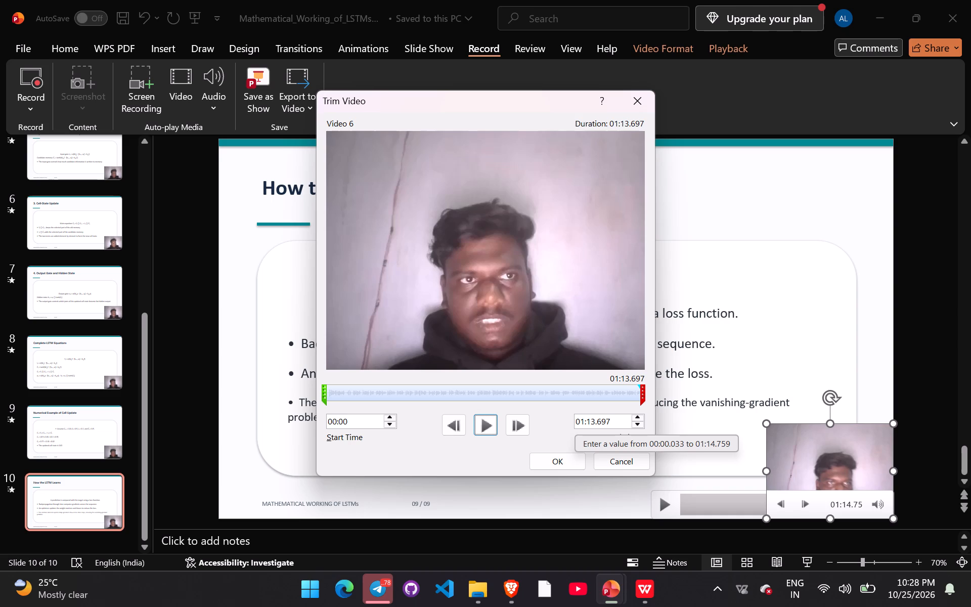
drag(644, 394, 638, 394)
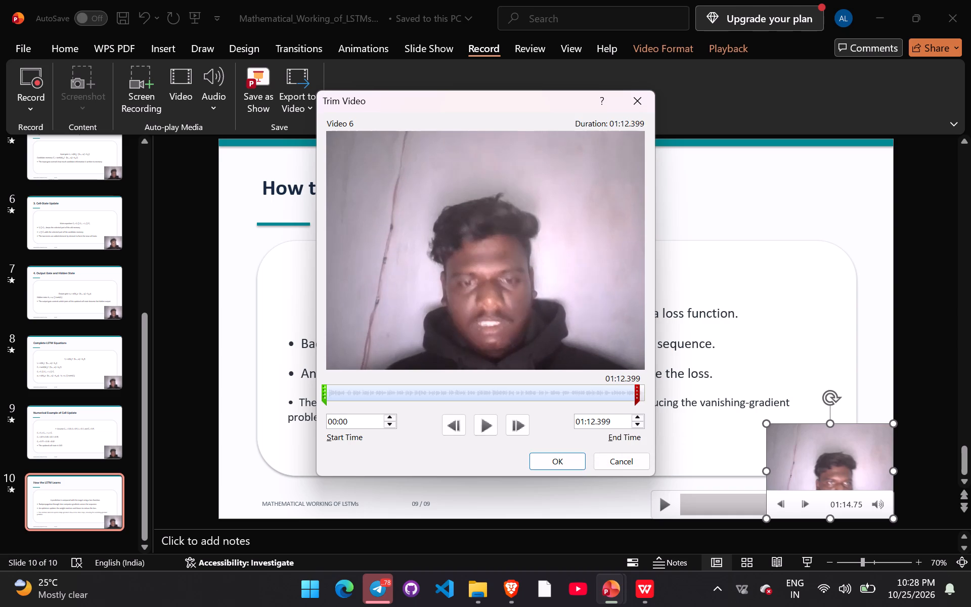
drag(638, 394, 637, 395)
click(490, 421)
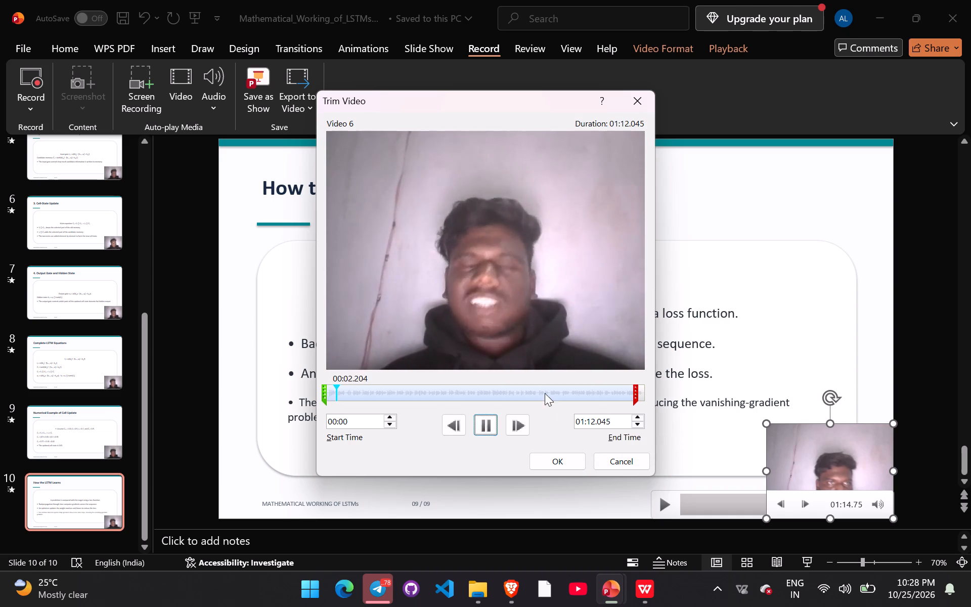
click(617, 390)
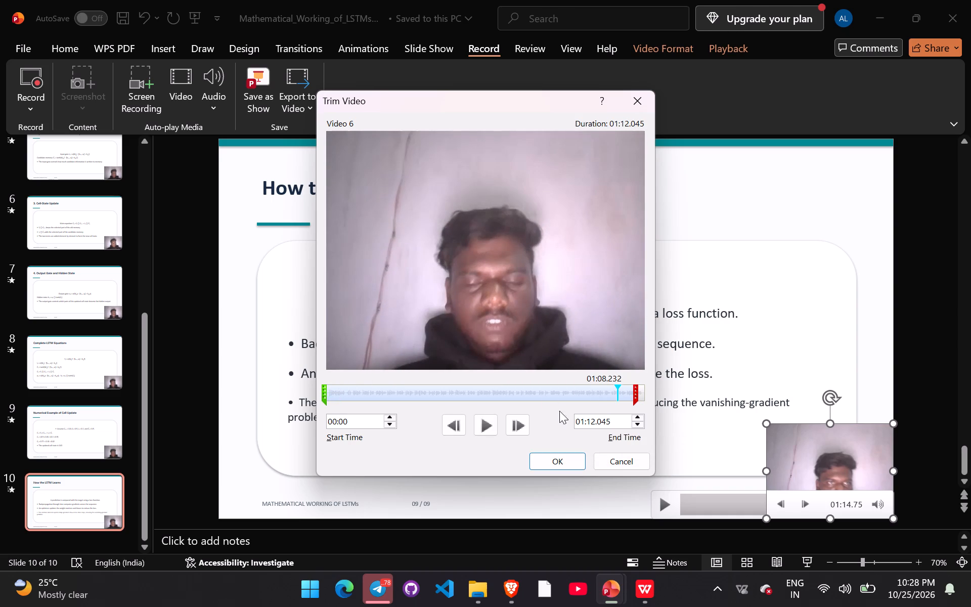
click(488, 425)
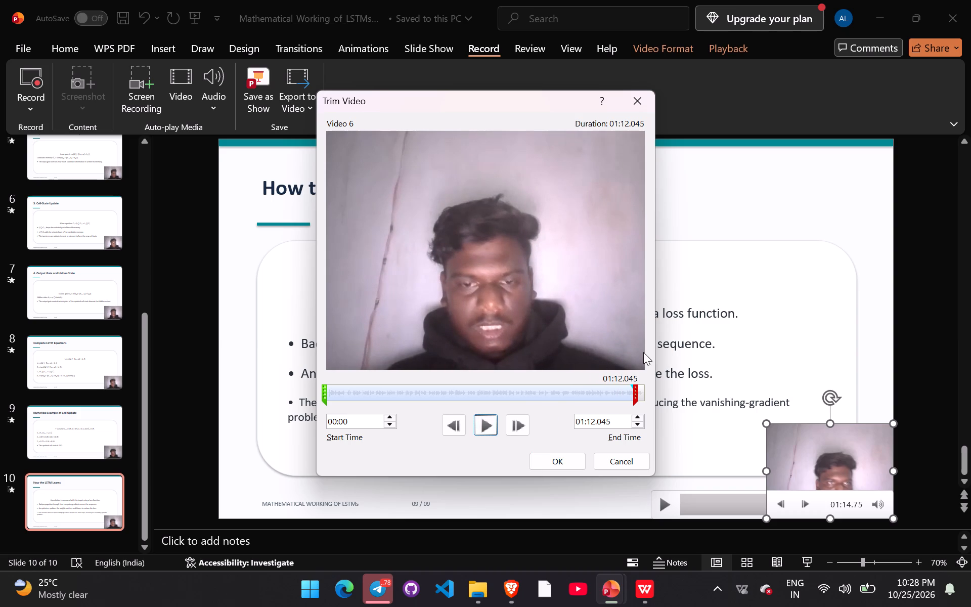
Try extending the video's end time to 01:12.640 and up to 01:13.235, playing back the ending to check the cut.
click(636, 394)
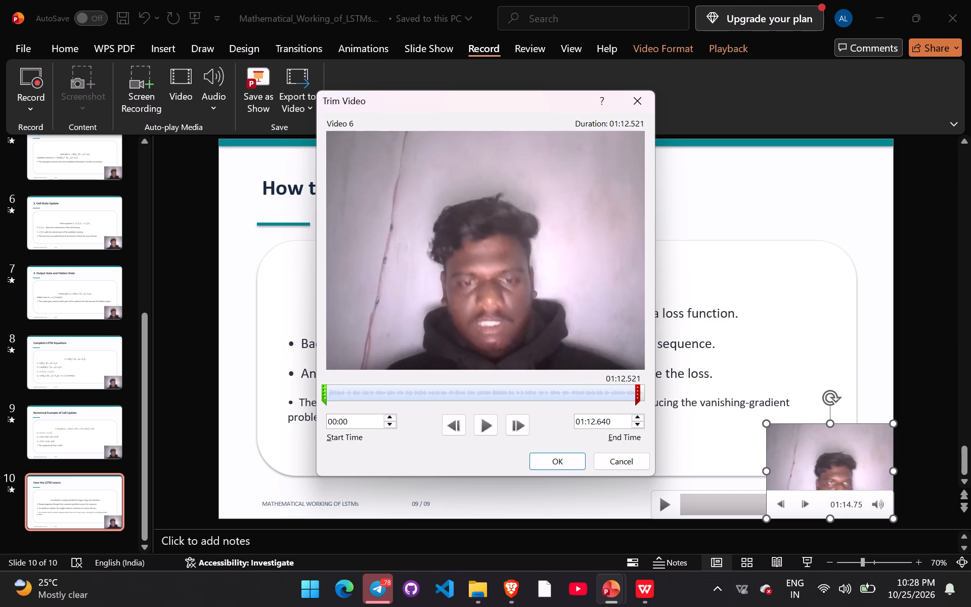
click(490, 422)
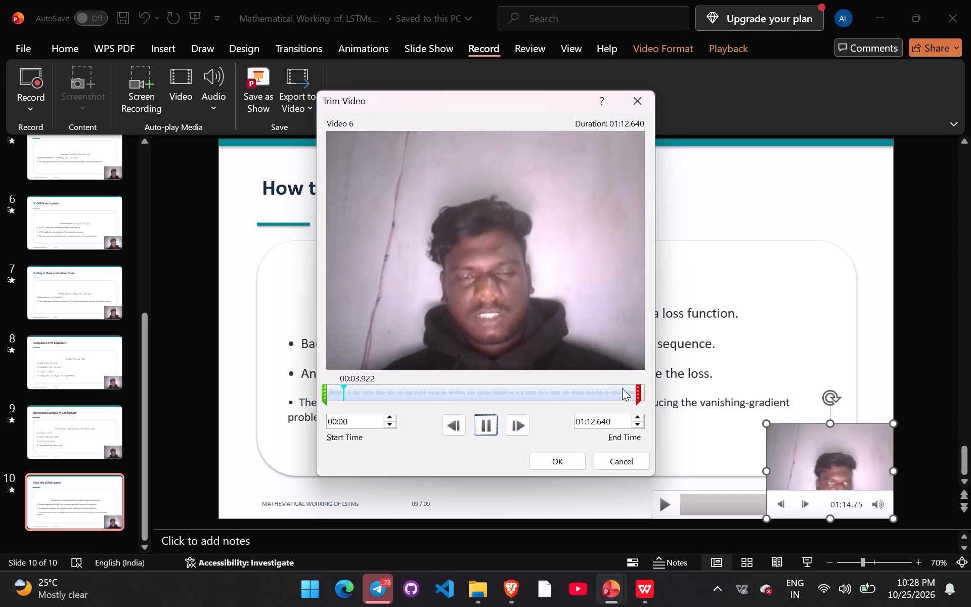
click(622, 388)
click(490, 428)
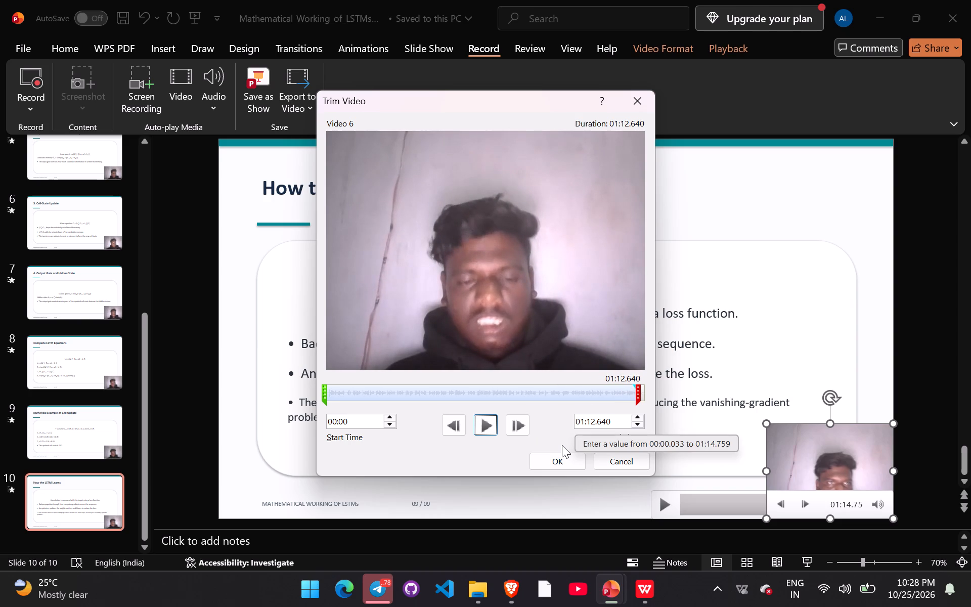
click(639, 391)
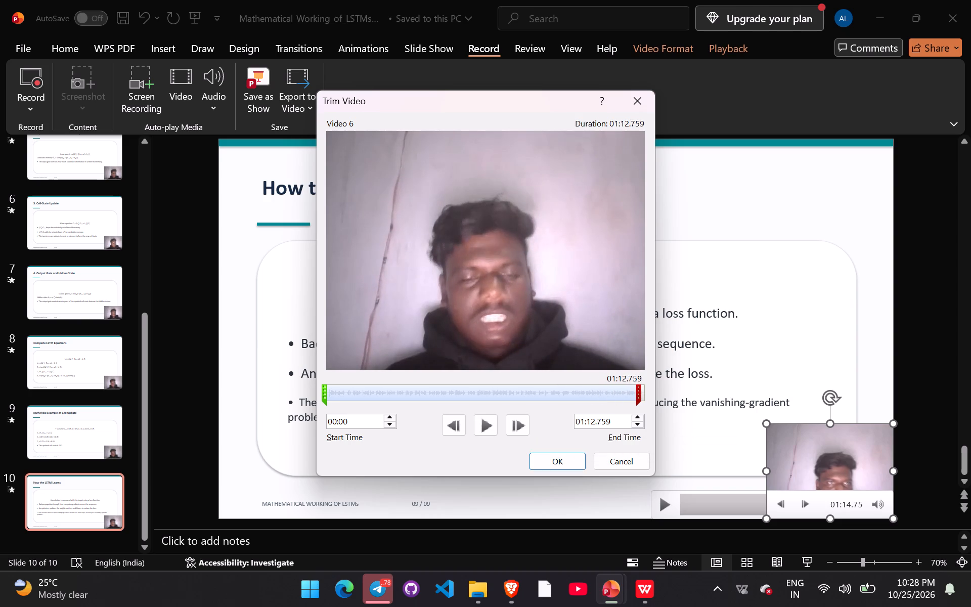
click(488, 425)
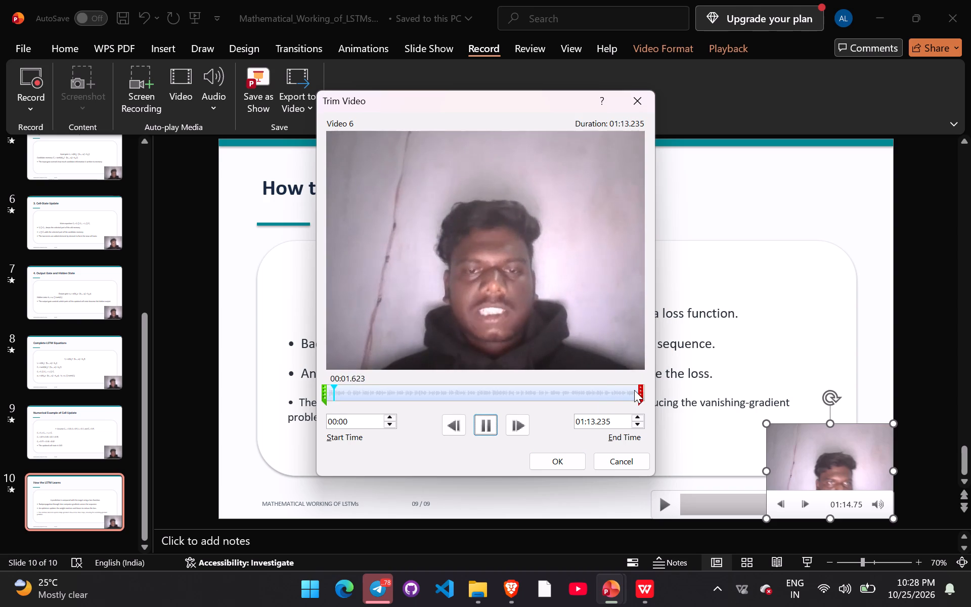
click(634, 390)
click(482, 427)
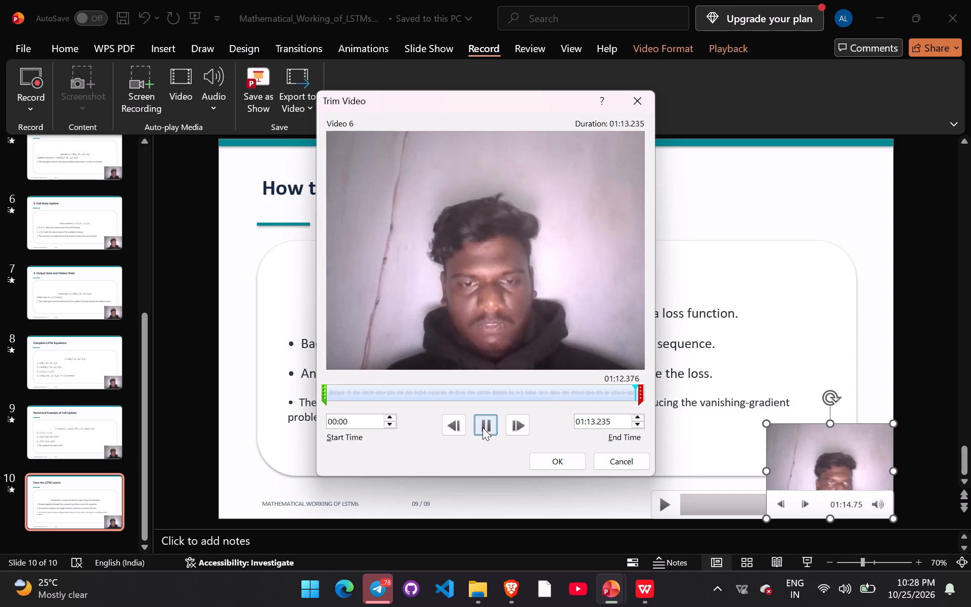
Set the end time of slide 10's camera video to 01:13.483 and apply the trim.
click(640, 389)
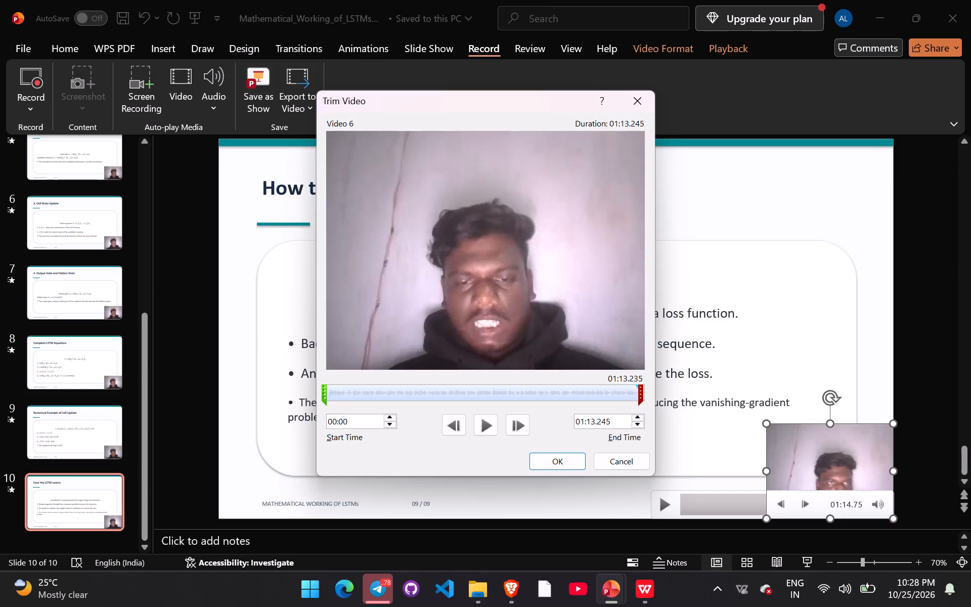
click(641, 392)
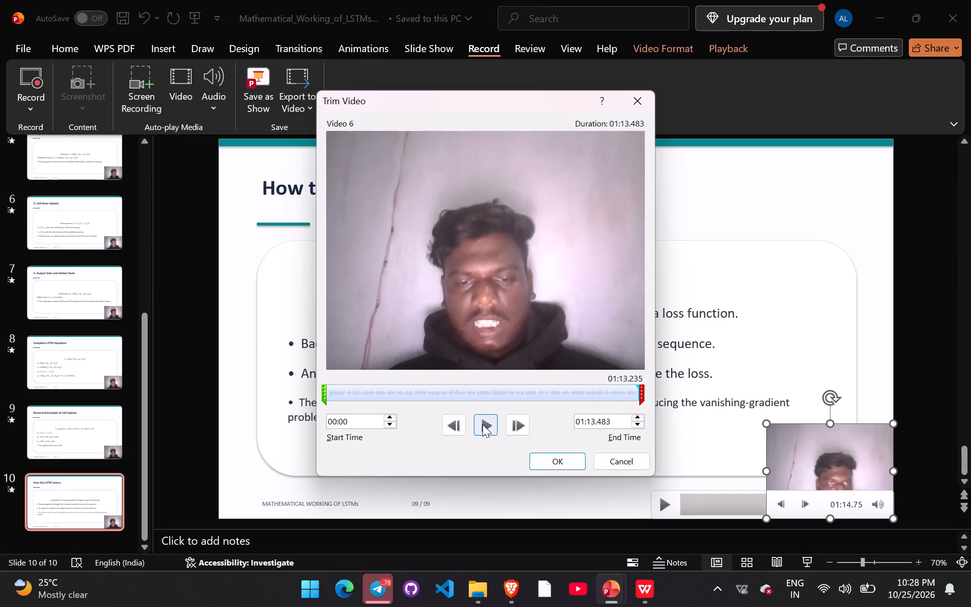
click(482, 424)
click(571, 459)
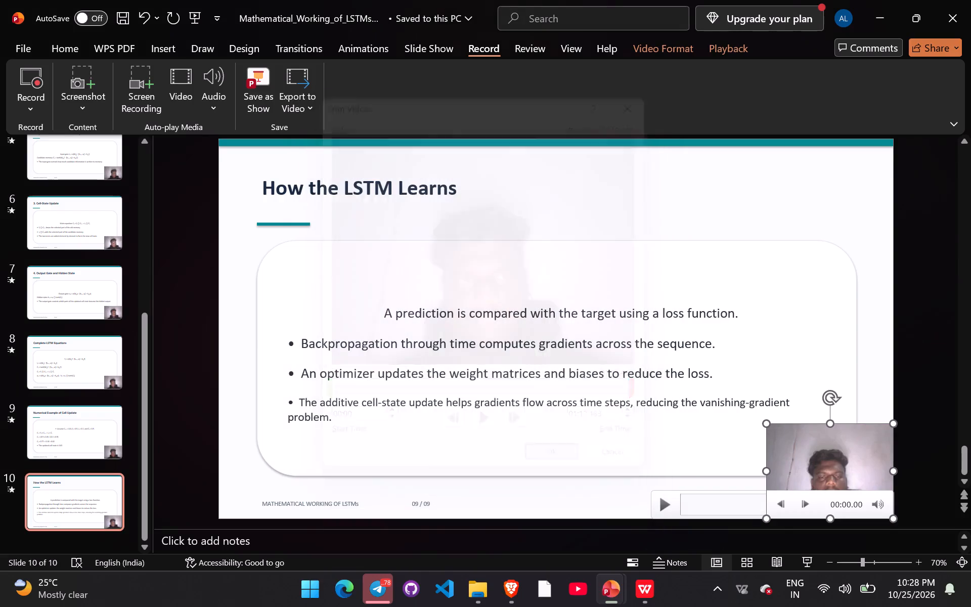
Return to the title slide and play back its camera video.
scroll(476, 371, up, 4)
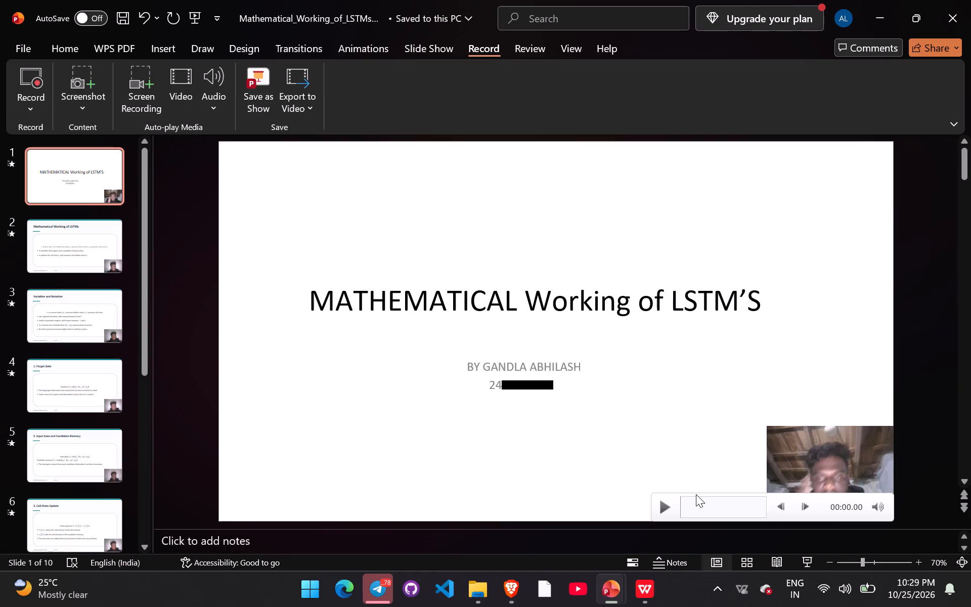
click(666, 503)
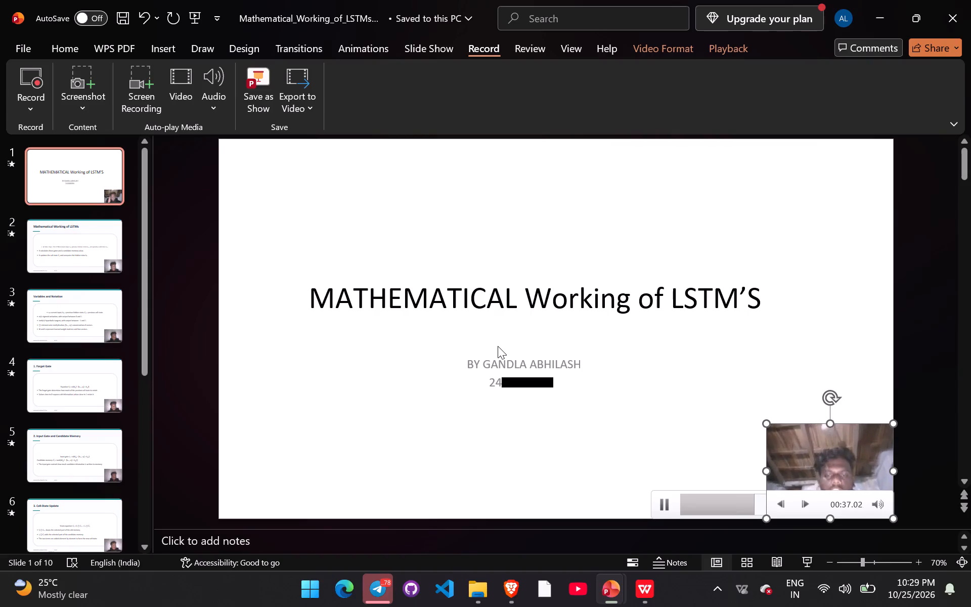
Play part of the camera video on slide 3, Variables and Notation, and trim its end time to 00:57.894.
scroll(47, 377, down, 4)
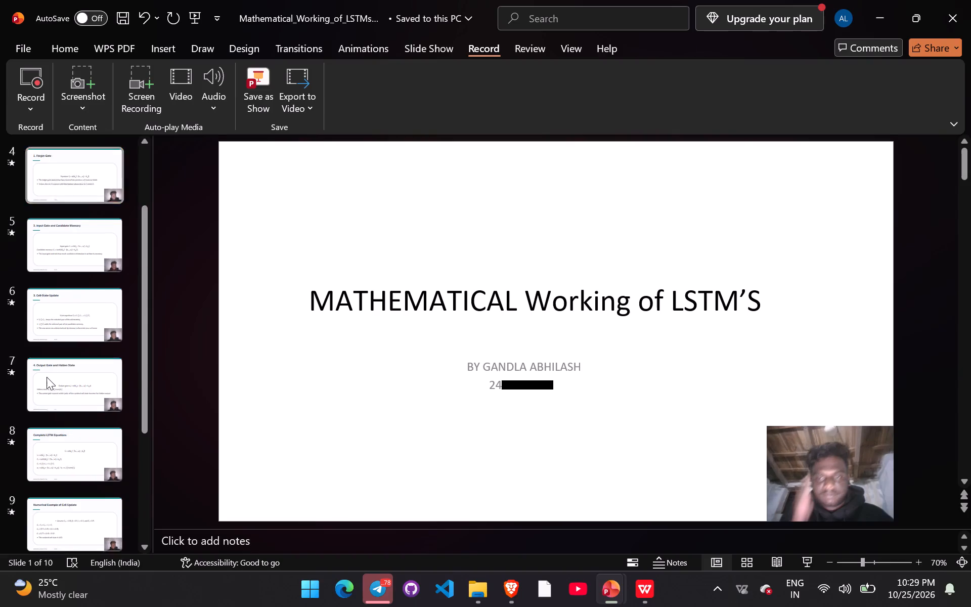
scroll(47, 377, down, 5)
scroll(47, 377, up, 8)
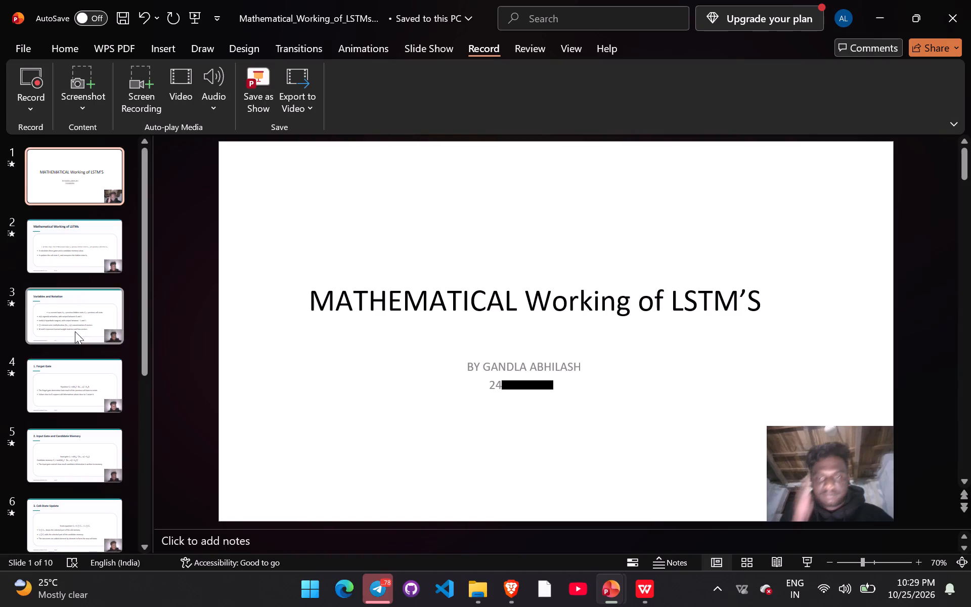
click(96, 334)
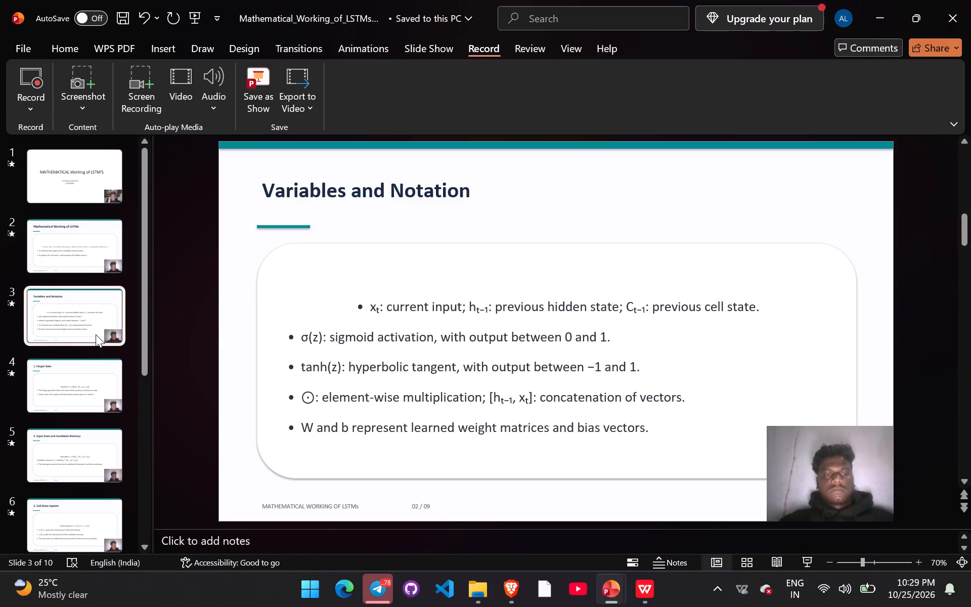
right_click(799, 470)
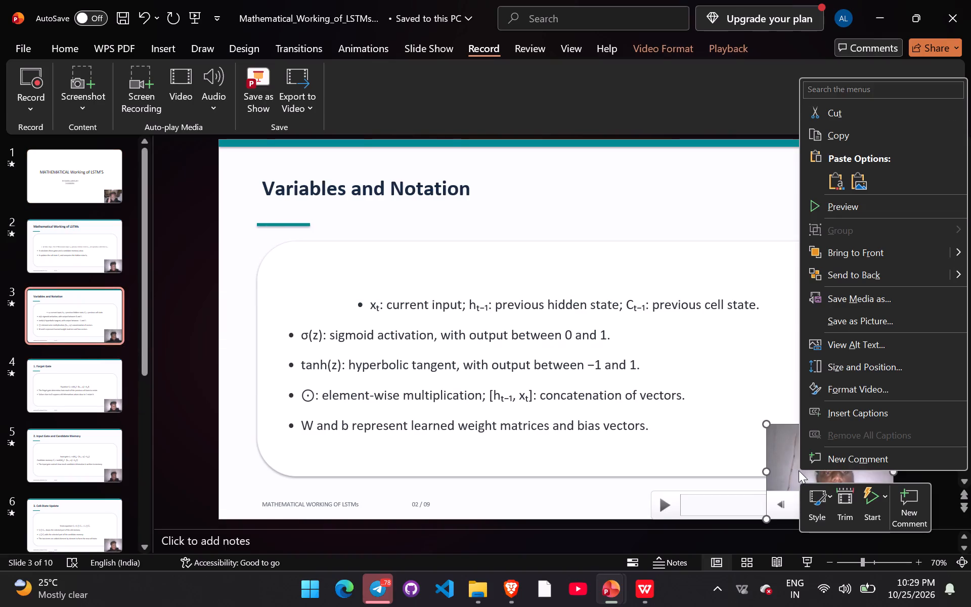
click(836, 500)
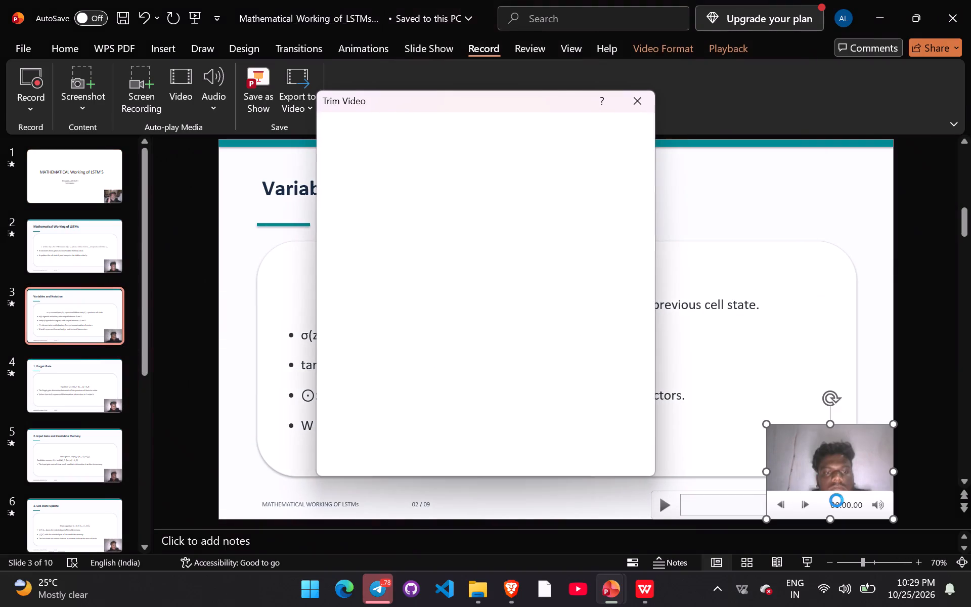
click(482, 420)
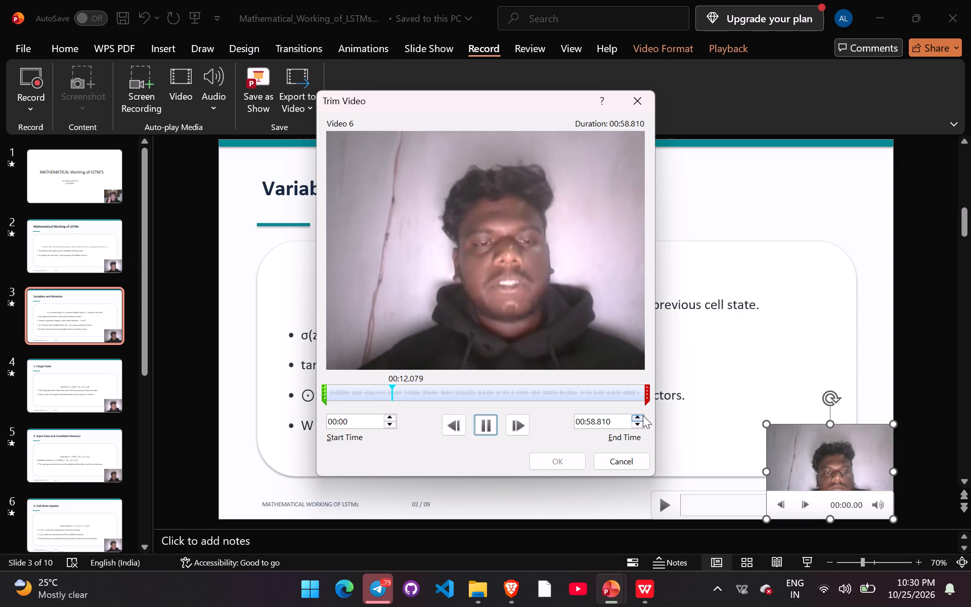
click(646, 395)
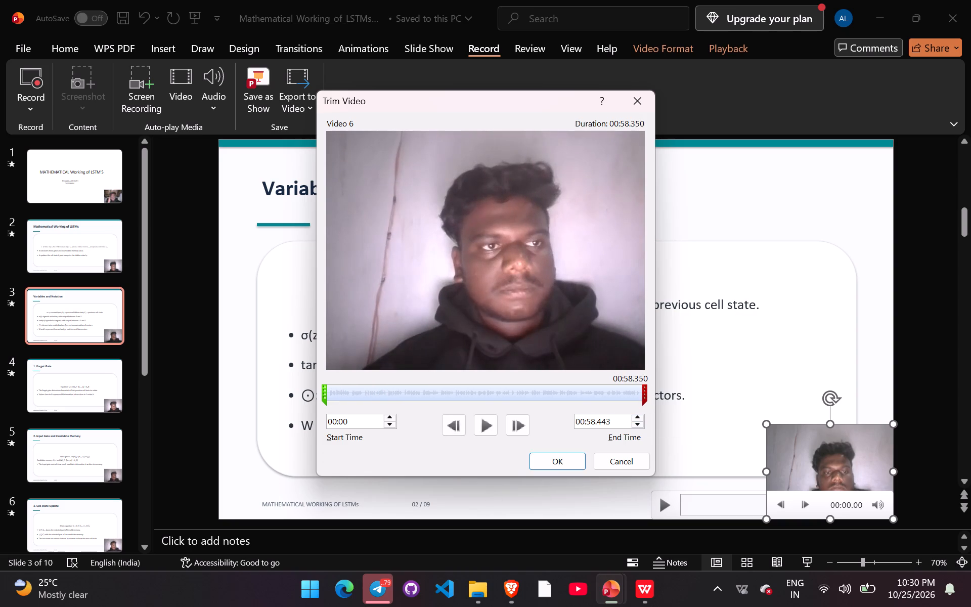
click(644, 395)
drag(644, 395, 642, 397)
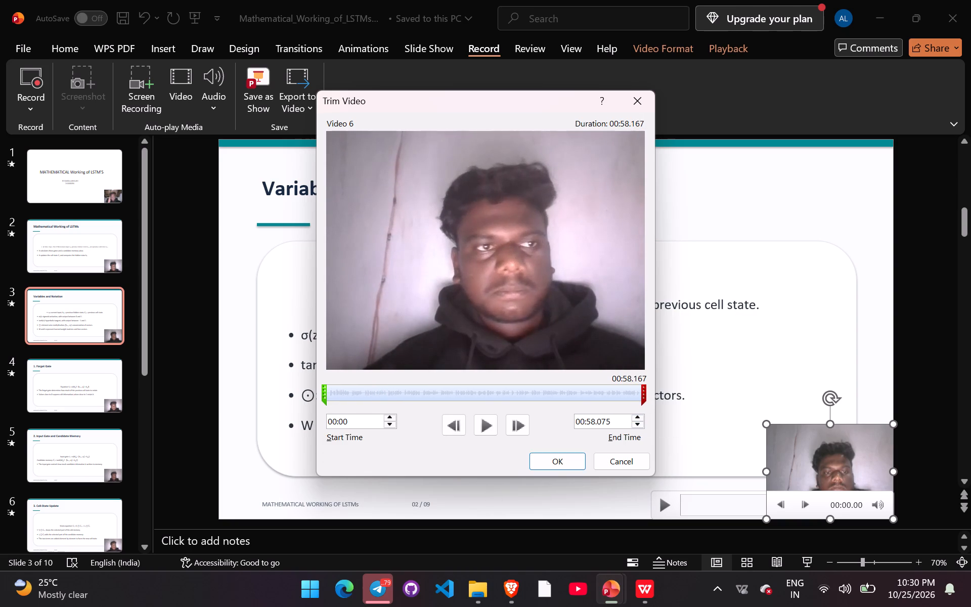
drag(642, 397, 641, 400)
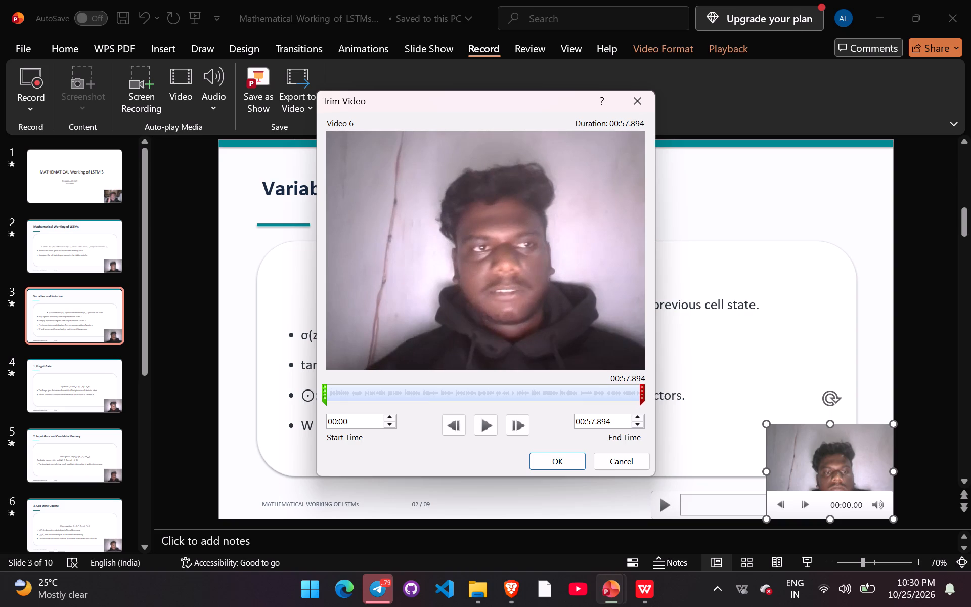
click(578, 460)
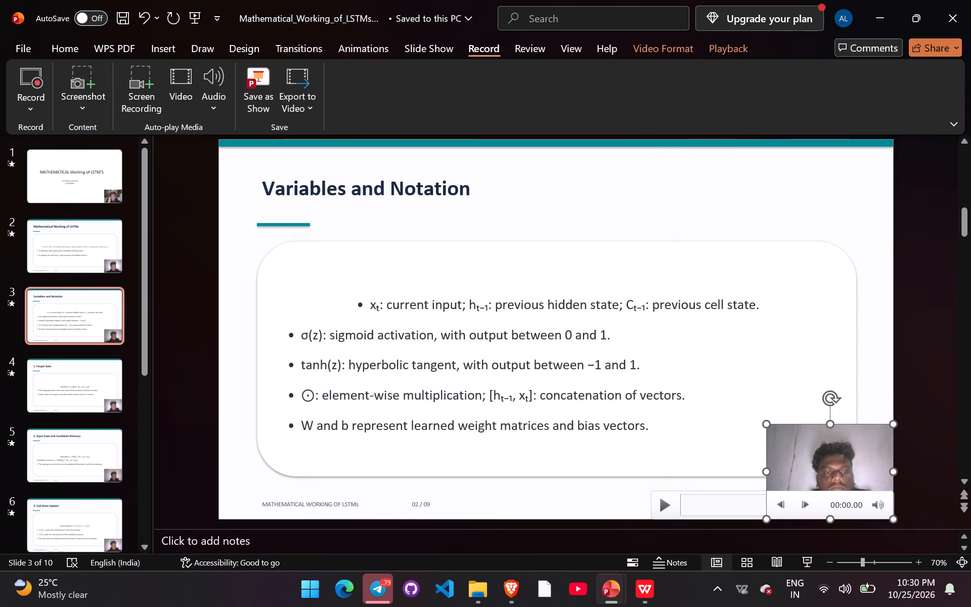
Play part of the camera video on slide 4, Forget Gate, and trim its end time to 00:56.239.
click(54, 393)
right_click(829, 462)
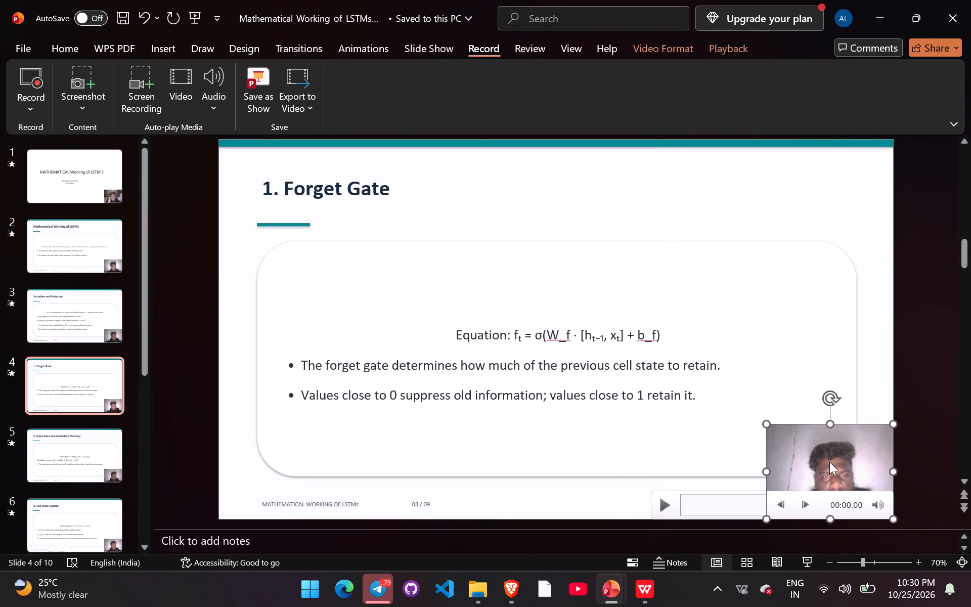
click(738, 487)
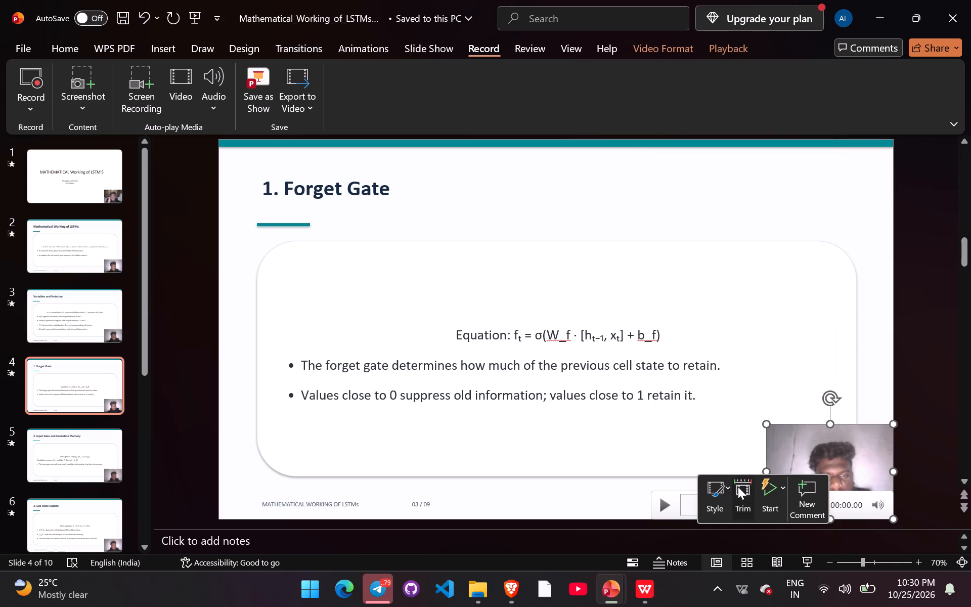
click(489, 426)
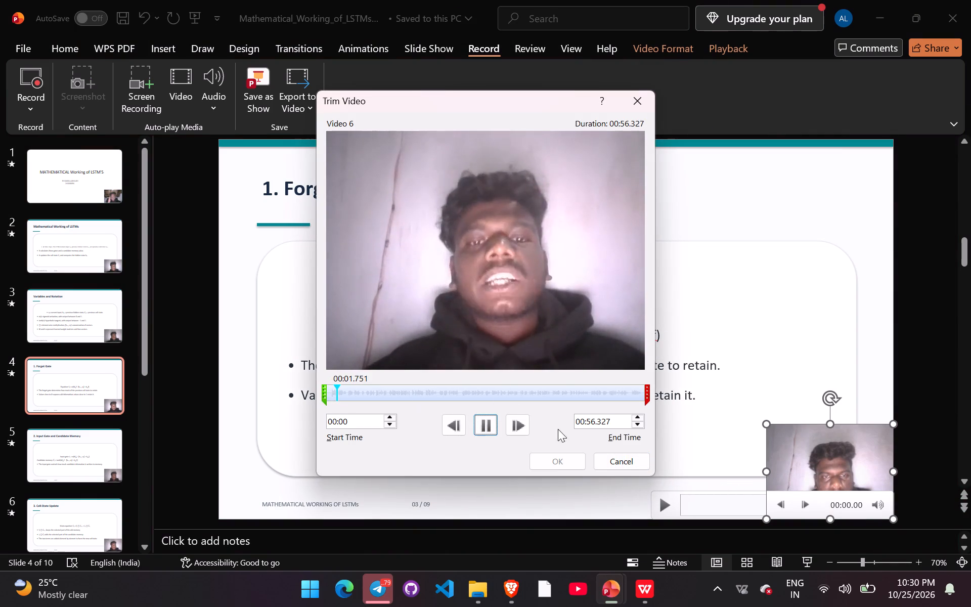
click(647, 394)
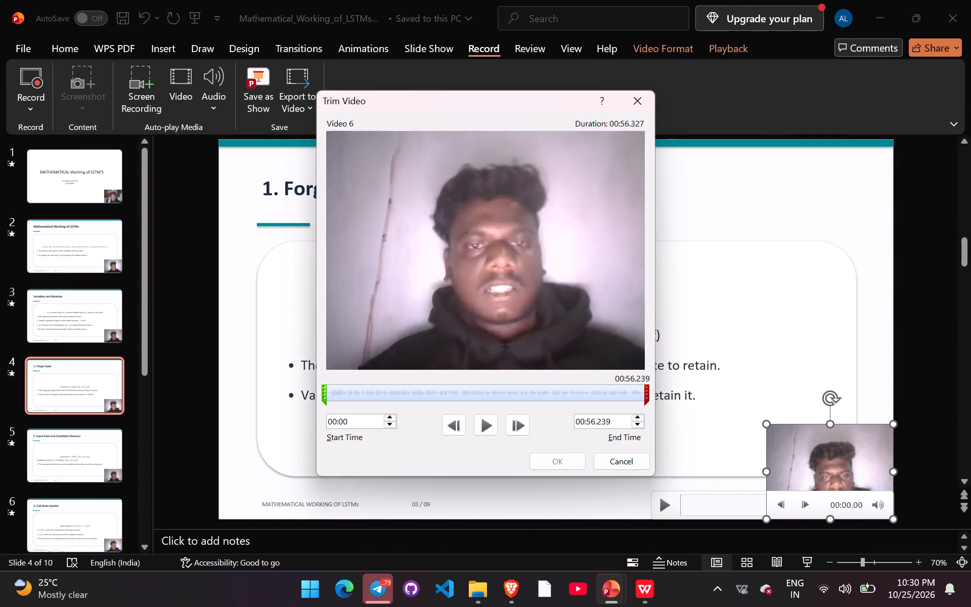
click(571, 459)
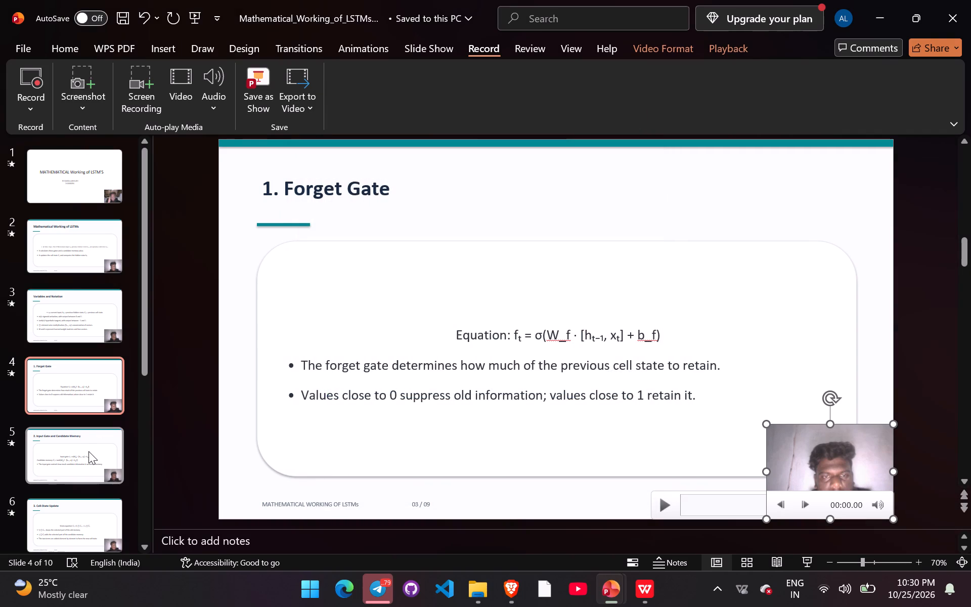
Go to slide 5, Input Gate and Candidate Memory, for its camera video.
click(89, 451)
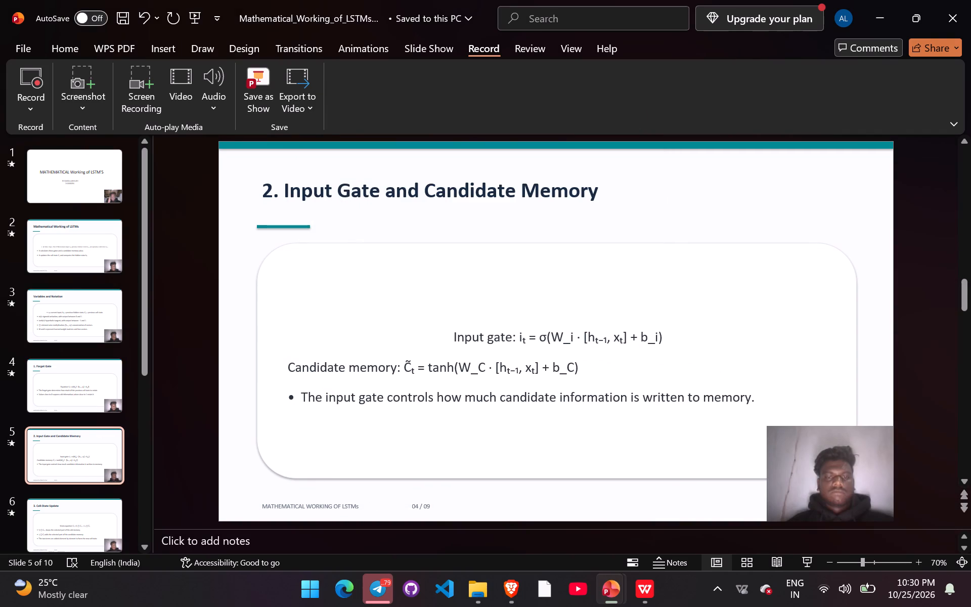
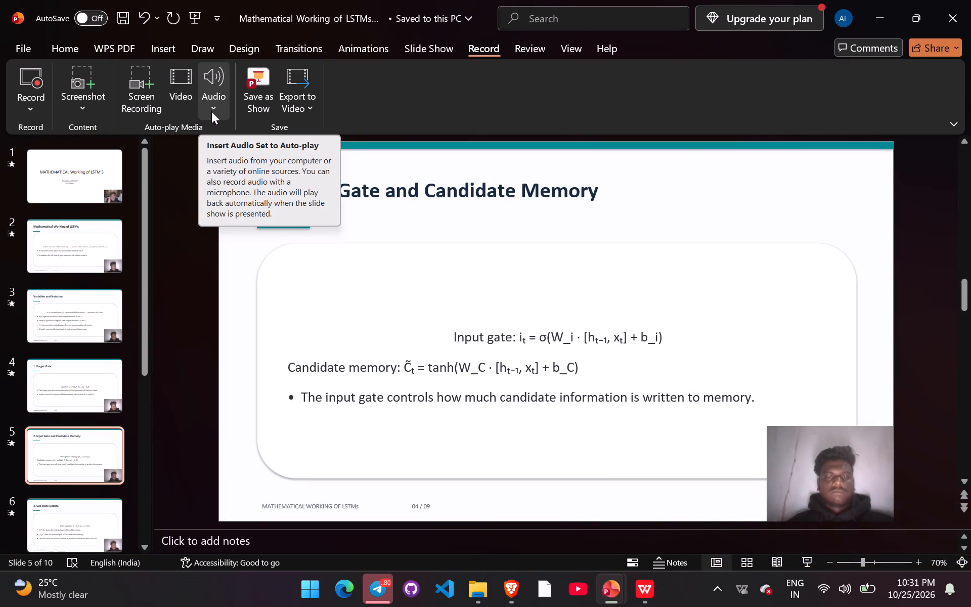
Save the Mathematical_Working_of_LSTMs edited presentation.
click(20, 44)
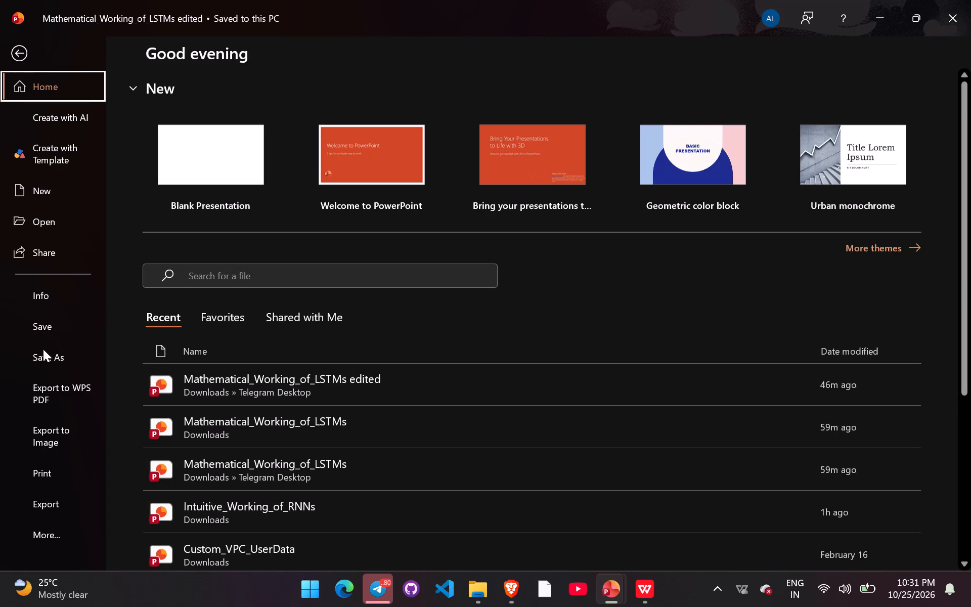
click(57, 357)
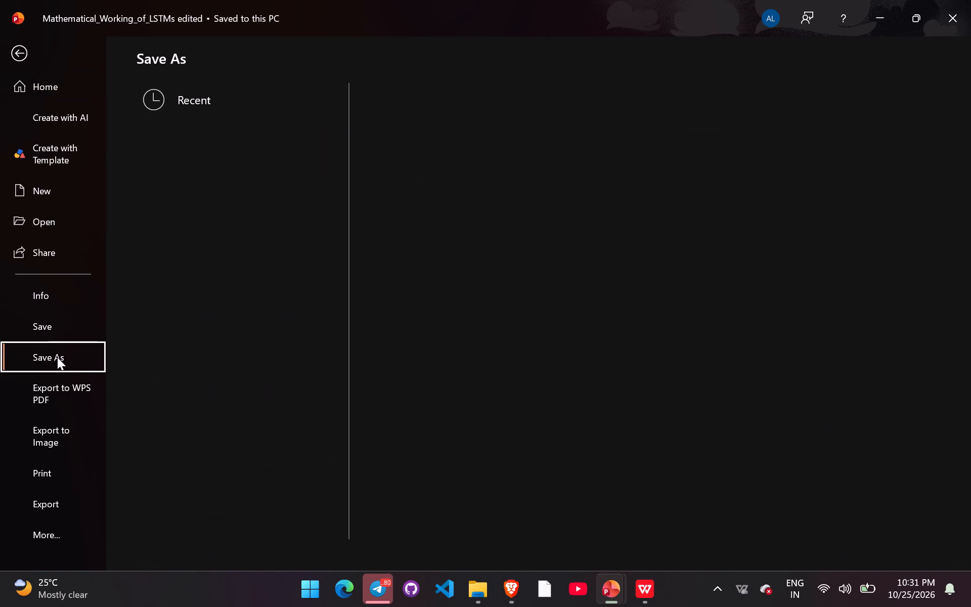
click(50, 329)
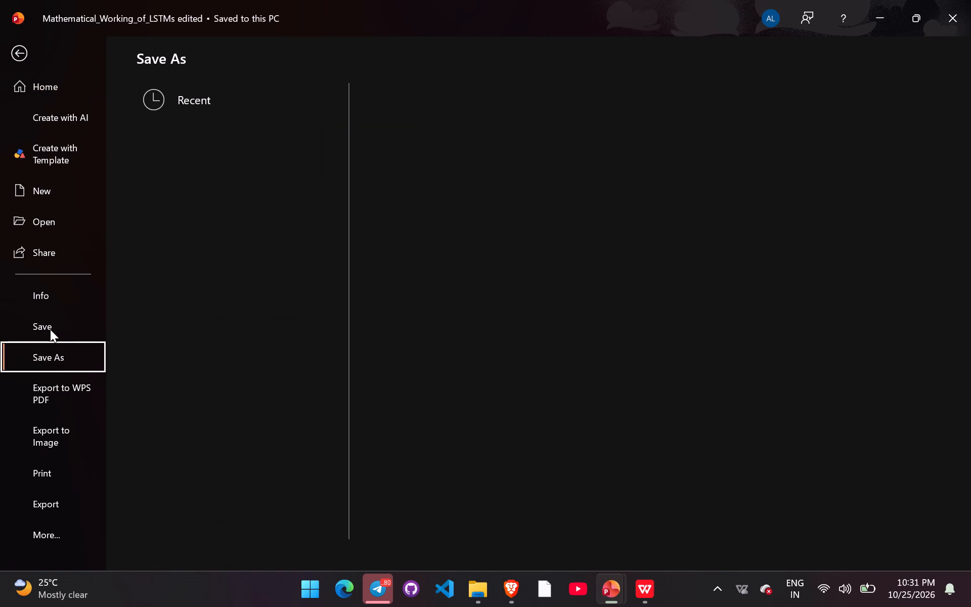
click(51, 325)
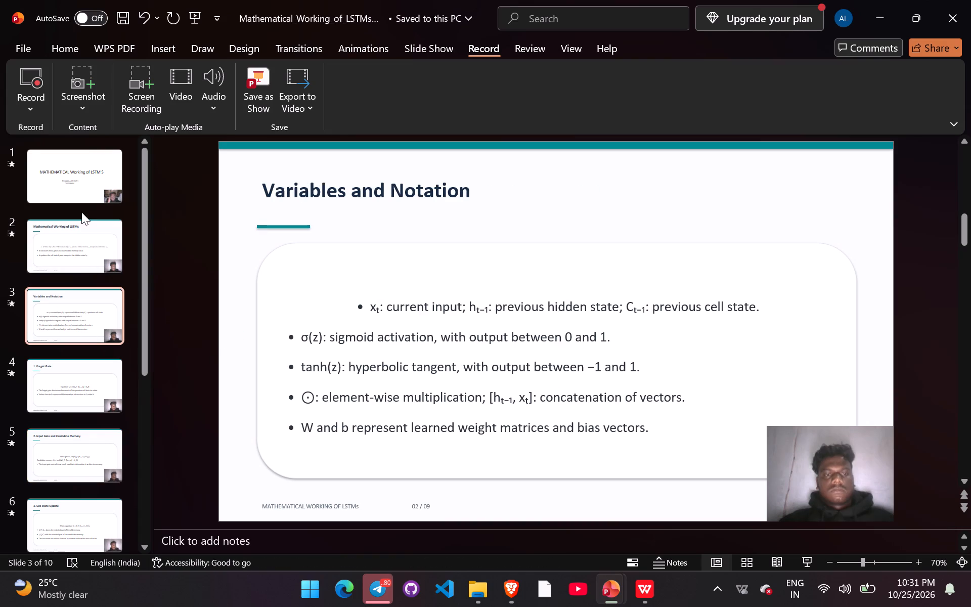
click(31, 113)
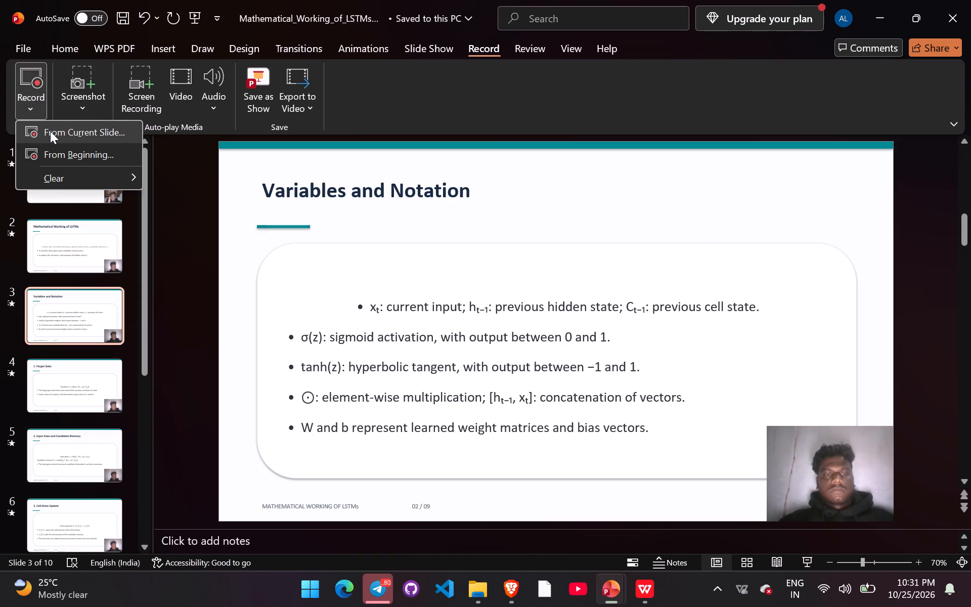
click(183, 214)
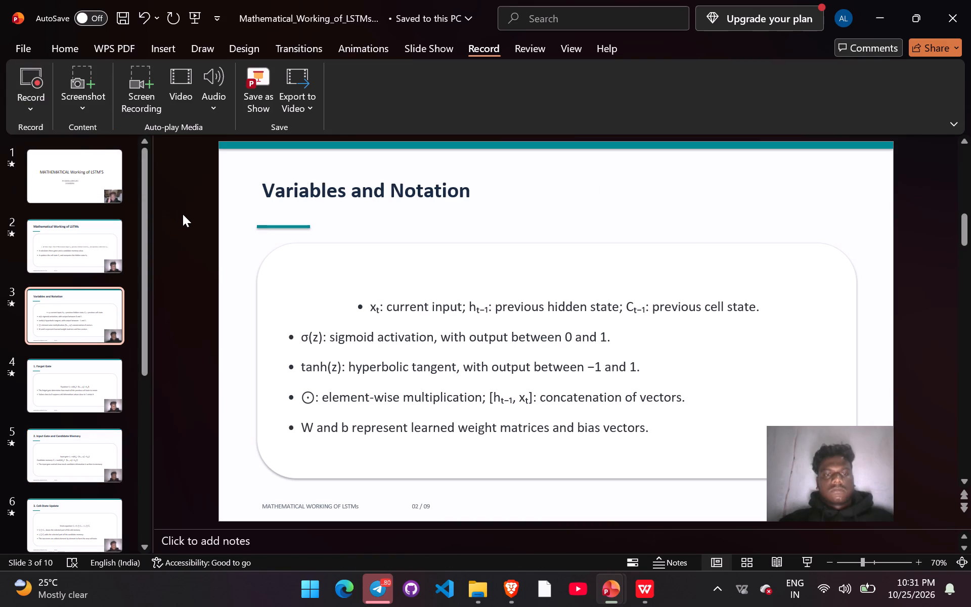
Save a copy of the presentation in the Telegram Desktop folder under the name Mathematical_Working_of_LSTMs video.
click(20, 46)
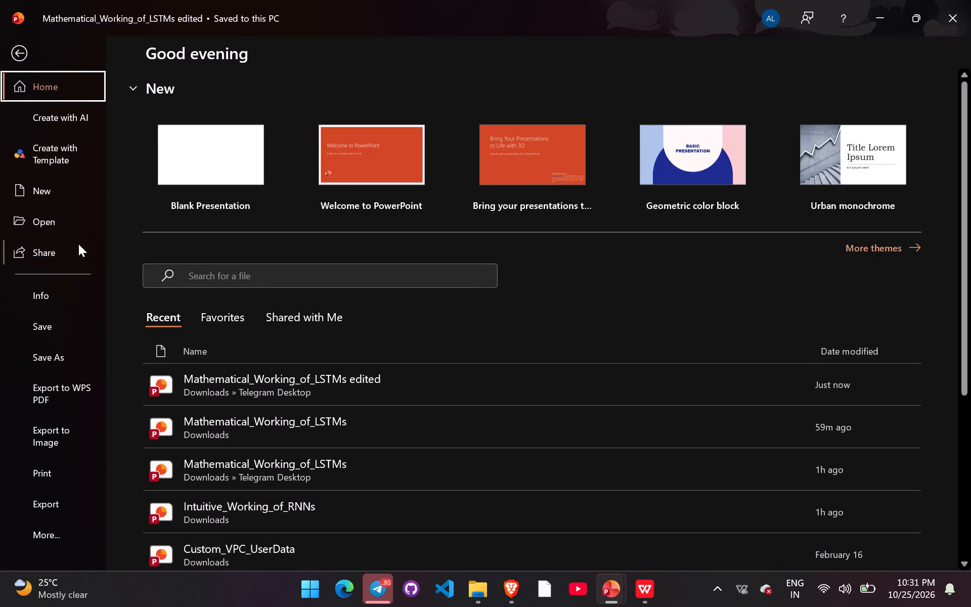
click(56, 356)
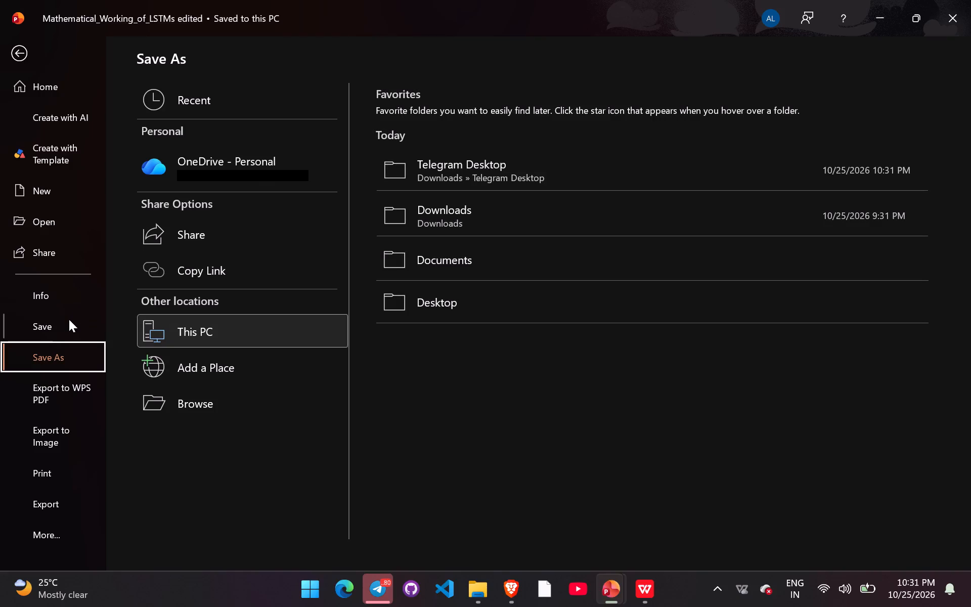
click(474, 160)
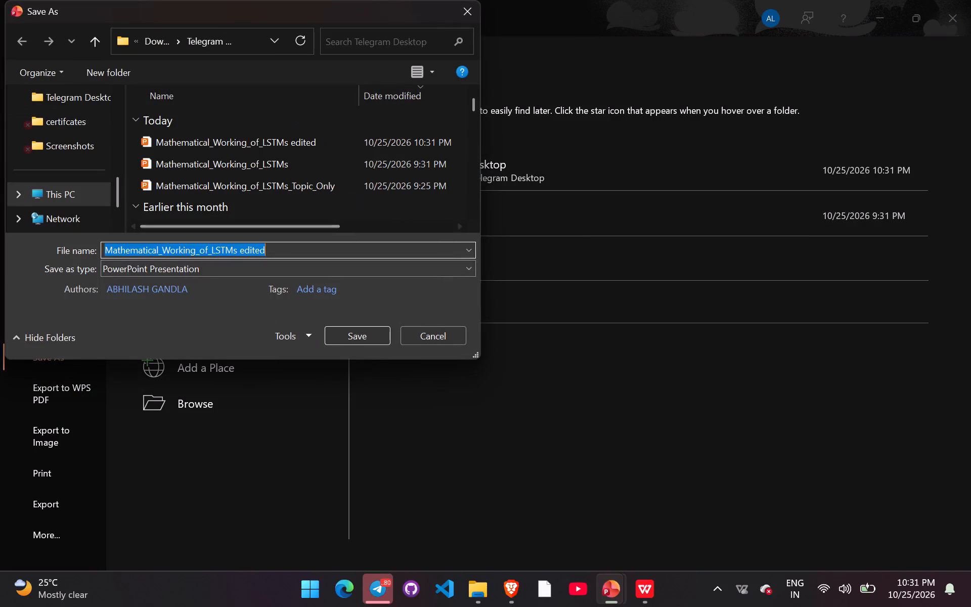
click(327, 248)
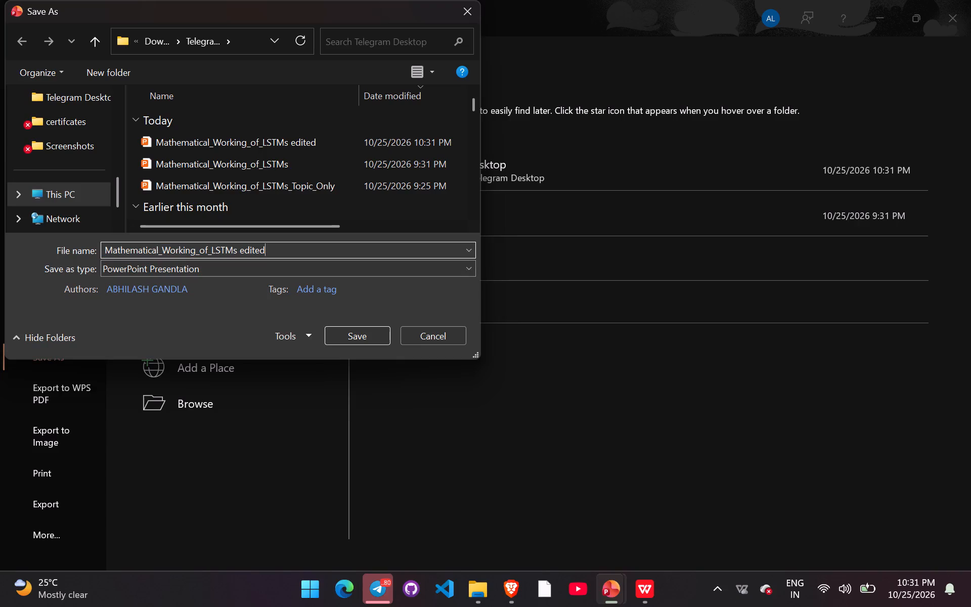
key(BackSpace)
key(BackSpace)
key(BackSpace)
key(BackSpace)
key(BackSpace)
key(BackSpace)
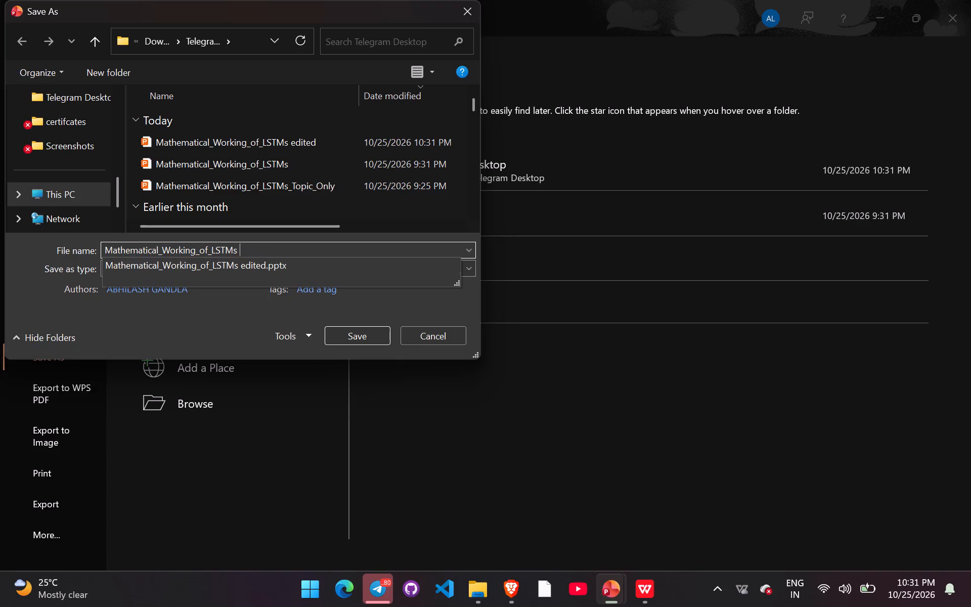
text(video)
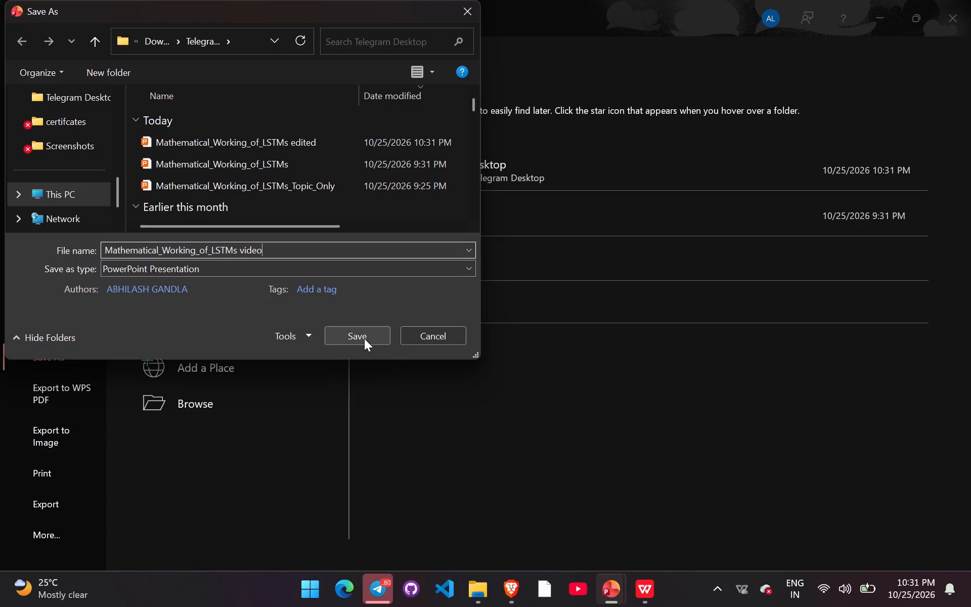
click(364, 338)
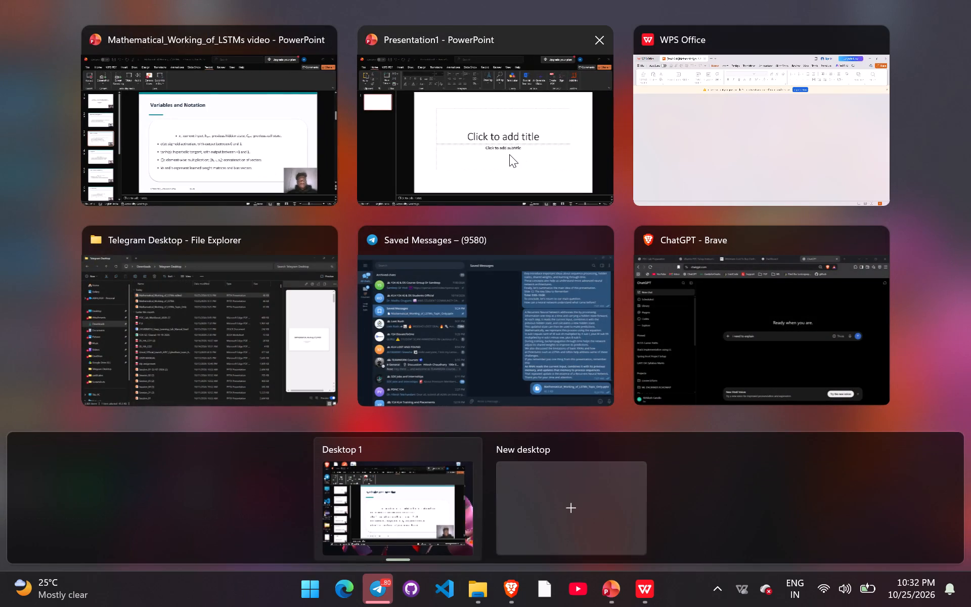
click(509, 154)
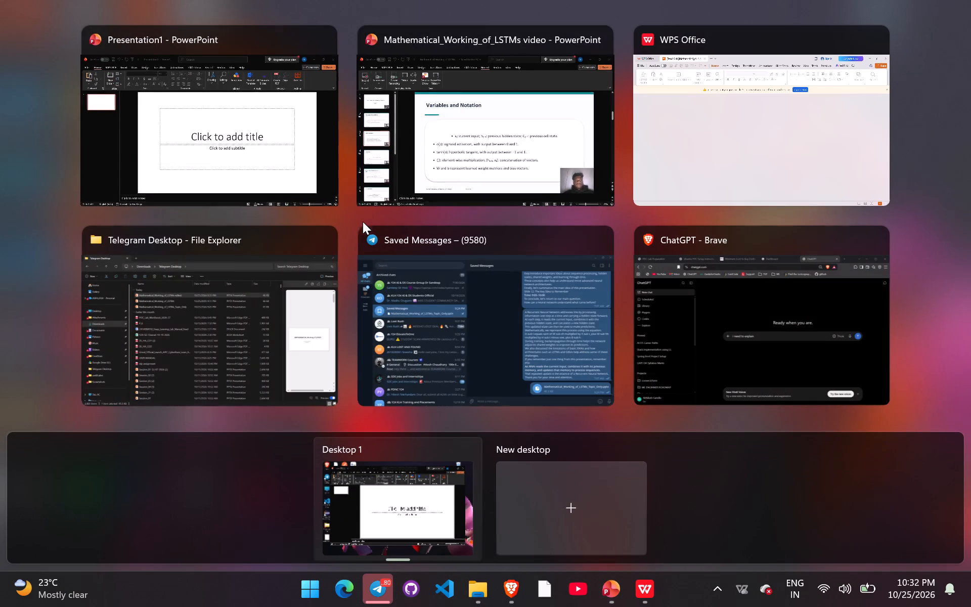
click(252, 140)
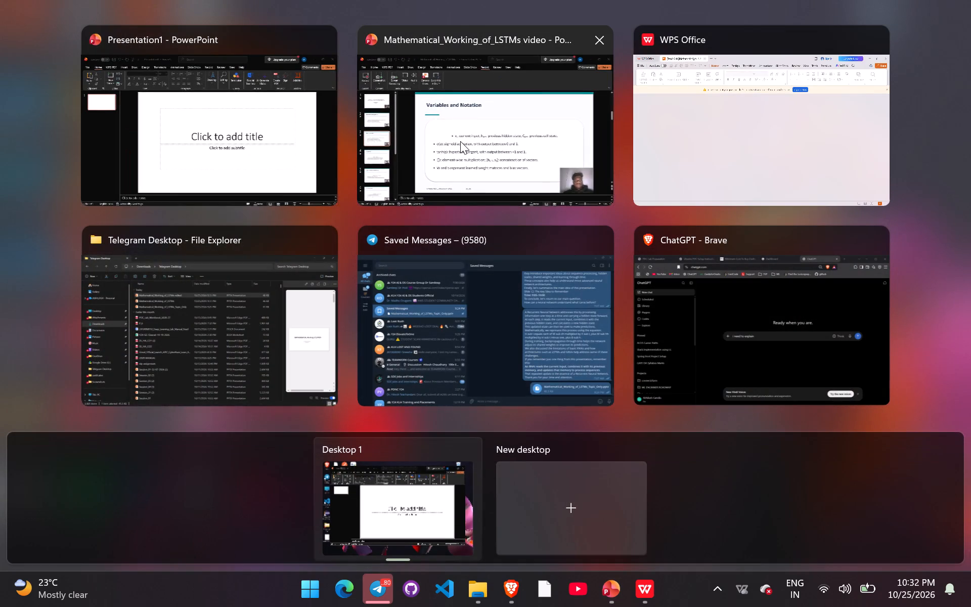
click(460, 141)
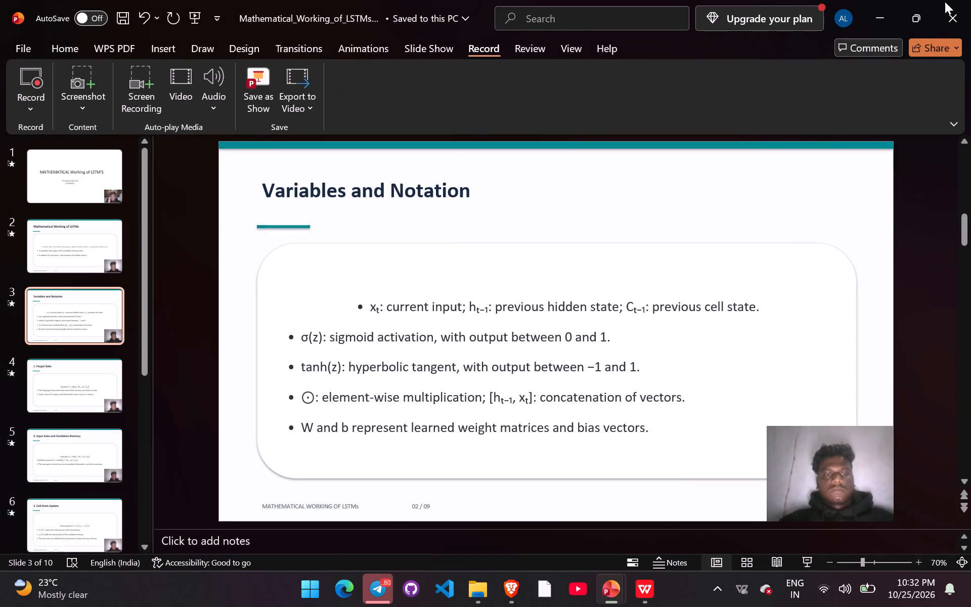
Open the recent presentation Mathematical_Working_of_LSTMs video from the Telegram Desktop folder.
click(20, 45)
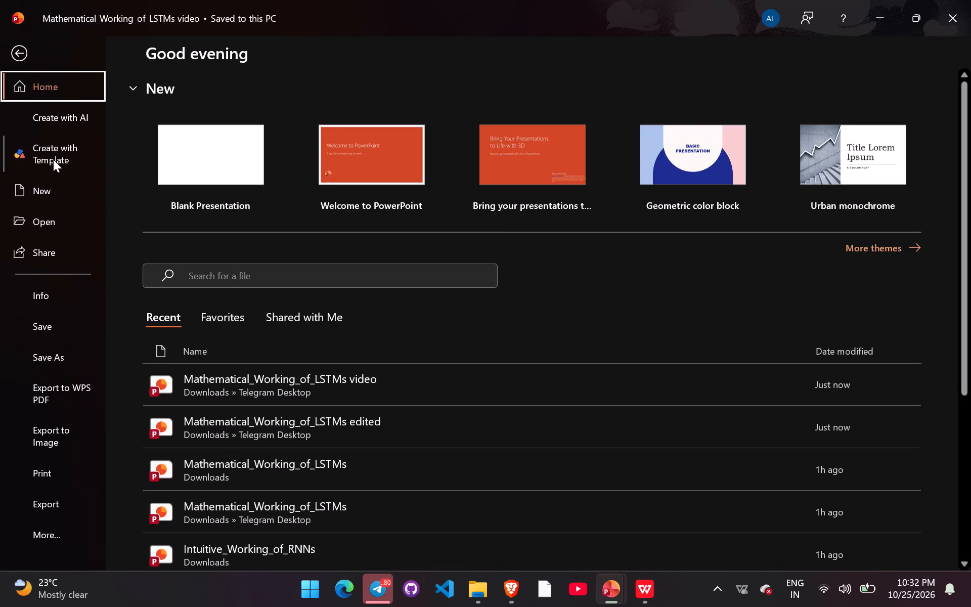
click(60, 230)
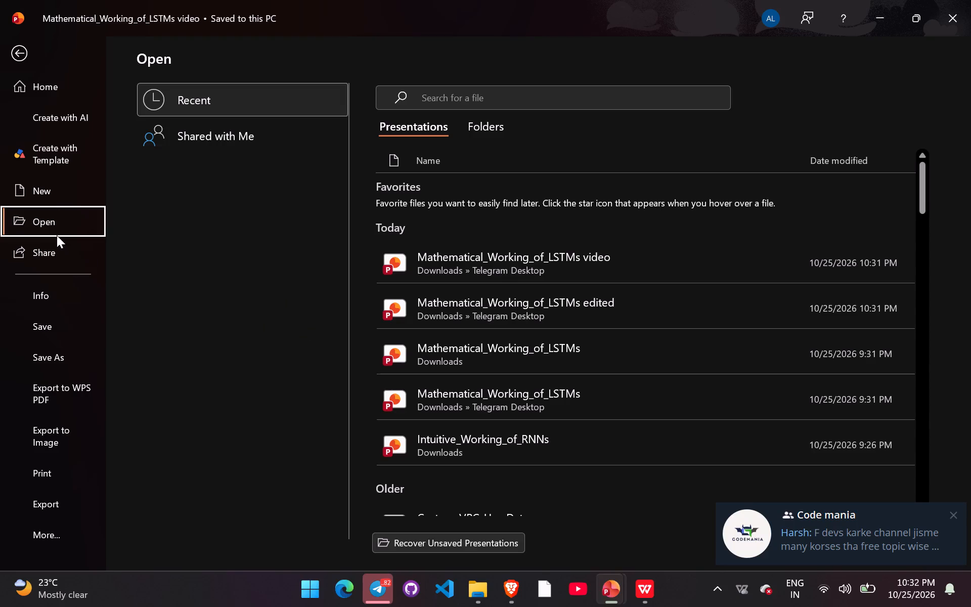
click(547, 268)
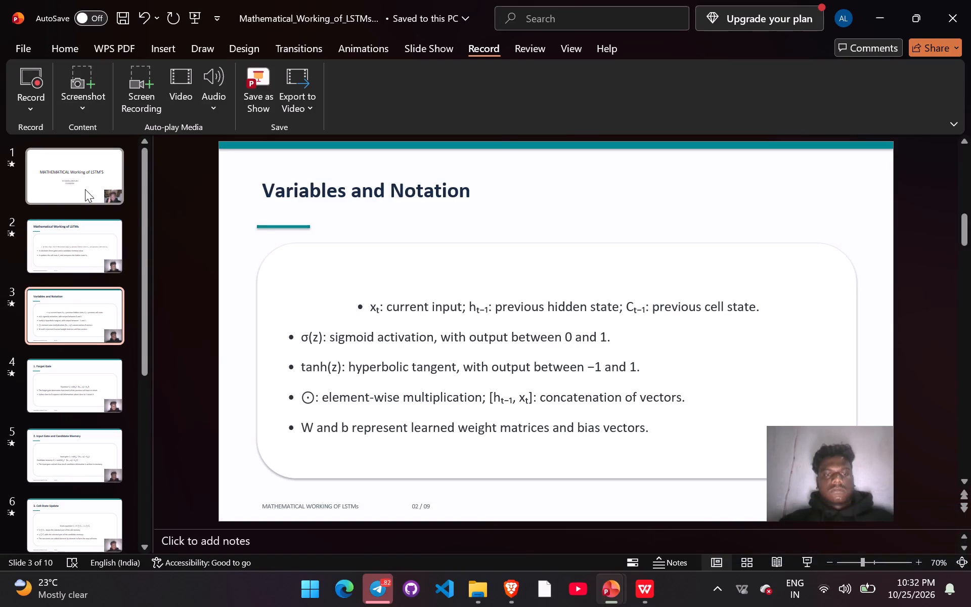
Play part of the camera video on the title slide, ending on slide 2, Mathematical Working of LSTMs.
click(85, 189)
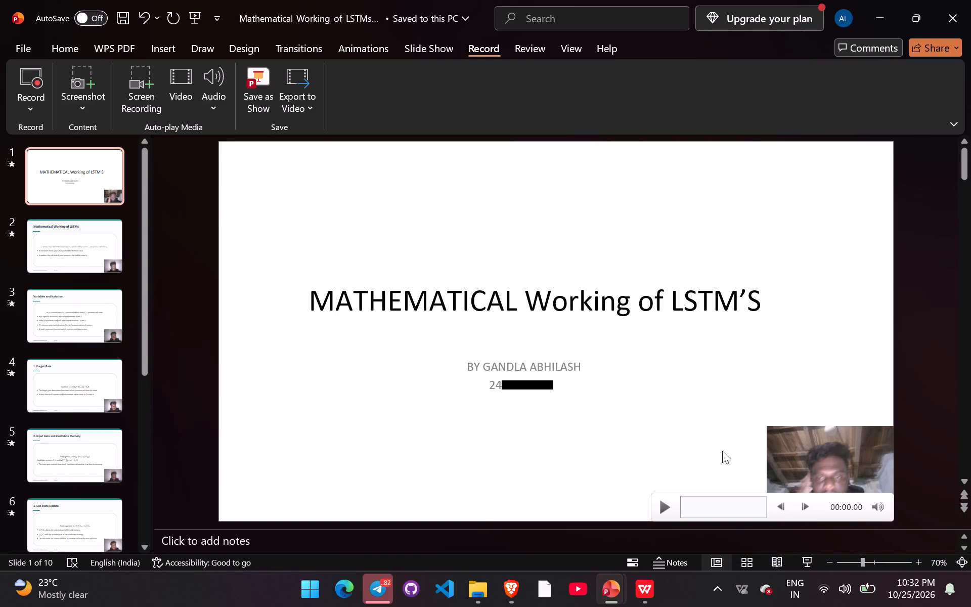
click(668, 504)
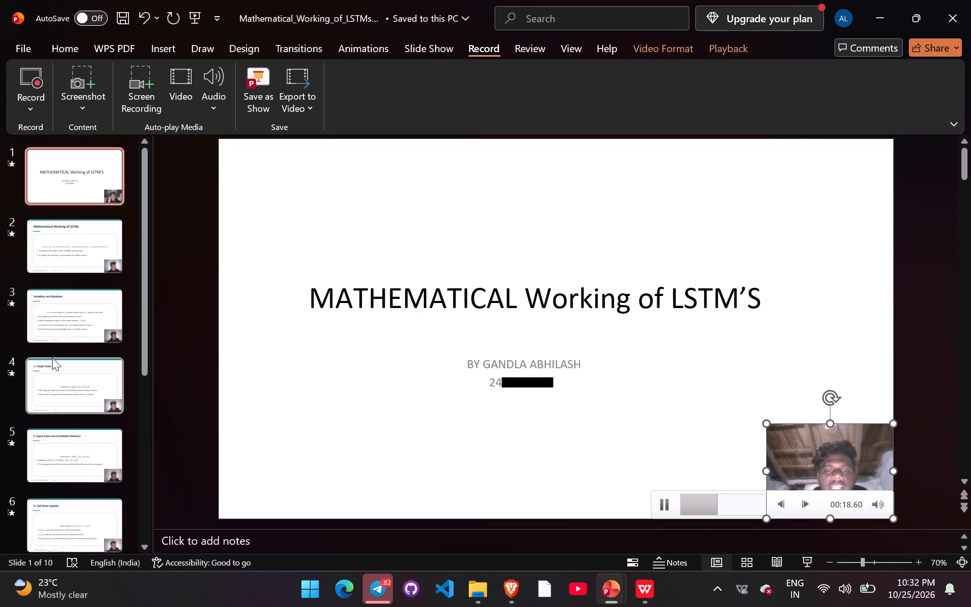
click(54, 250)
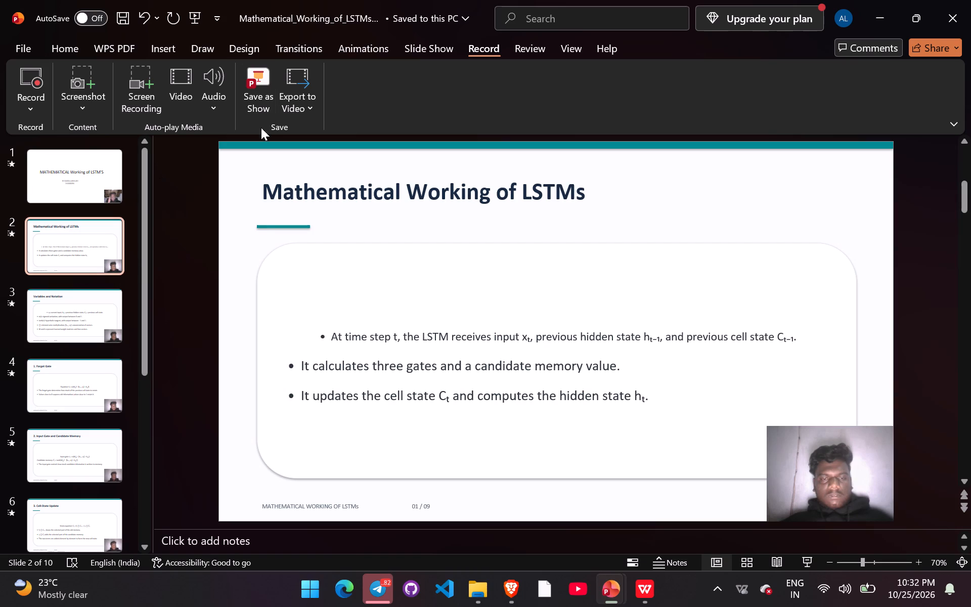
Set up a video export of the presentation at HD (720p) with 2 seconds spent on each slide.
click(298, 82)
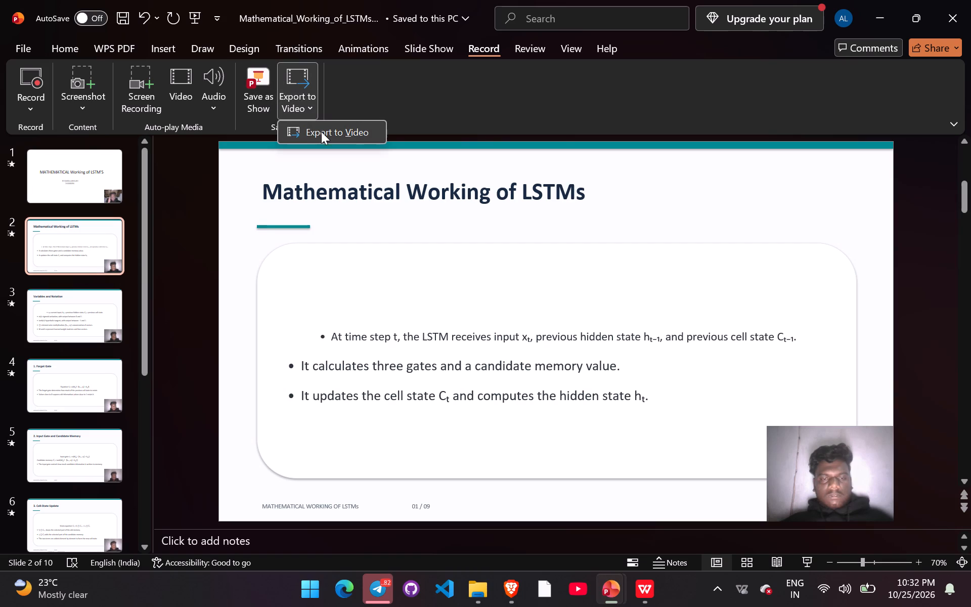
click(321, 132)
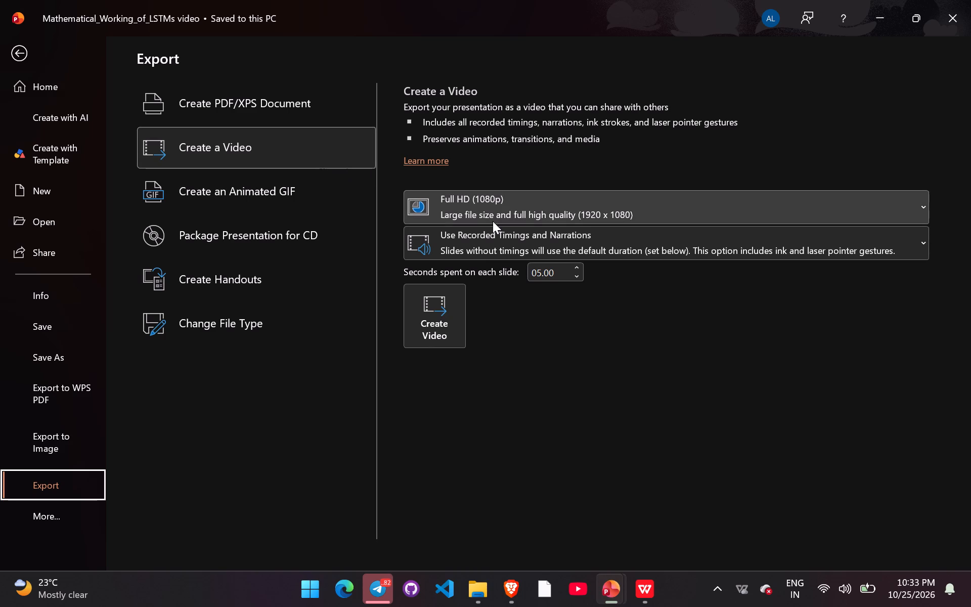
click(561, 273)
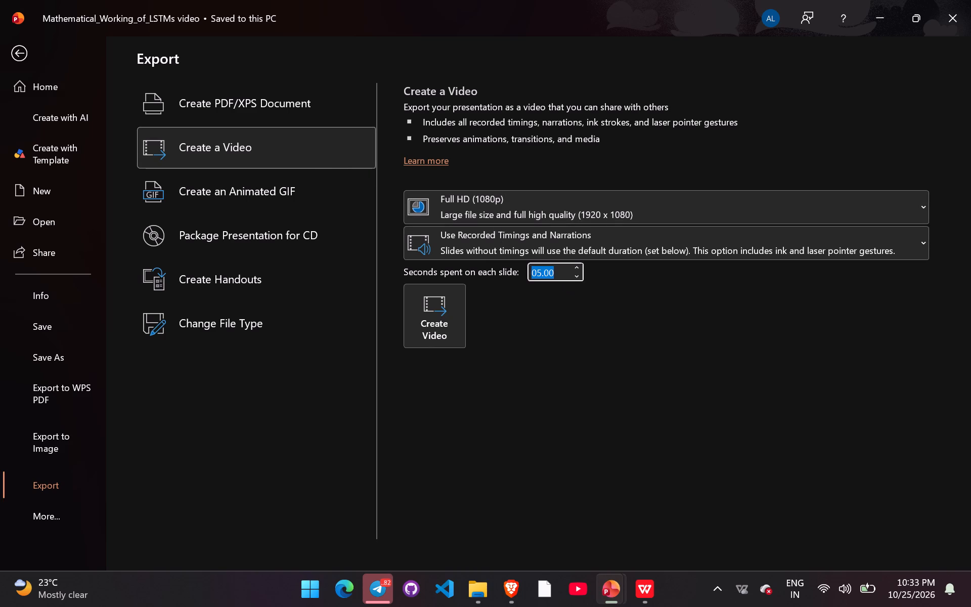
key(BackSpace)
key(2)
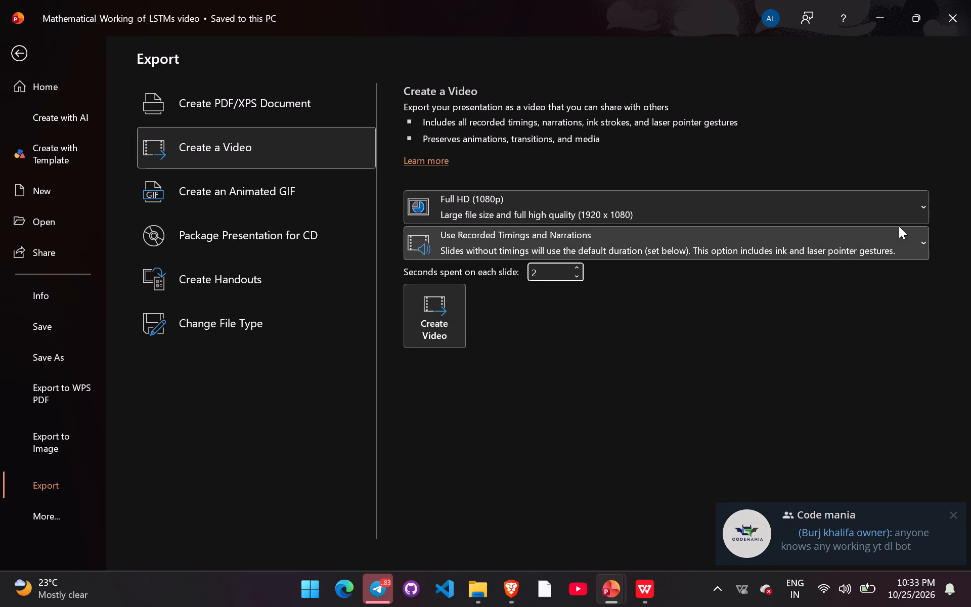
click(914, 211)
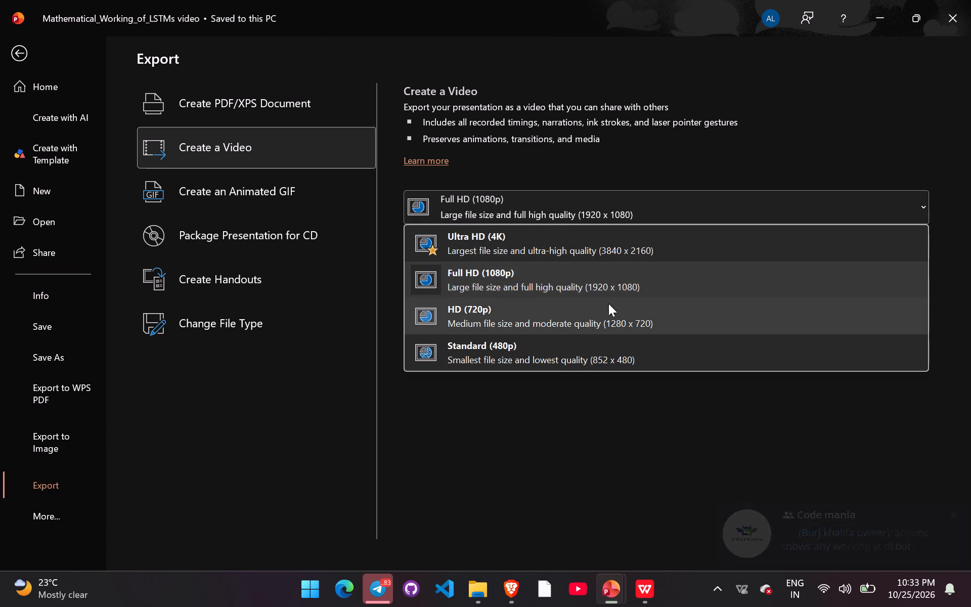
click(601, 310)
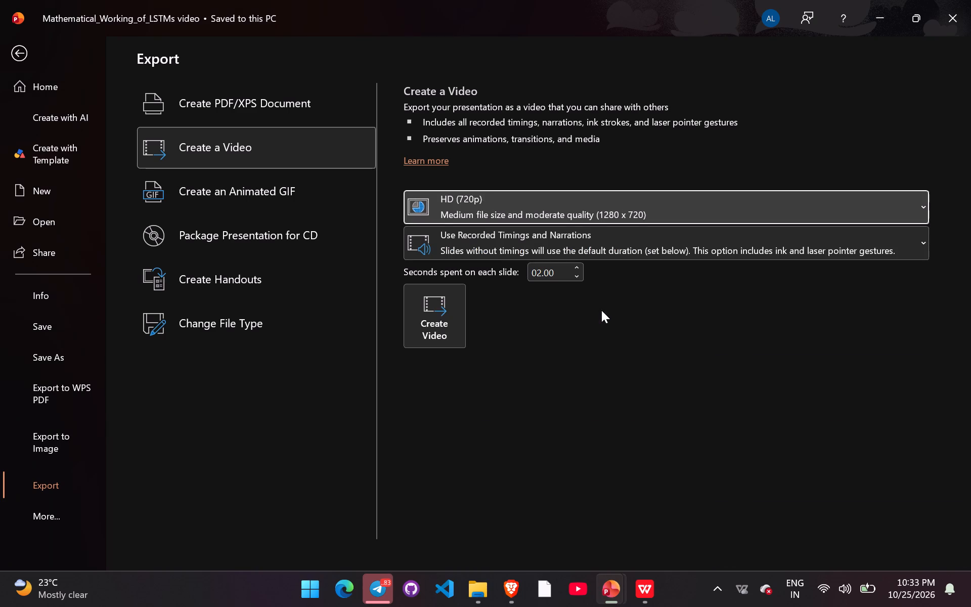
Create the video as an MPEG-4 file named Mathematical_Working_of_LSTMs video, choosing Gallery as the save location.
click(443, 309)
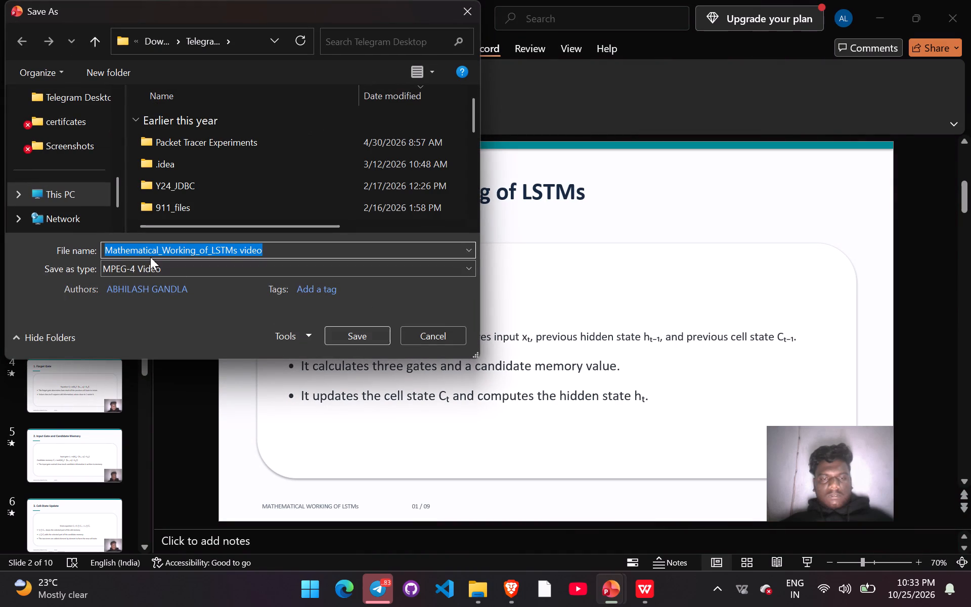
scroll(76, 196, down, 1)
scroll(74, 164, up, 1)
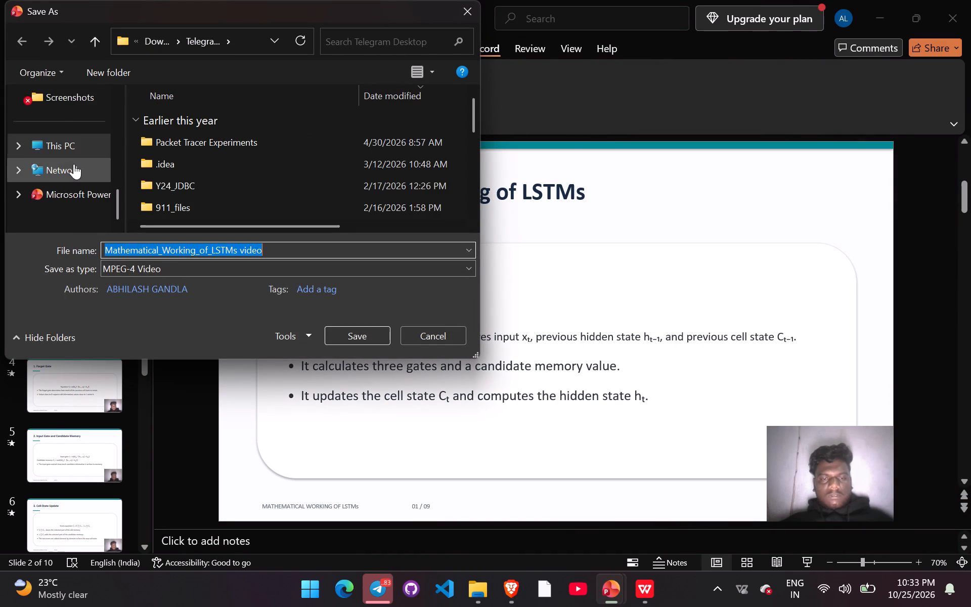
scroll(74, 164, up, 1)
click(62, 133)
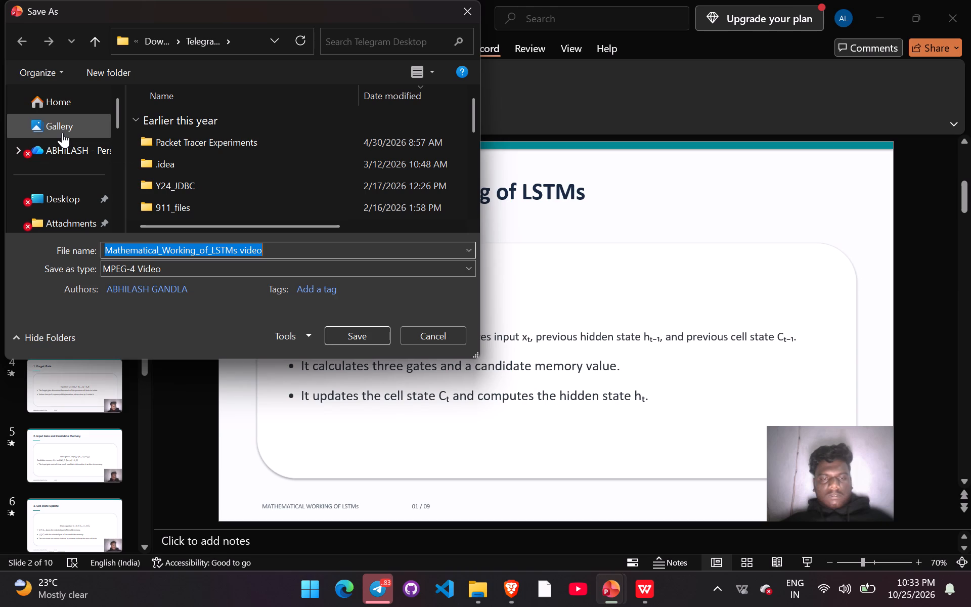
click(365, 334)
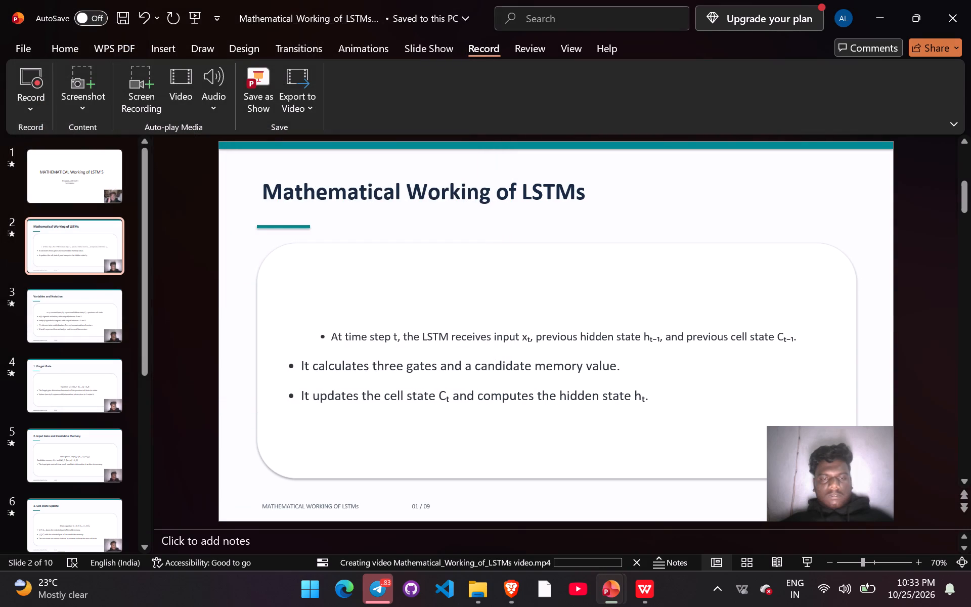
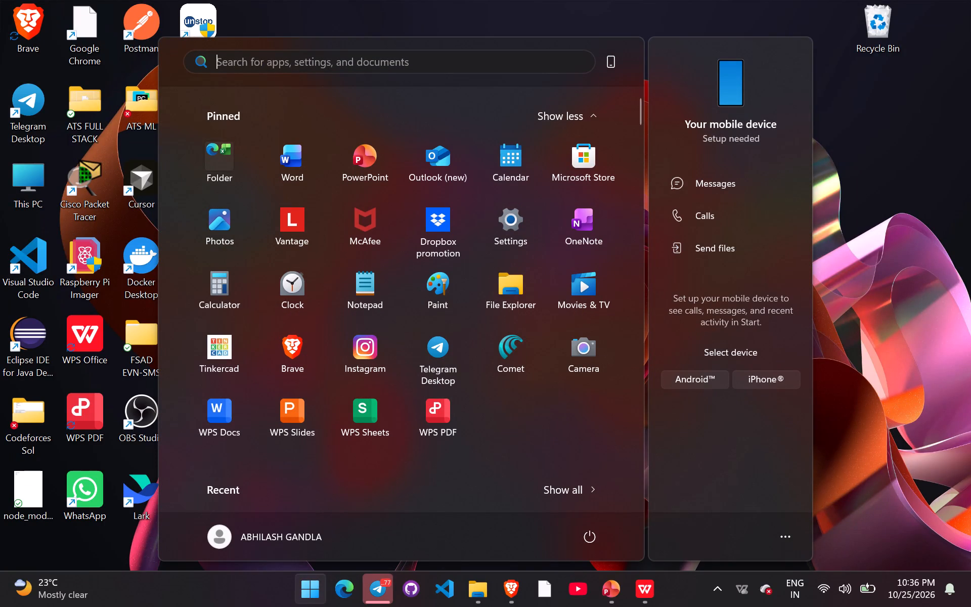
Open File Explorer and look through the Gallery for the exported Mathematical_Working_of_LSTMs video.
text(fi)
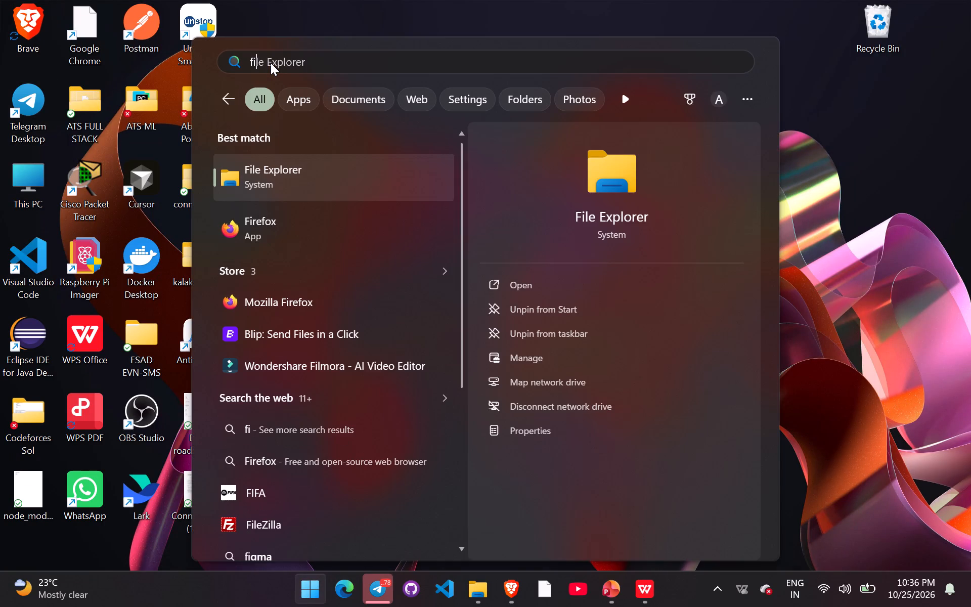
click(315, 169)
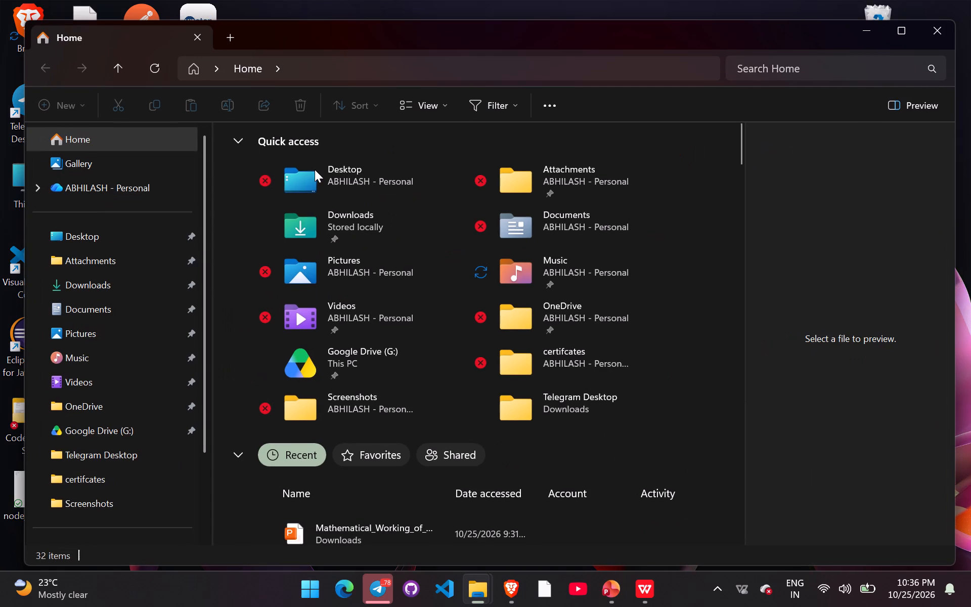
click(124, 164)
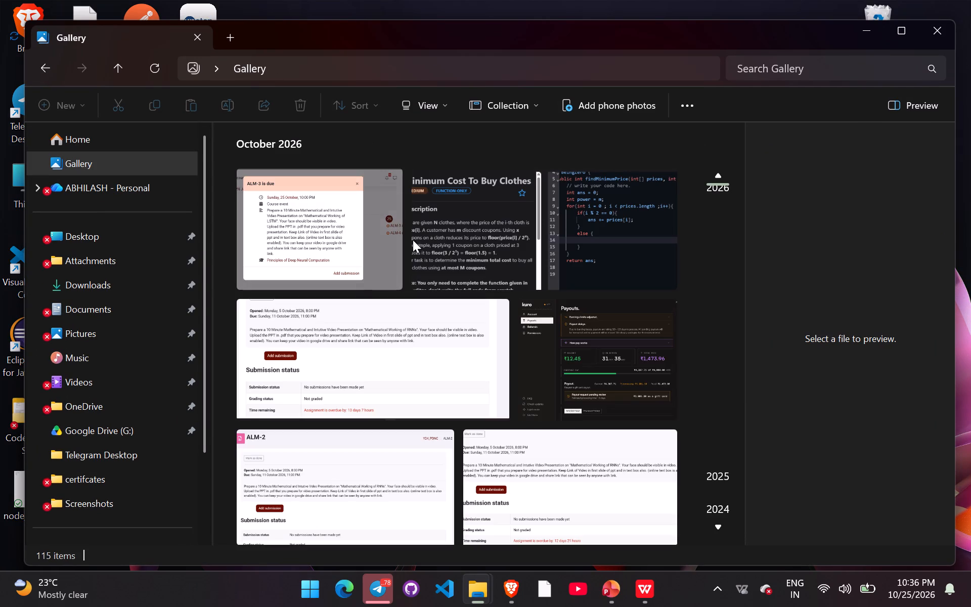
scroll(401, 356, down, 2)
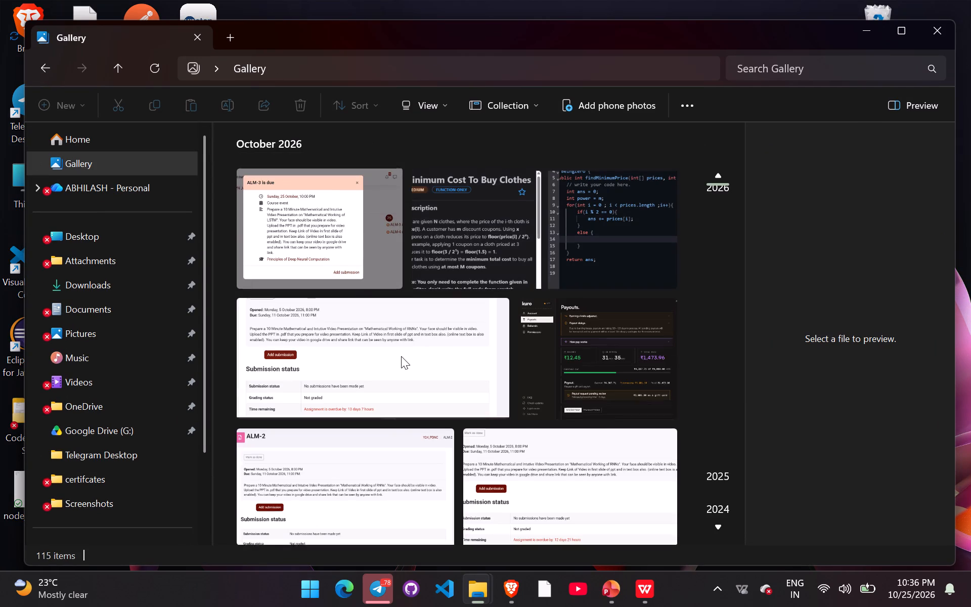
scroll(401, 356, down, 16)
scroll(401, 356, down, 6)
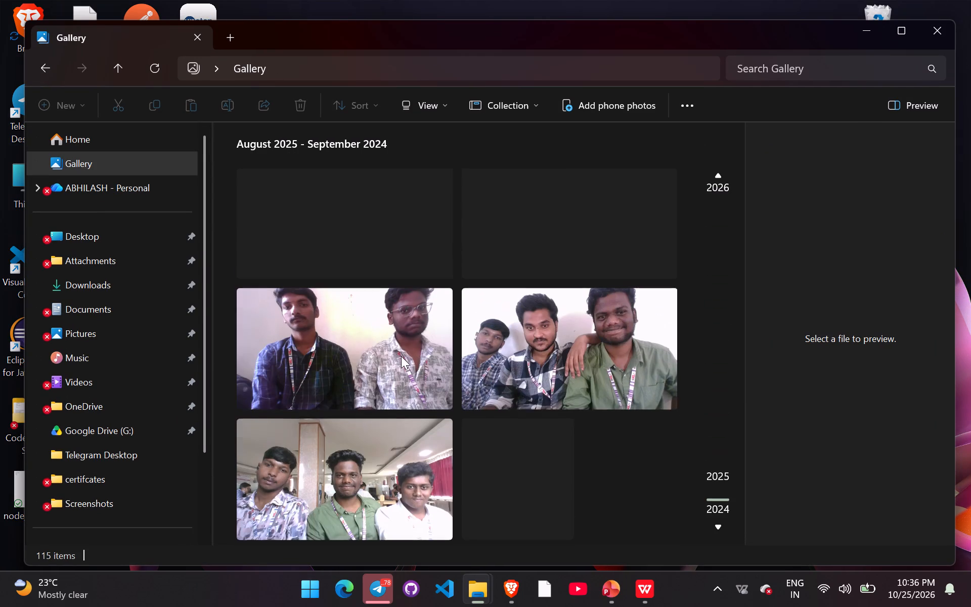
scroll(401, 356, up, 20)
scroll(401, 356, up, 1)
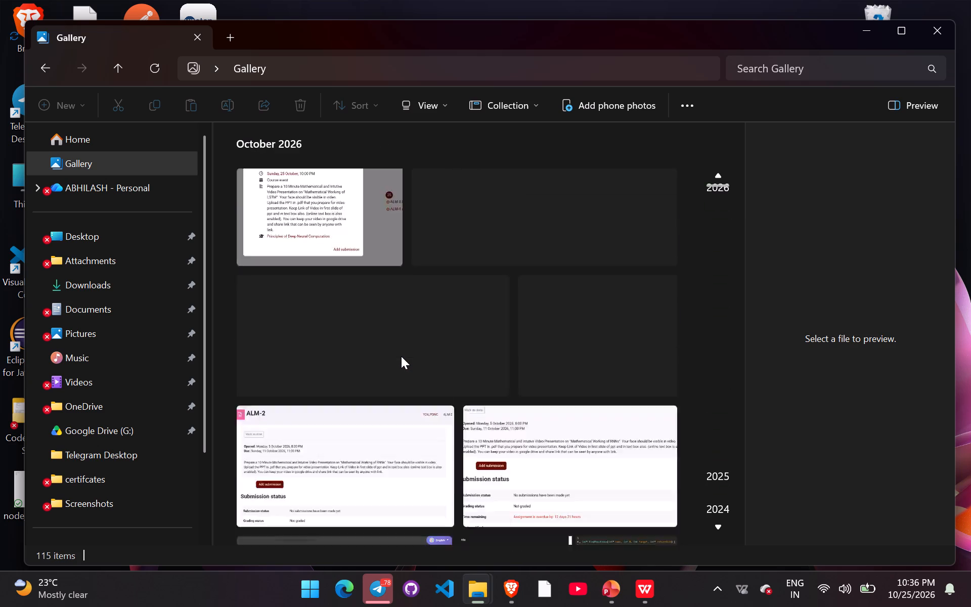
scroll(401, 356, up, 4)
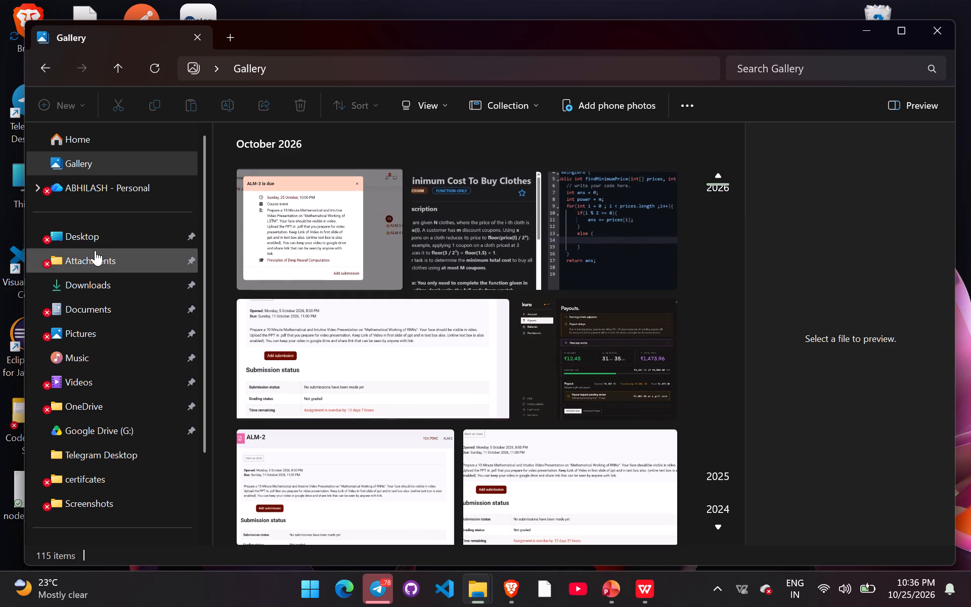
Check the Downloads, Attachments, Desktop and personal OneDrive folders for the exported video.
click(98, 273)
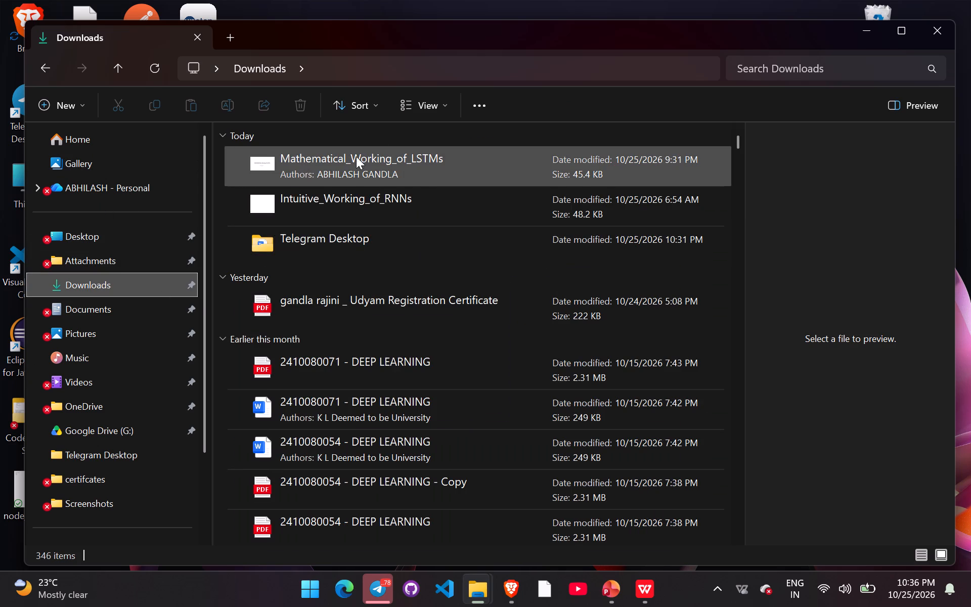
click(115, 254)
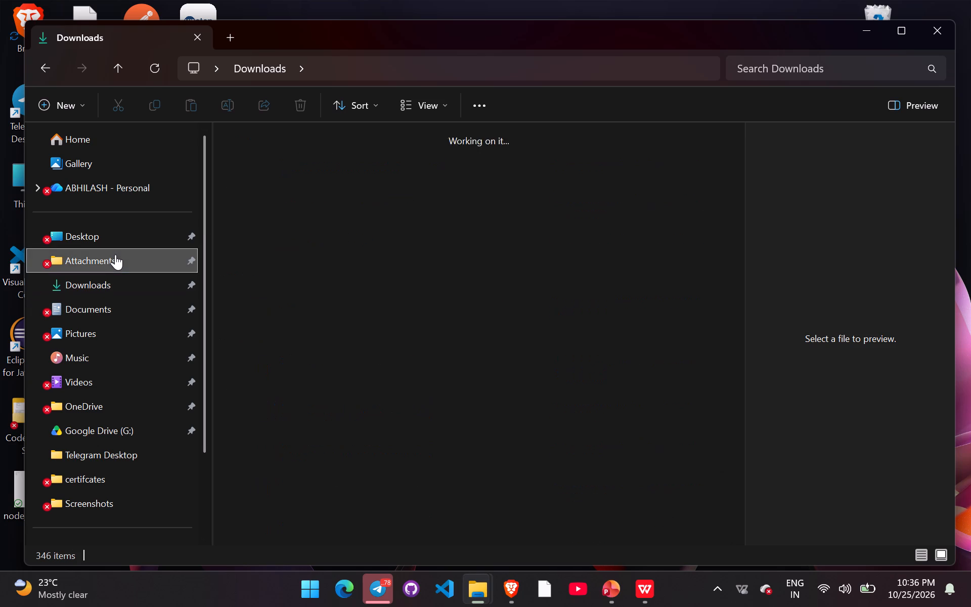
click(118, 242)
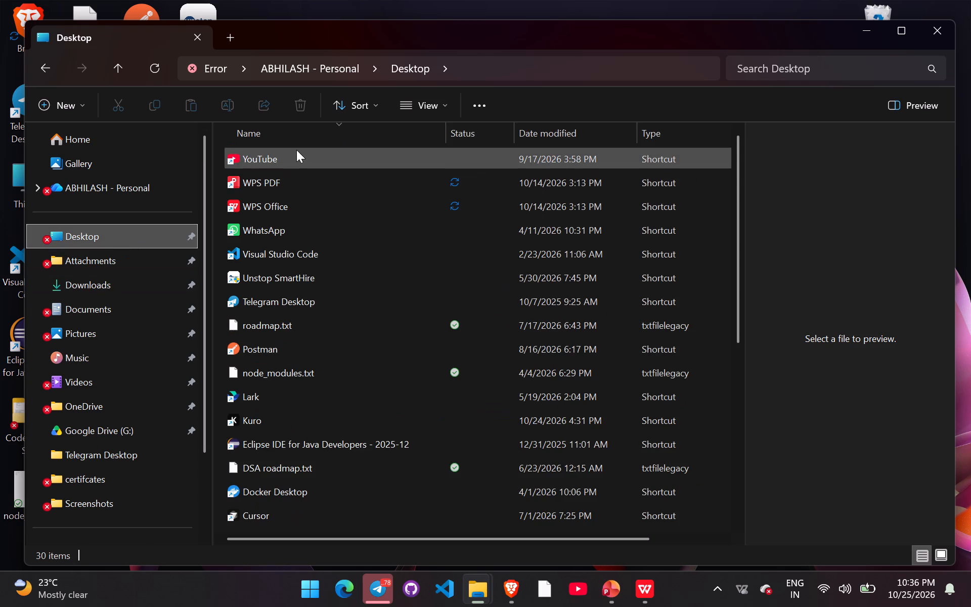
click(111, 183)
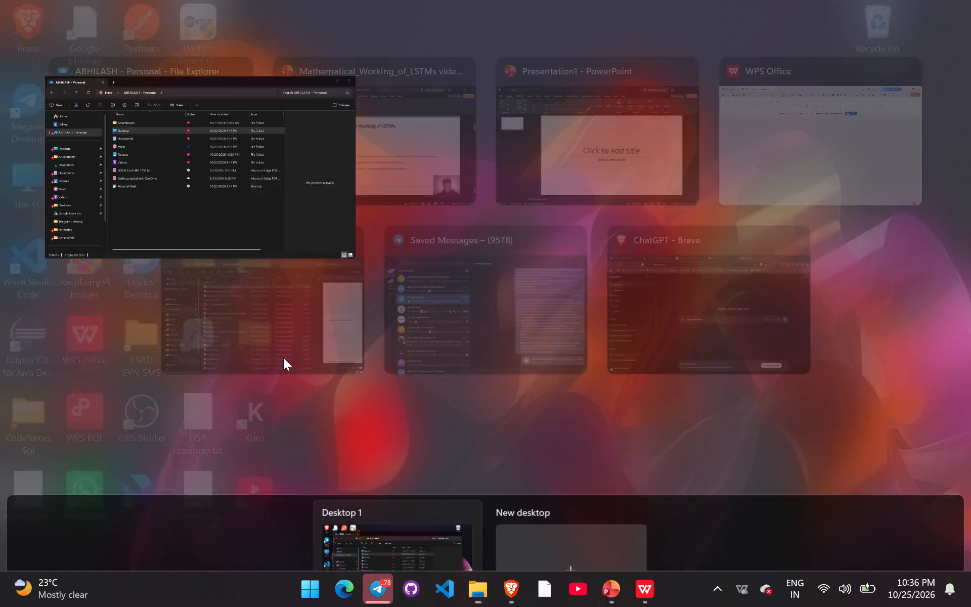
Switch back to the Mathematical_Working_of_LSTMs video presentation in PowerPoint.
click(379, 146)
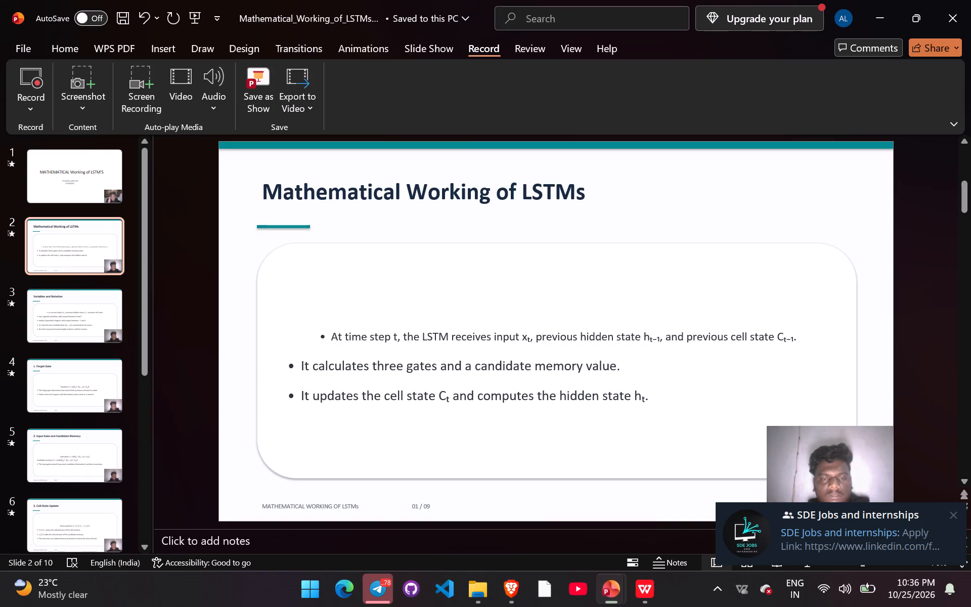
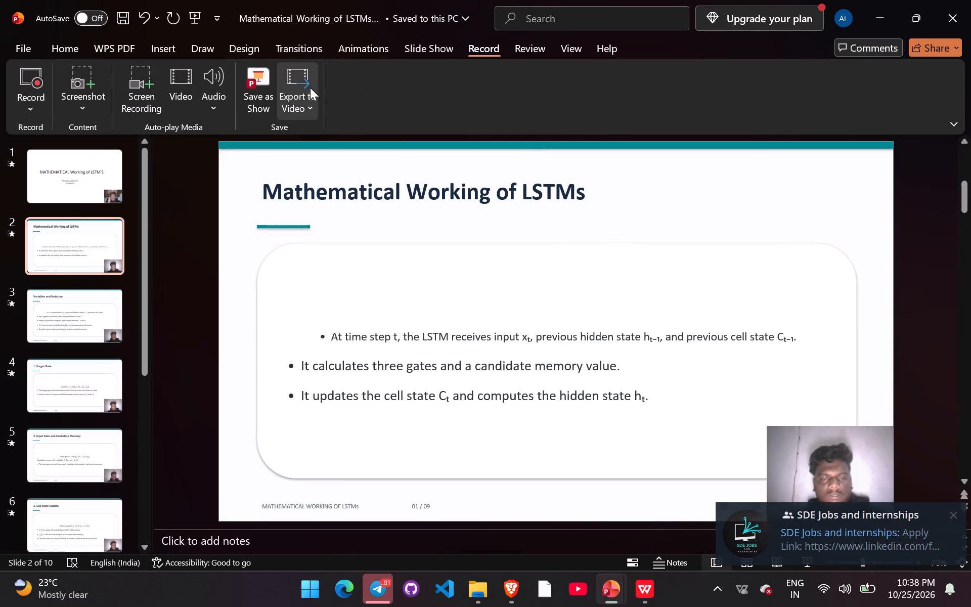
Set up a video export of the presentation at Full HD (1080p) quality and start creating the video.
click(260, 83)
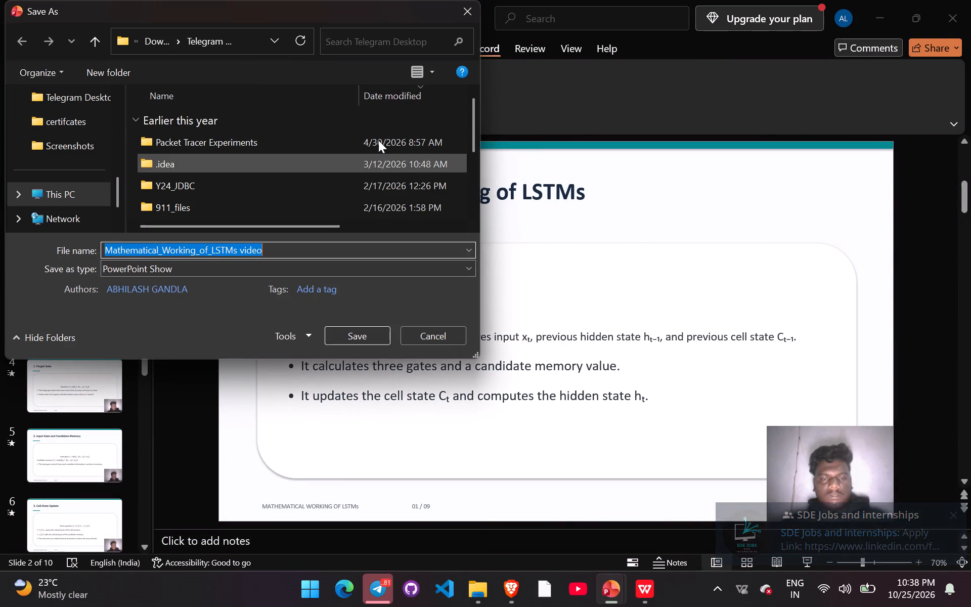
click(467, 17)
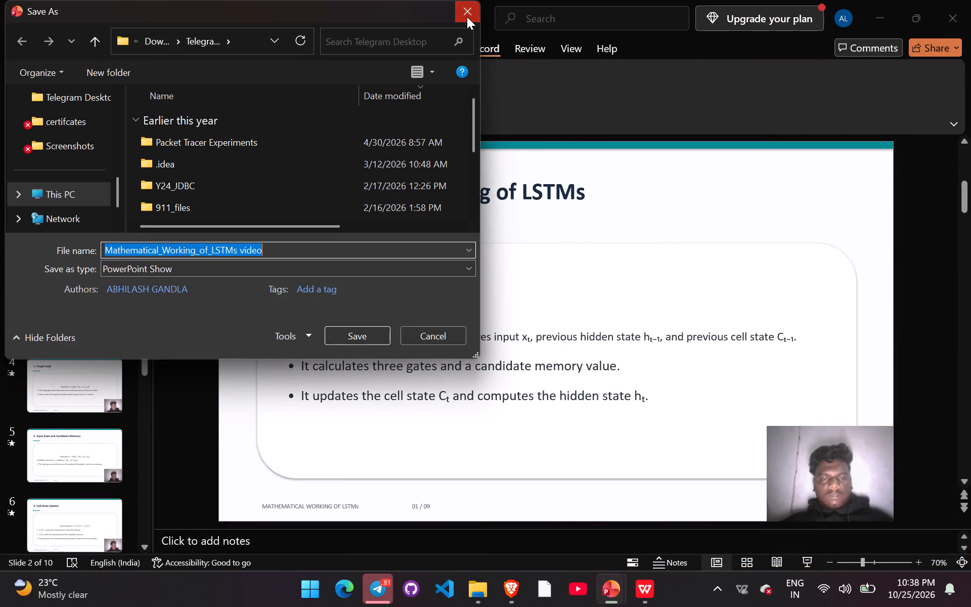
click(288, 90)
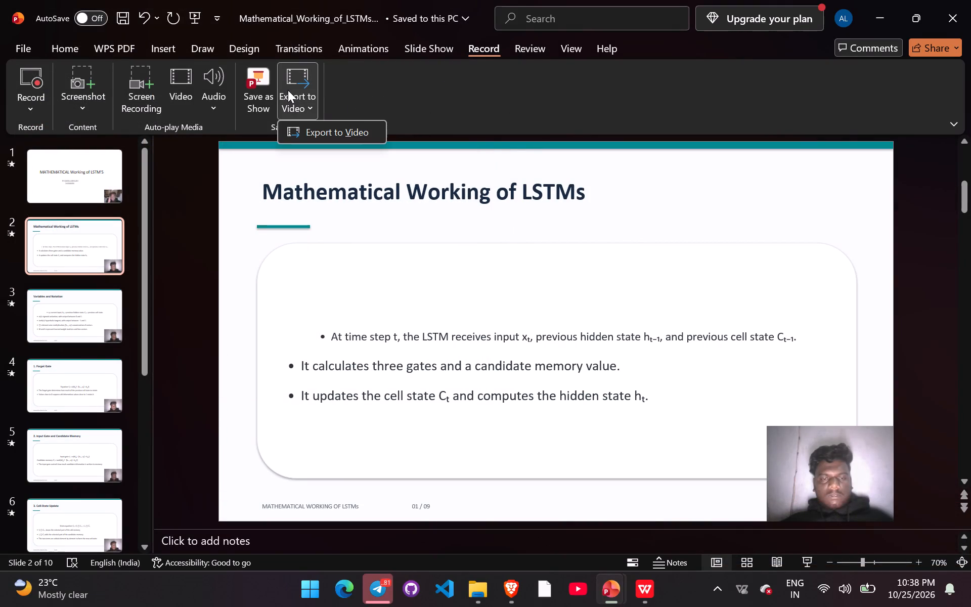
click(307, 128)
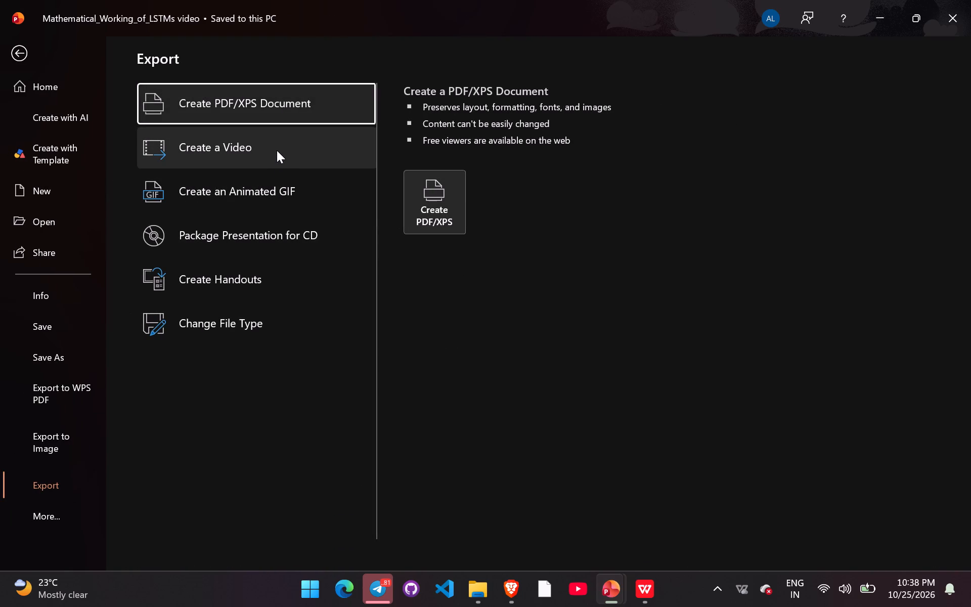
click(259, 149)
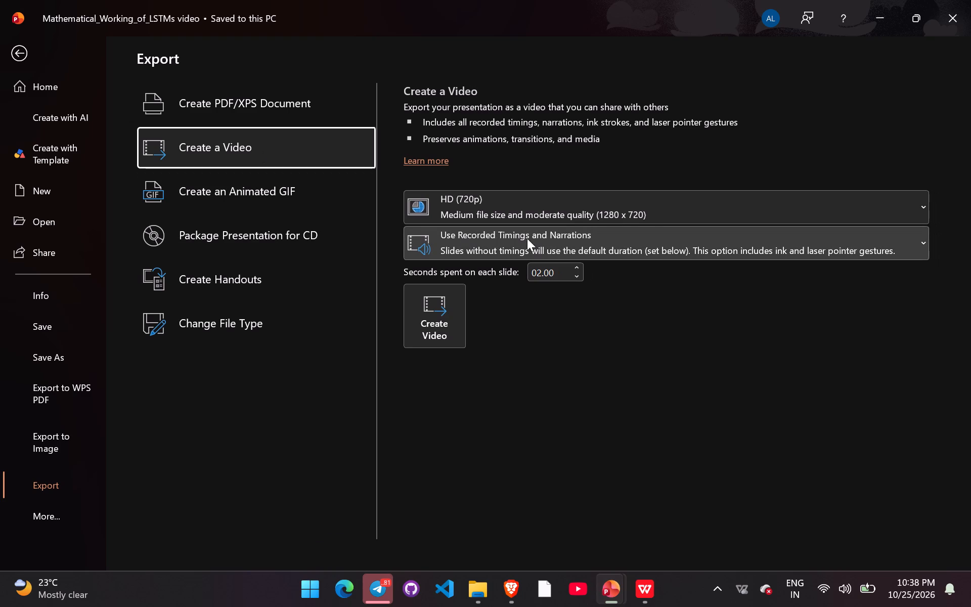
click(639, 199)
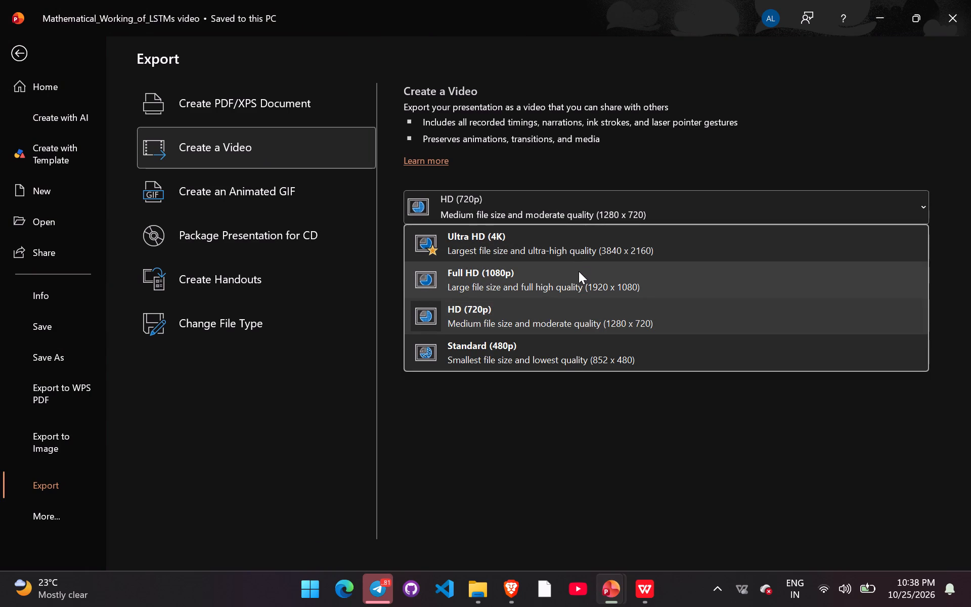
click(579, 271)
click(443, 303)
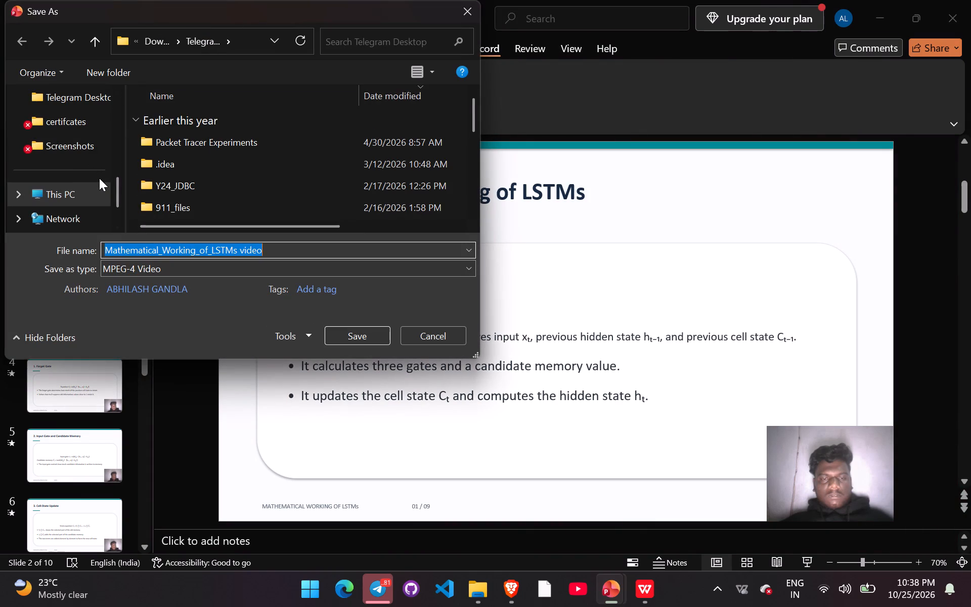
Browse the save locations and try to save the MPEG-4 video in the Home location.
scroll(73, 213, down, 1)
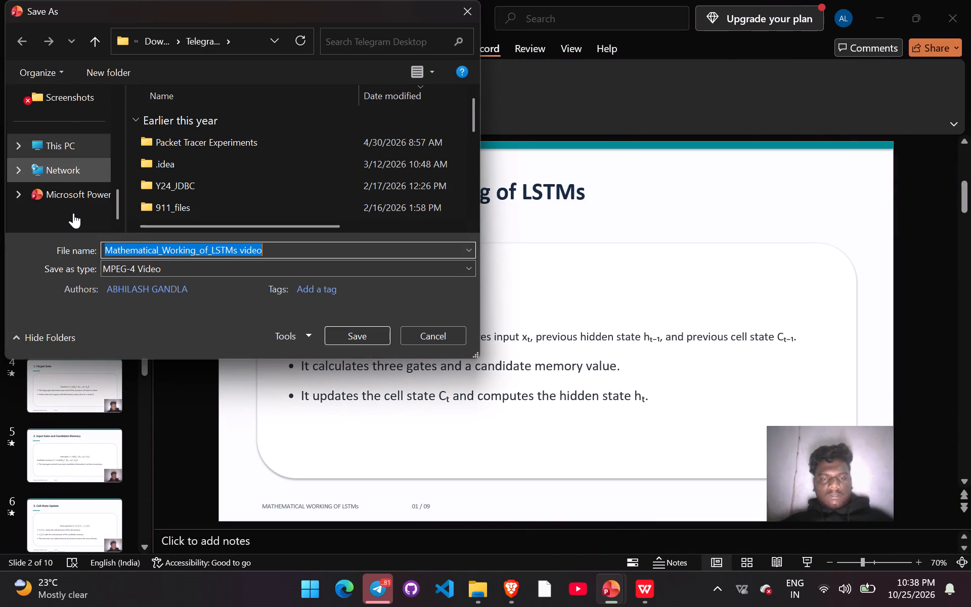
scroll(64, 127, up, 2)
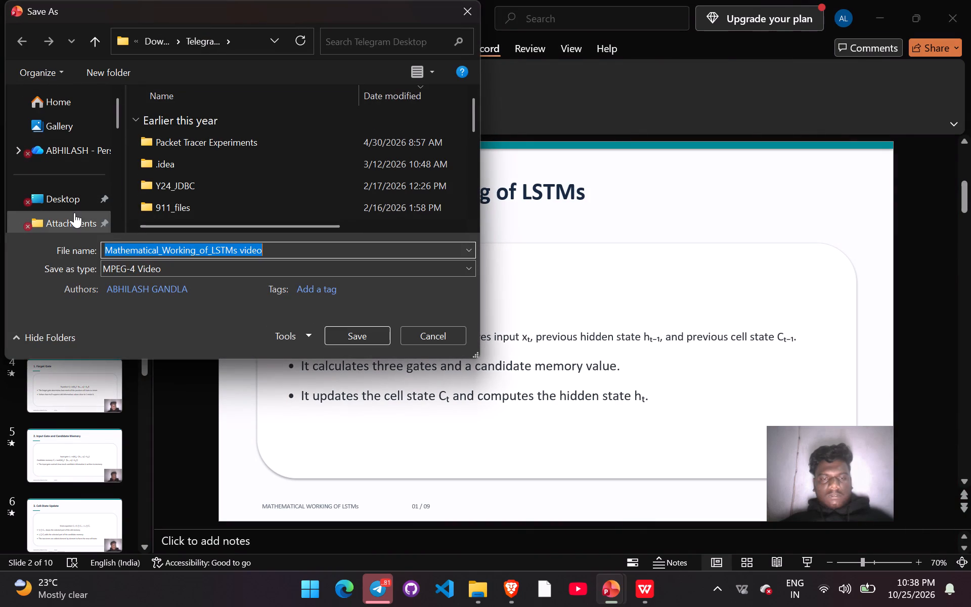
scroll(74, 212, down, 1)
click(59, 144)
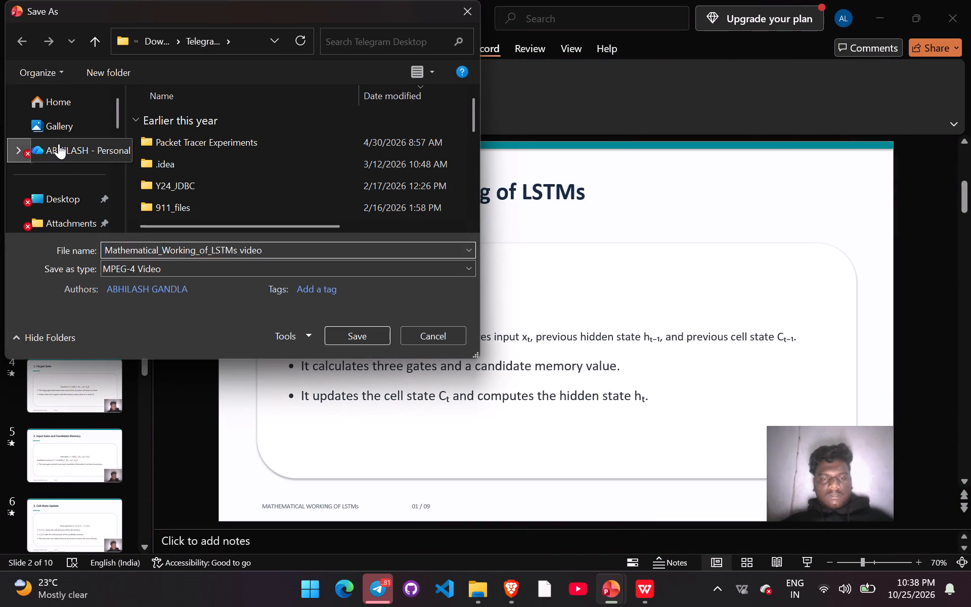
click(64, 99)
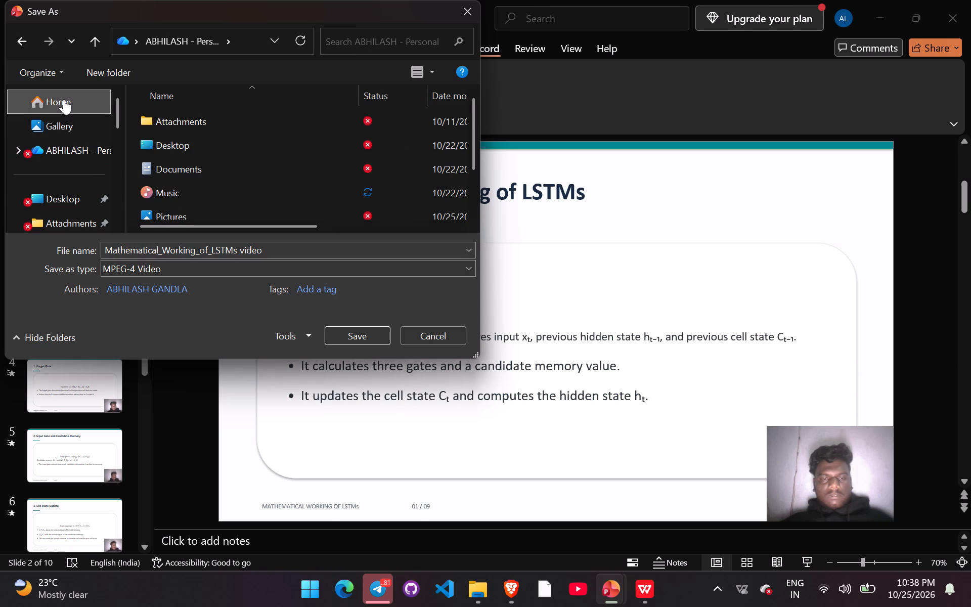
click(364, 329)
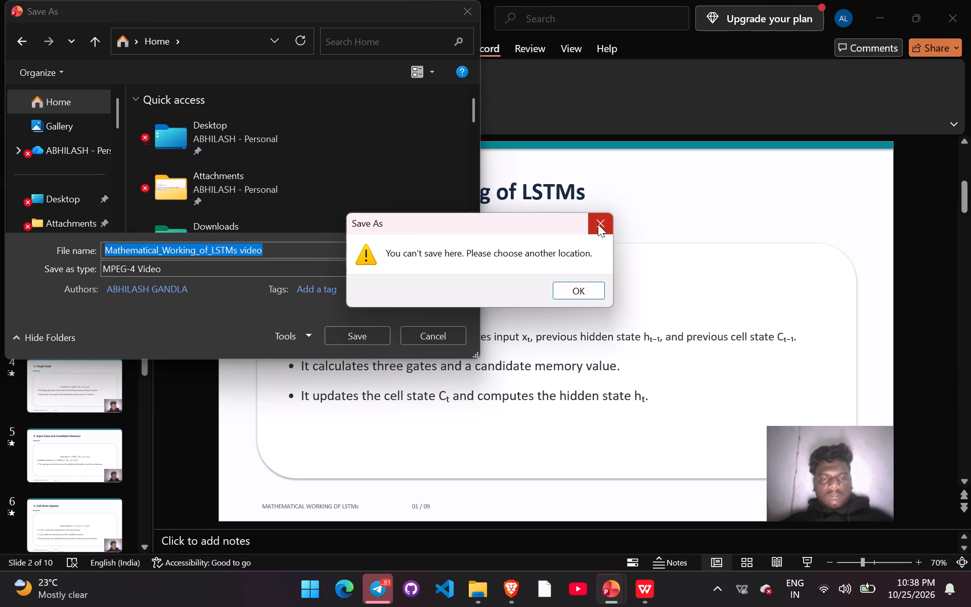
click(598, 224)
Save the MPEG-4 video as Mathematical_Working_of_LSTMs video in the Telegram Desktop folder inside Downloads.
click(206, 228)
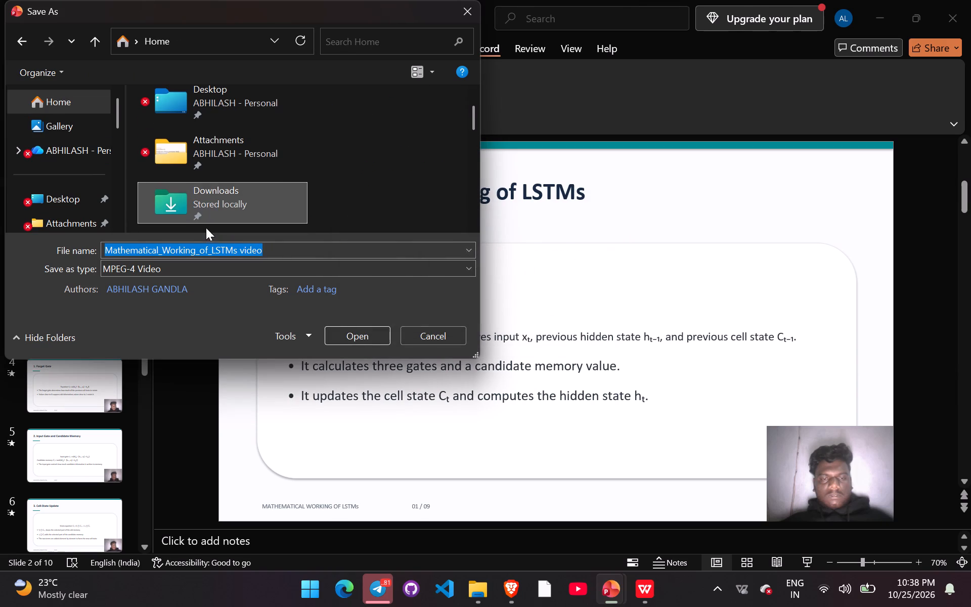
click(360, 332)
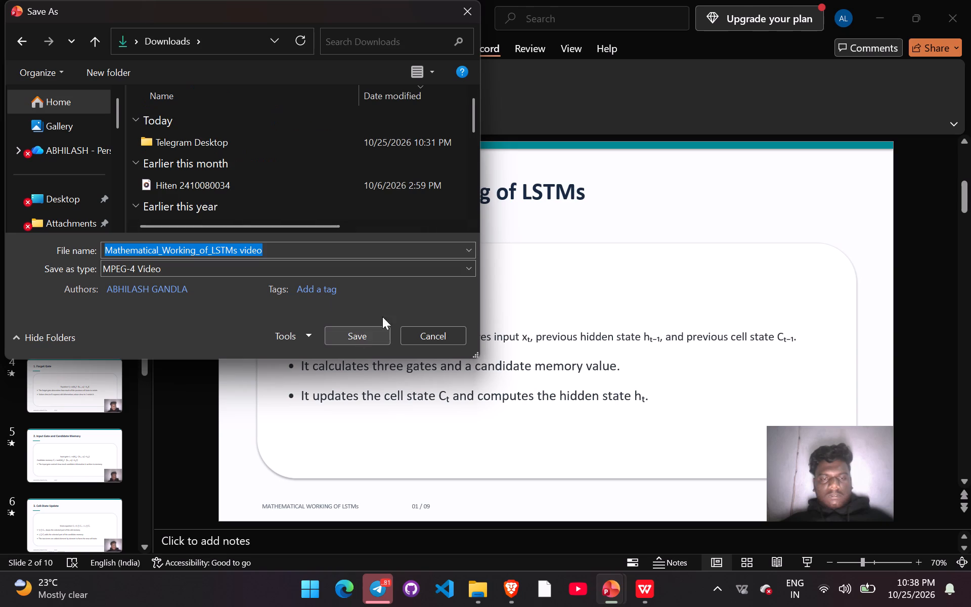
click(249, 134)
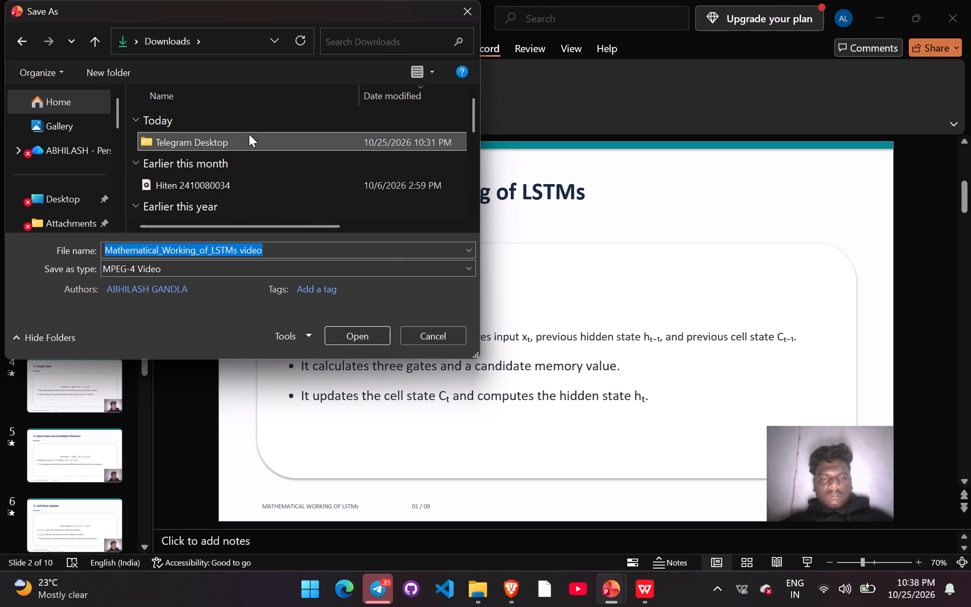
click(363, 336)
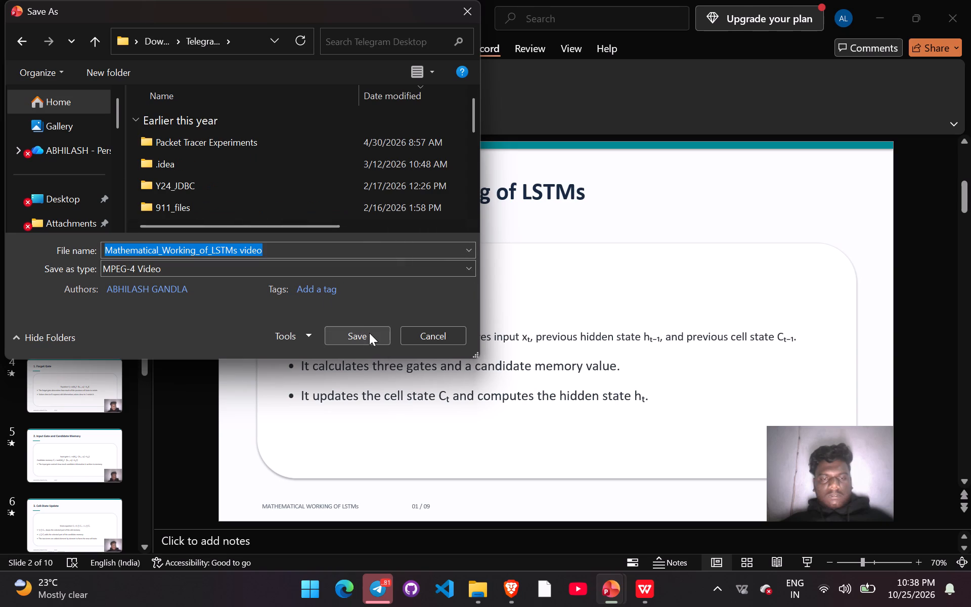
click(369, 333)
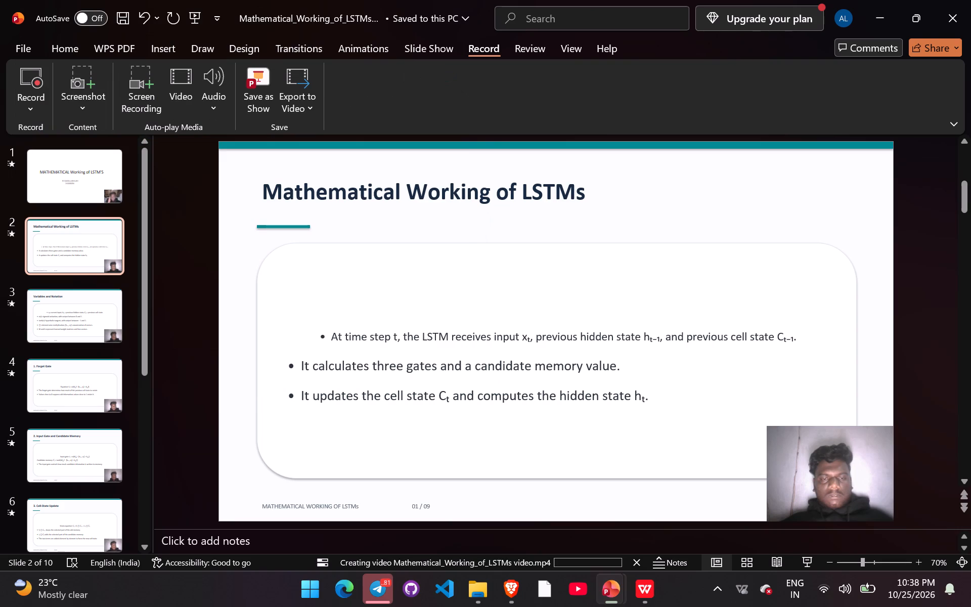
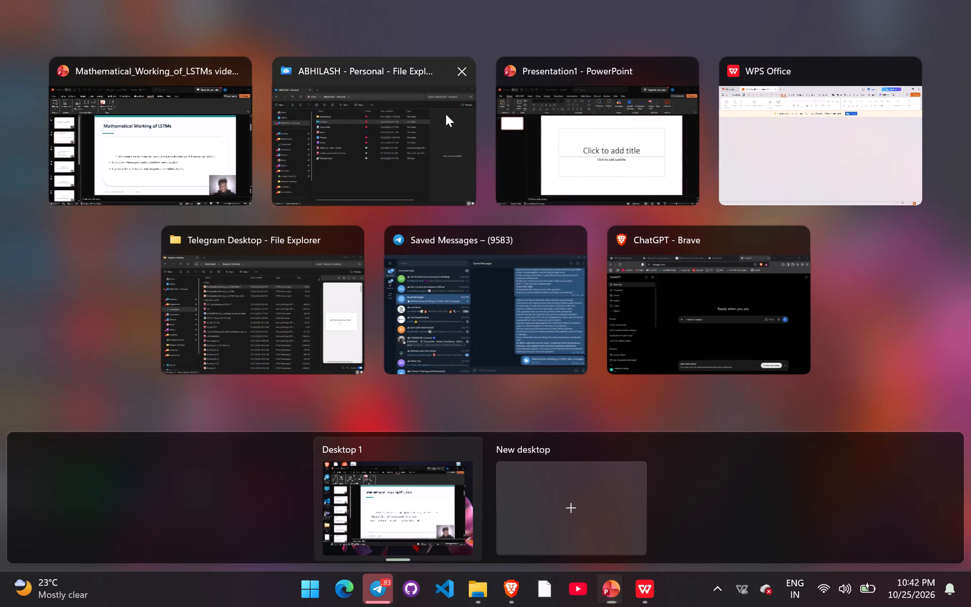
Open File Explorer, find the exported Mathematical_Working_of_LSTMs video among the recent files, and play its opening seconds in Media Player.
click(583, 186)
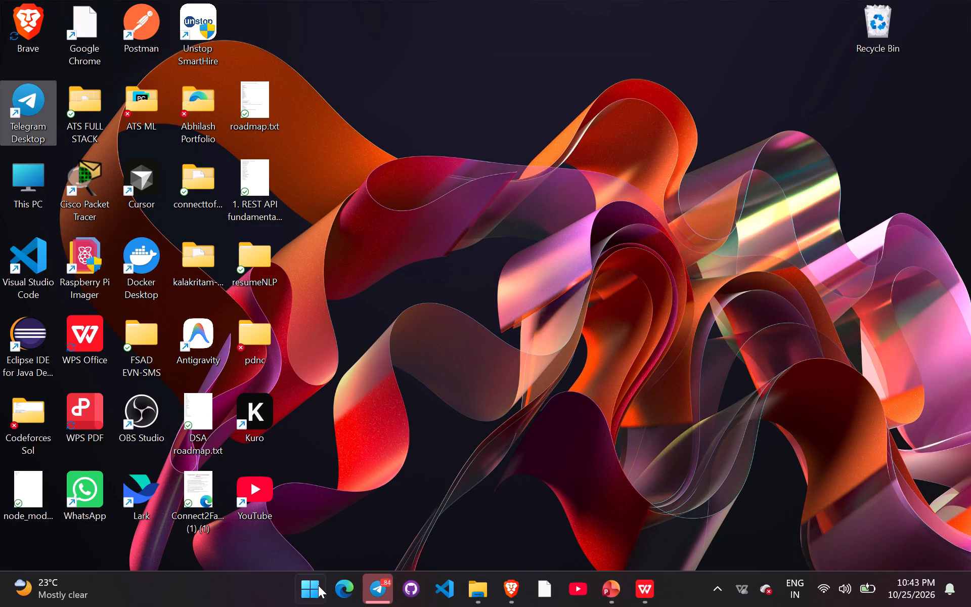
click(318, 587)
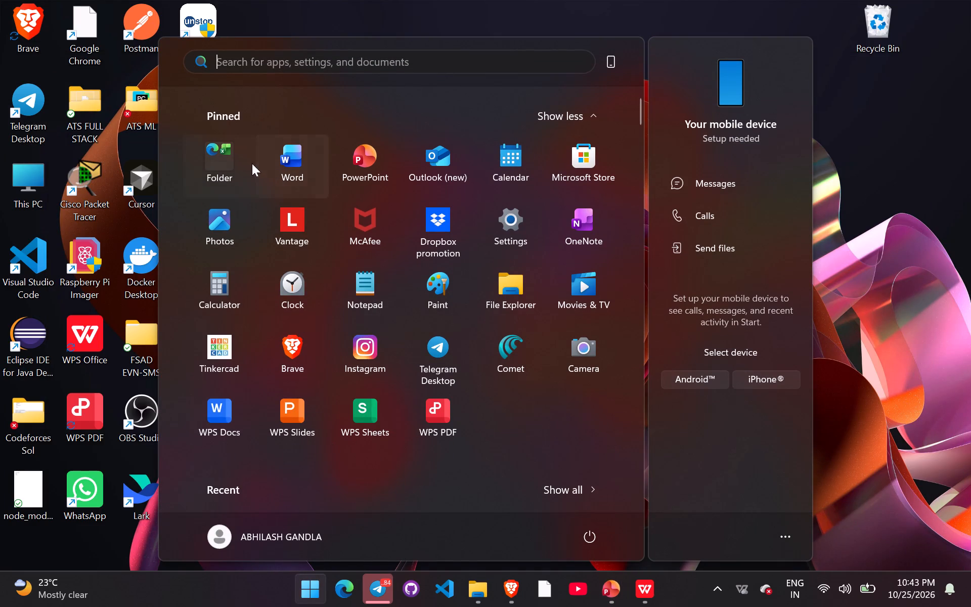
click(511, 292)
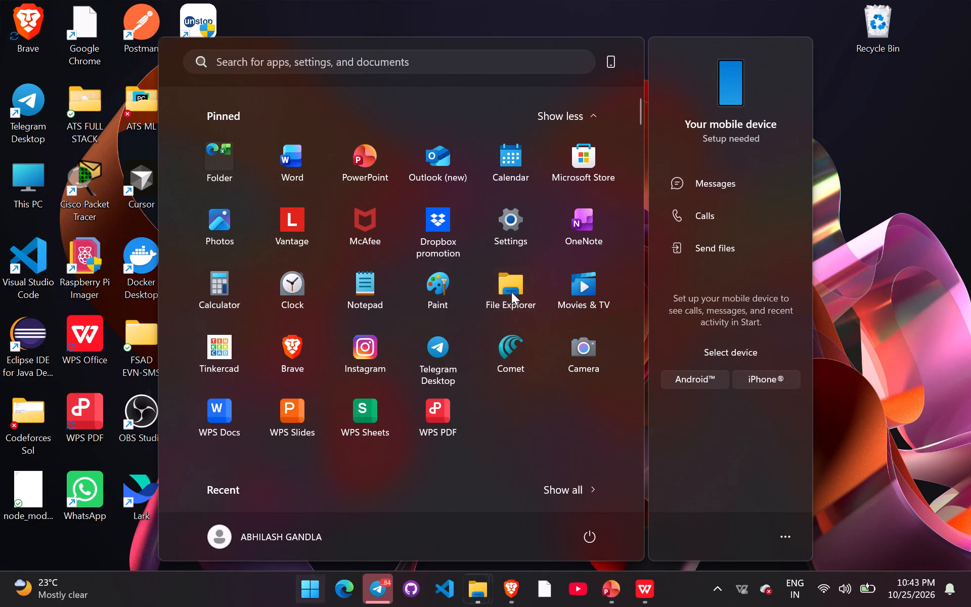
scroll(390, 365, down, 2)
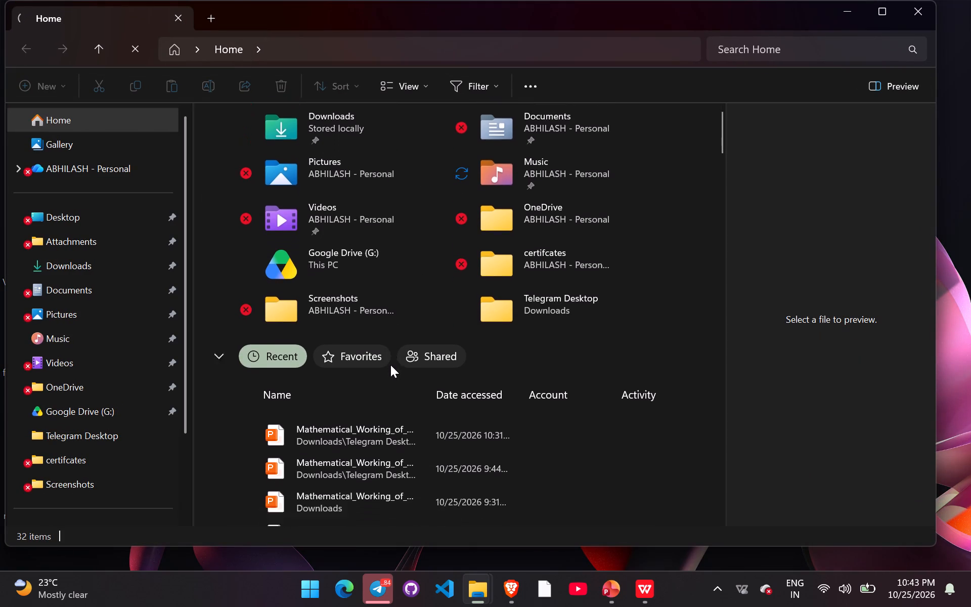
scroll(390, 365, down, 1)
double_click(487, 16)
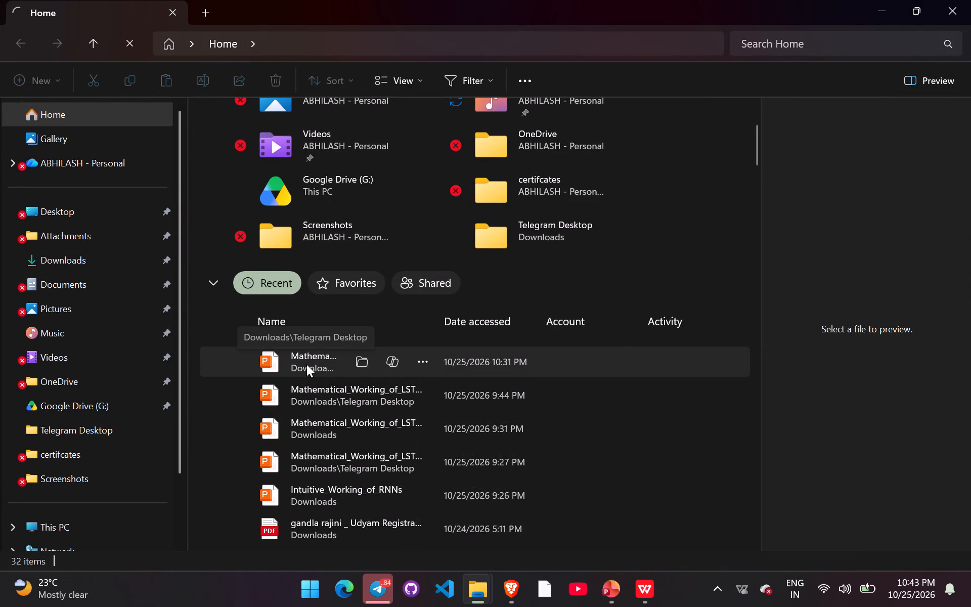
click(277, 359)
double_click(277, 359)
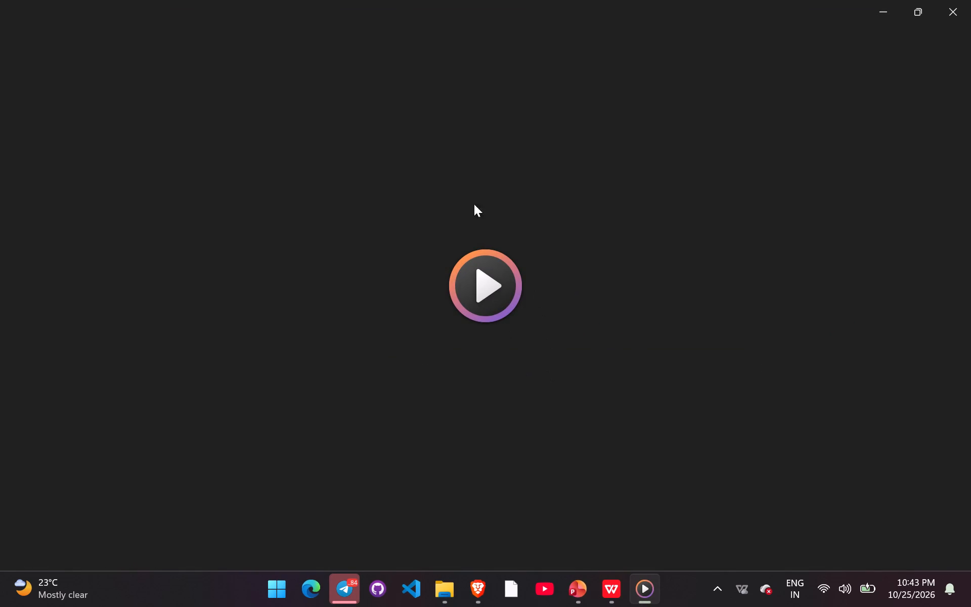
click(492, 287)
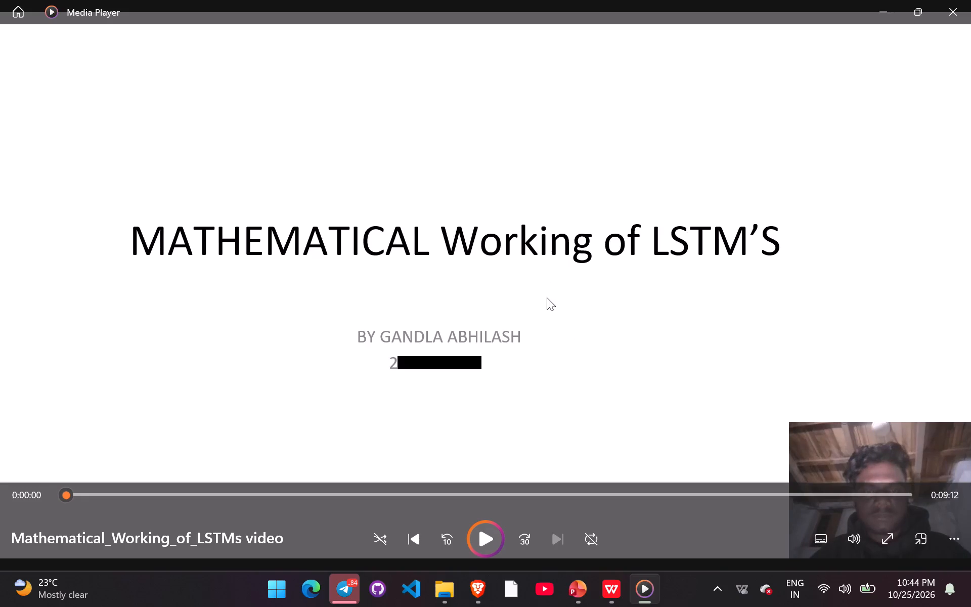
click(496, 542)
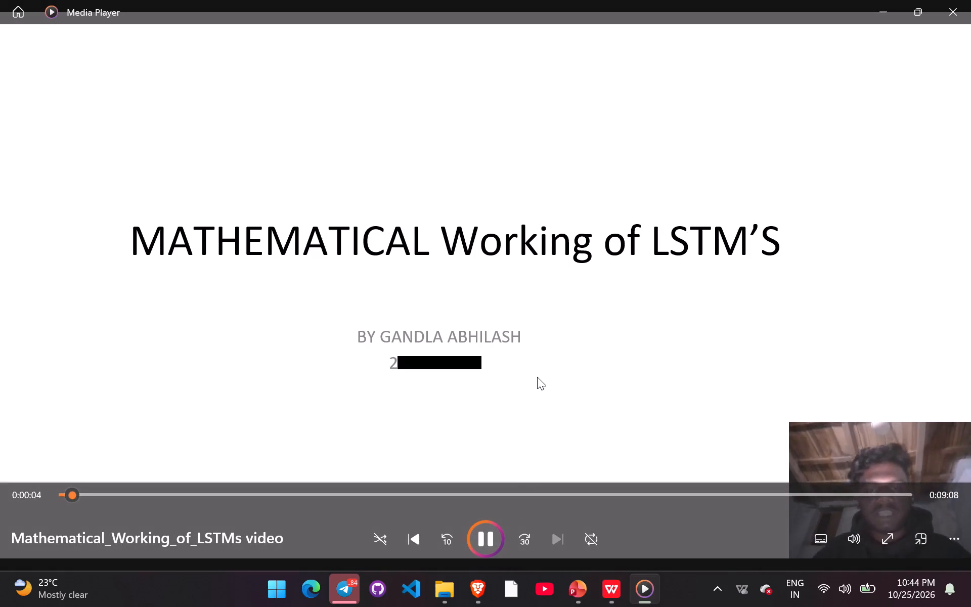
click(952, 16)
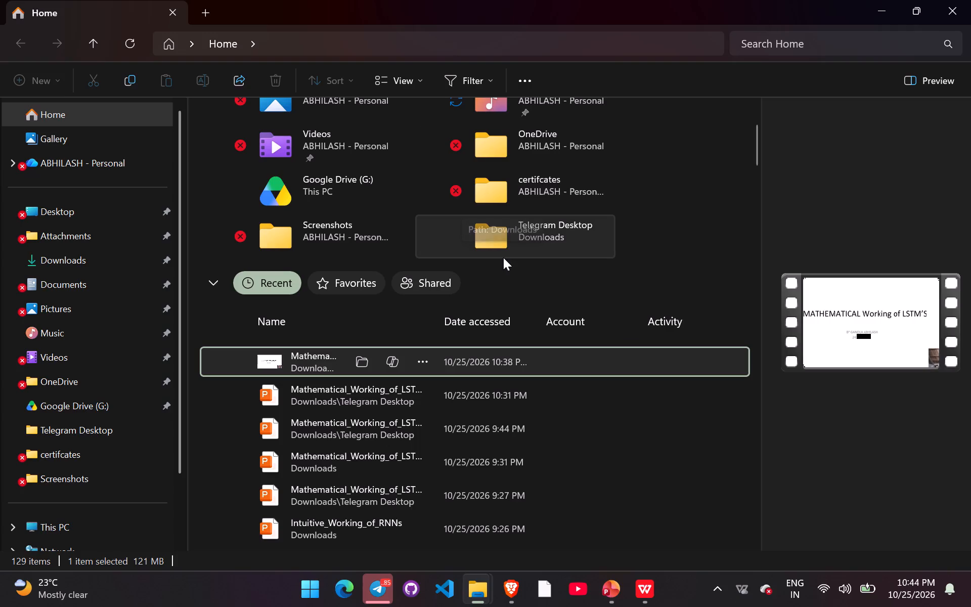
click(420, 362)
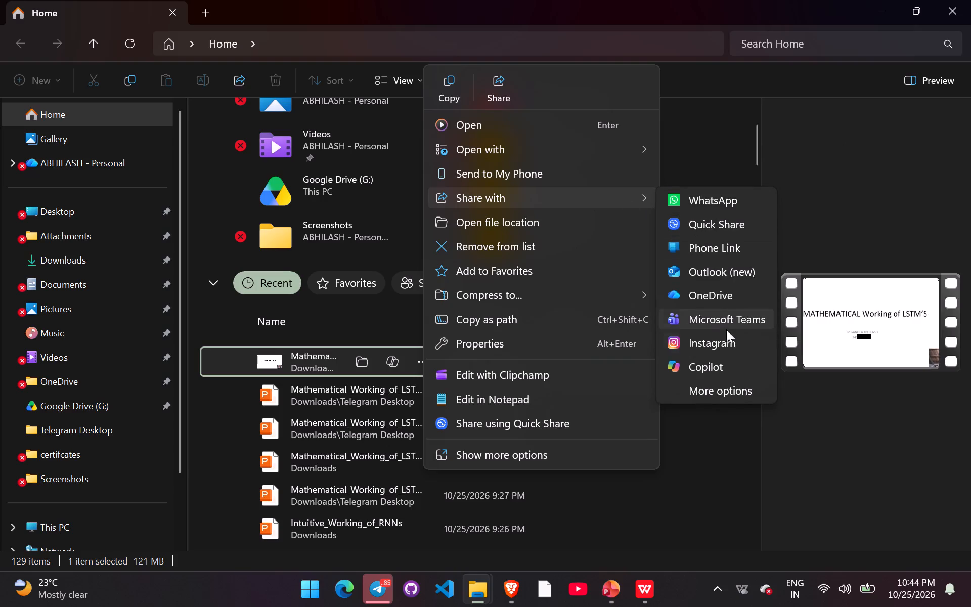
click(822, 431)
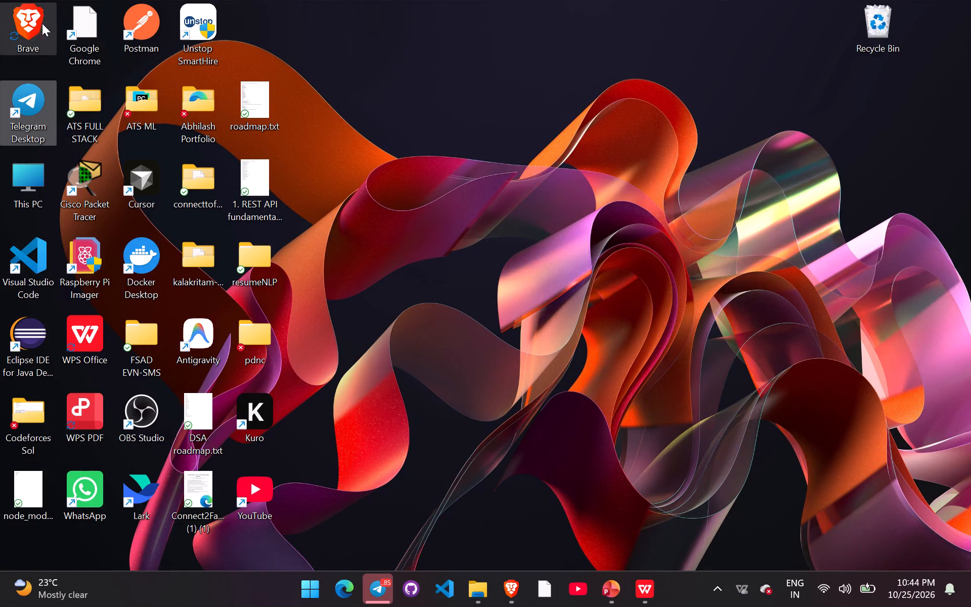
Open a new Brave window and go to Google Drive through the suggested QPs 2007-2026 folder address.
double_click(37, 23)
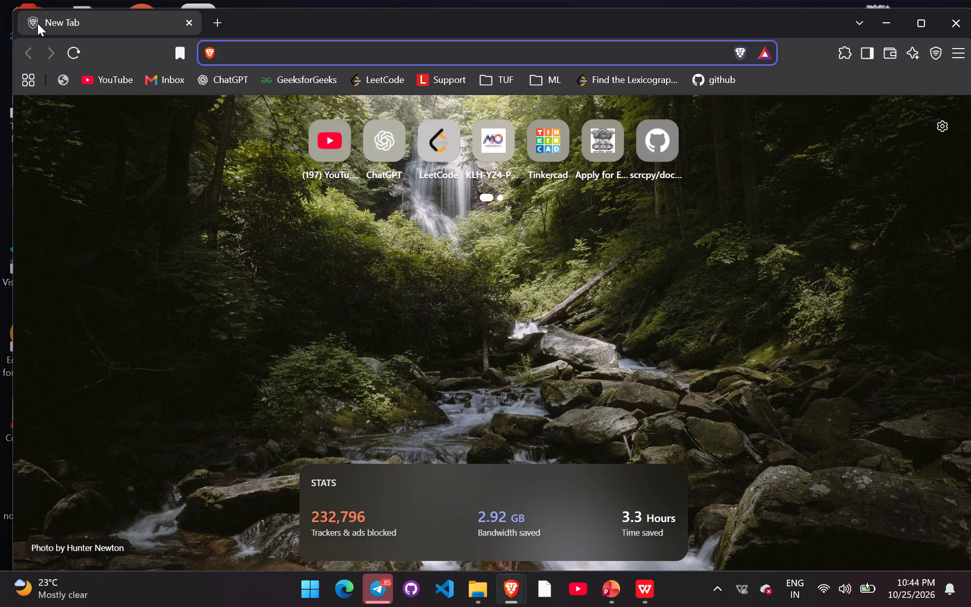
double_click(259, 22)
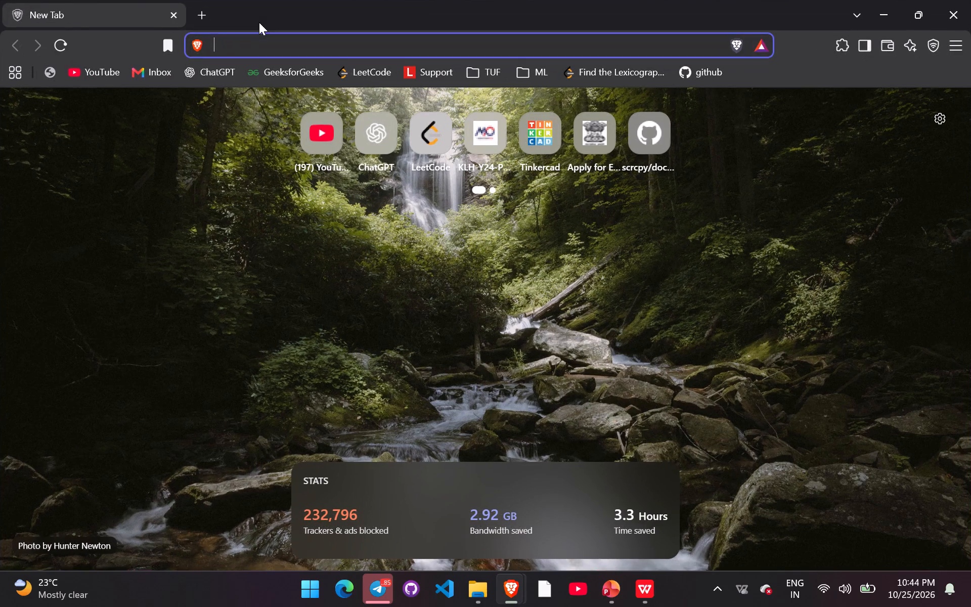
text(dru)
key(BackSpace)
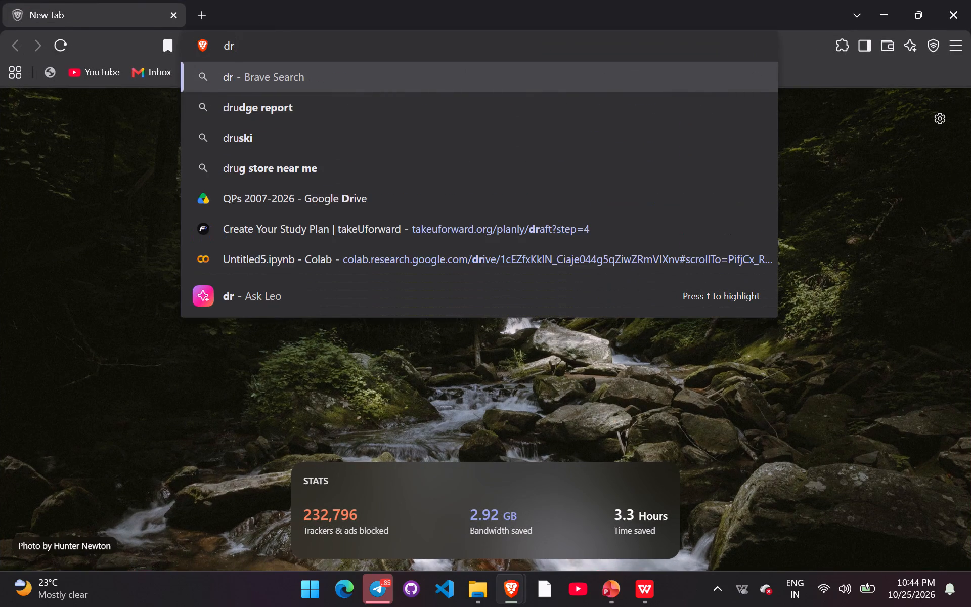
text(ive)
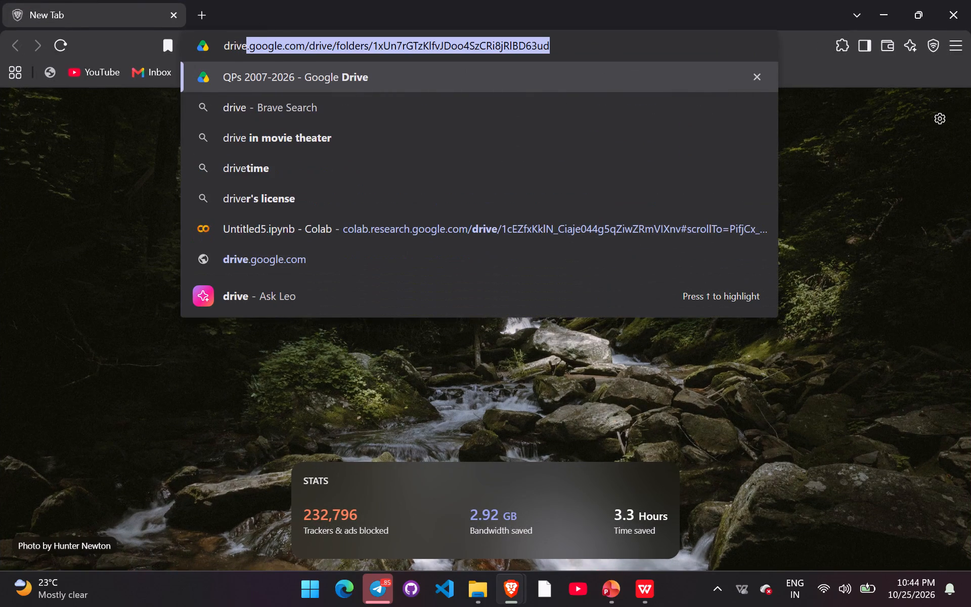
key(Return)
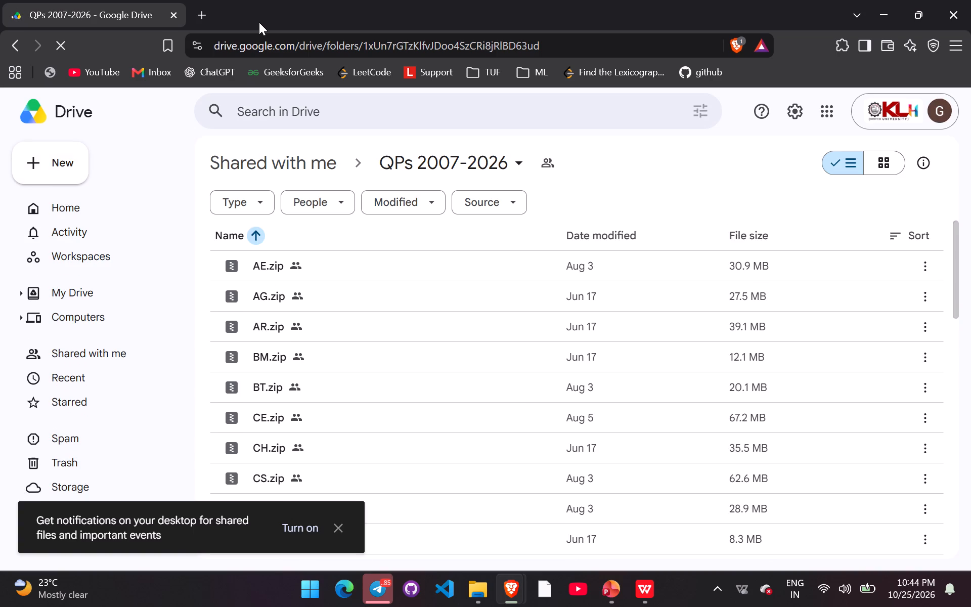
scroll(531, 397, up, 3)
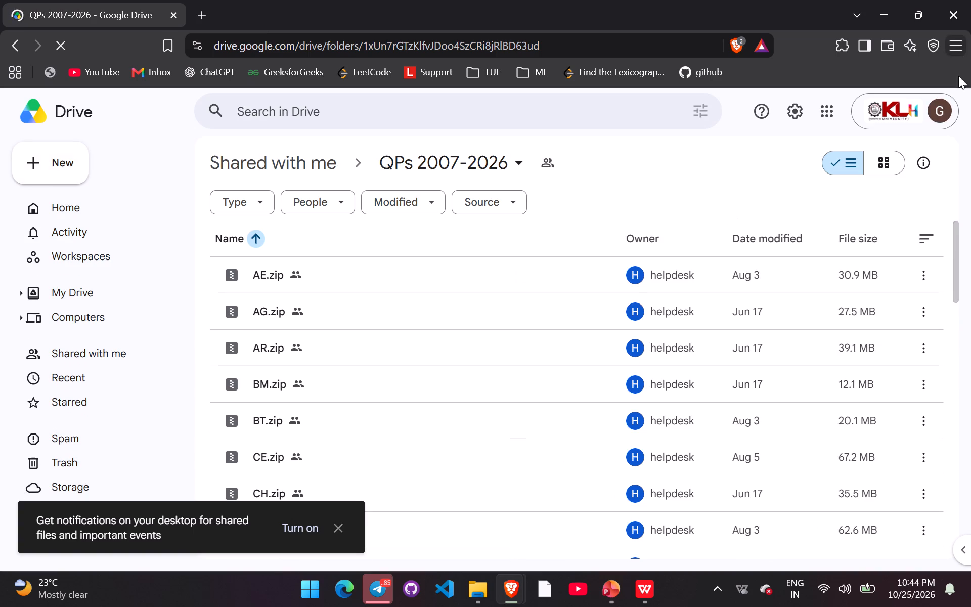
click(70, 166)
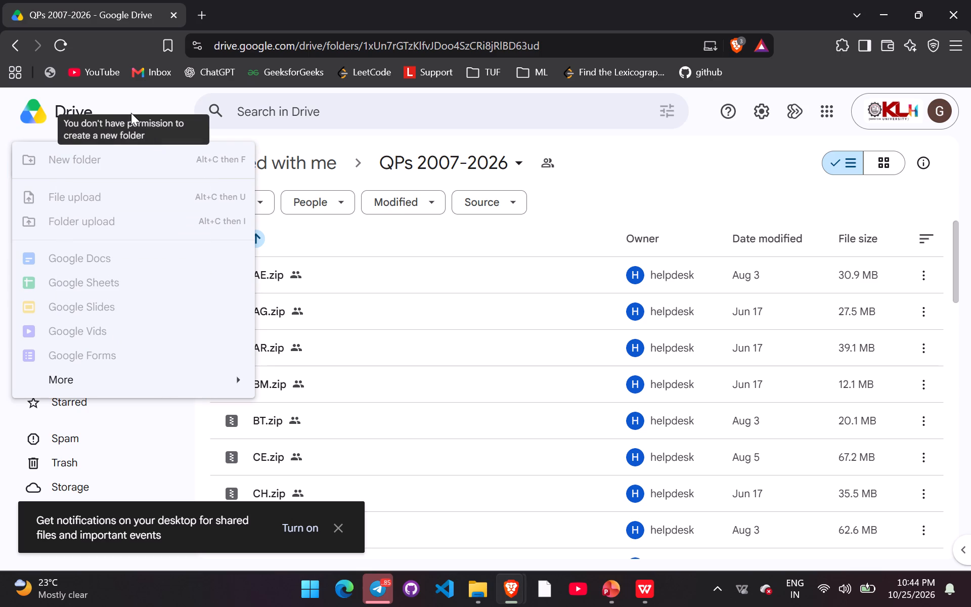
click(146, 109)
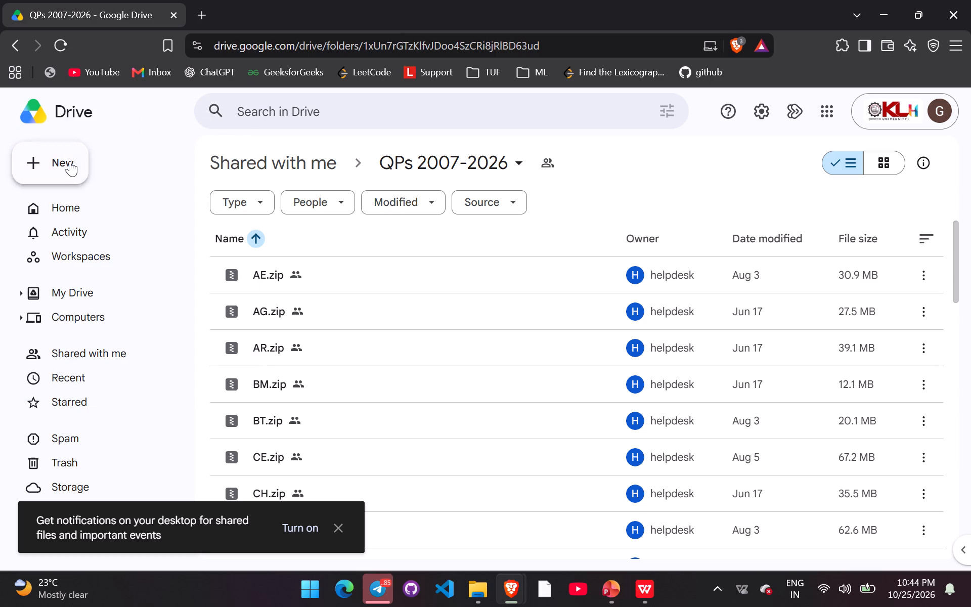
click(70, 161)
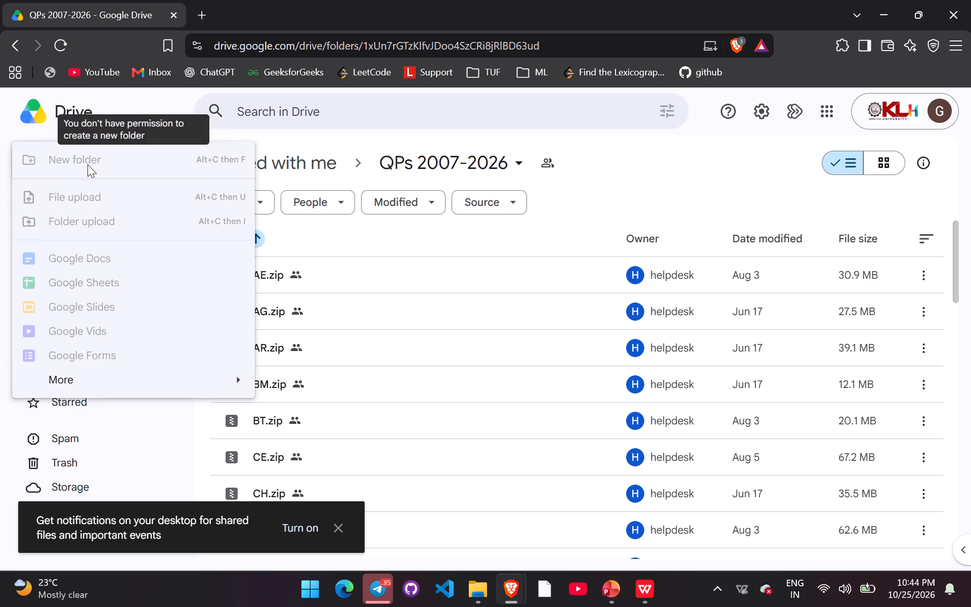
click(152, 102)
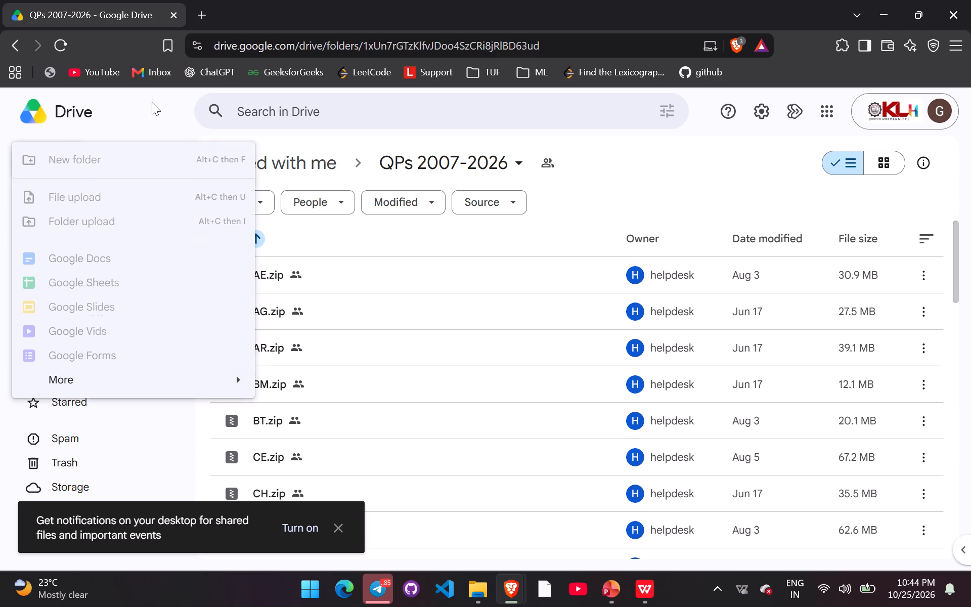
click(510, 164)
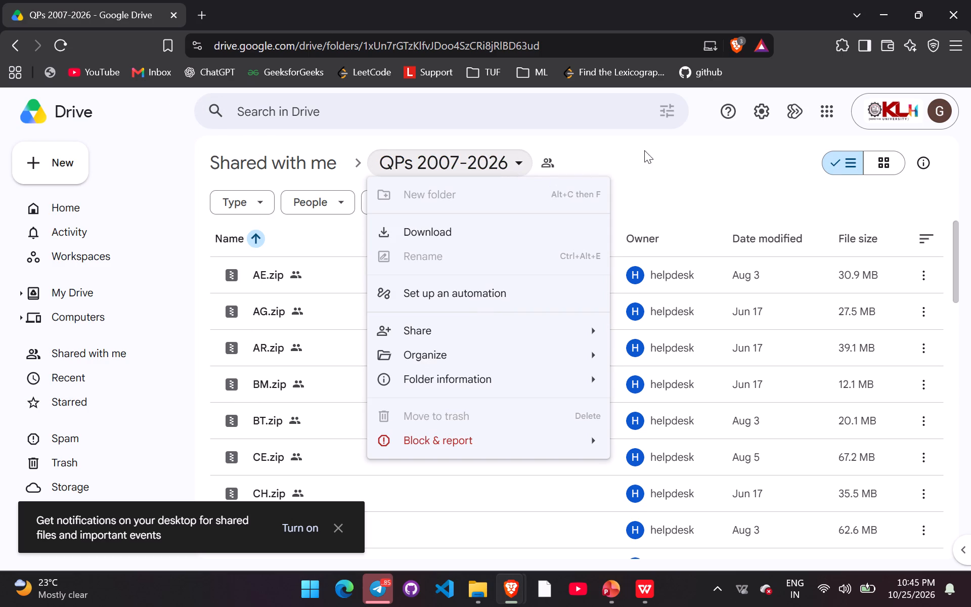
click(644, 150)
From the Google Drive home page, upload the Mathematical_Working_of_LSTMs video file from the Telegram Desktop folder inside Downloads.
click(89, 200)
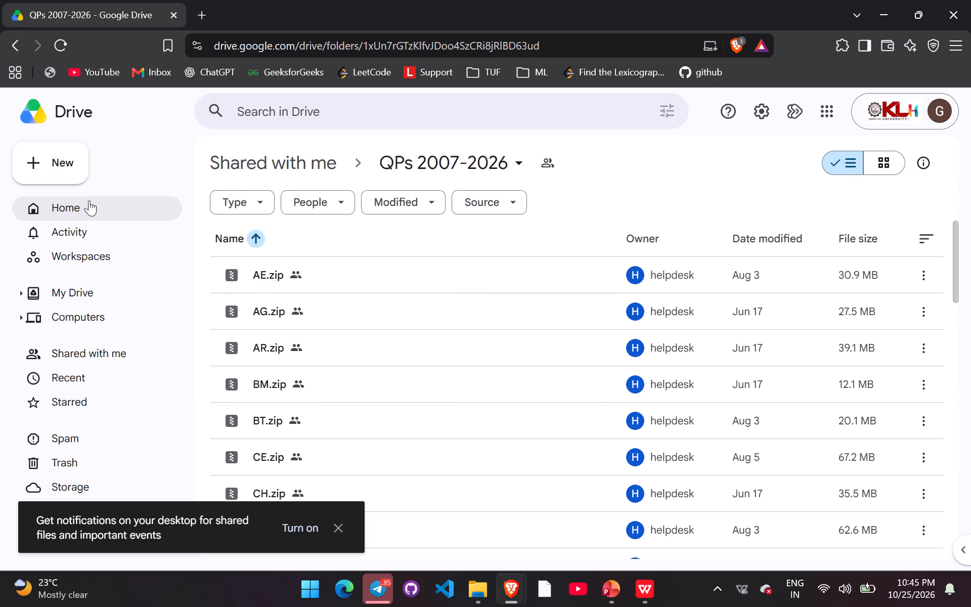
click(61, 169)
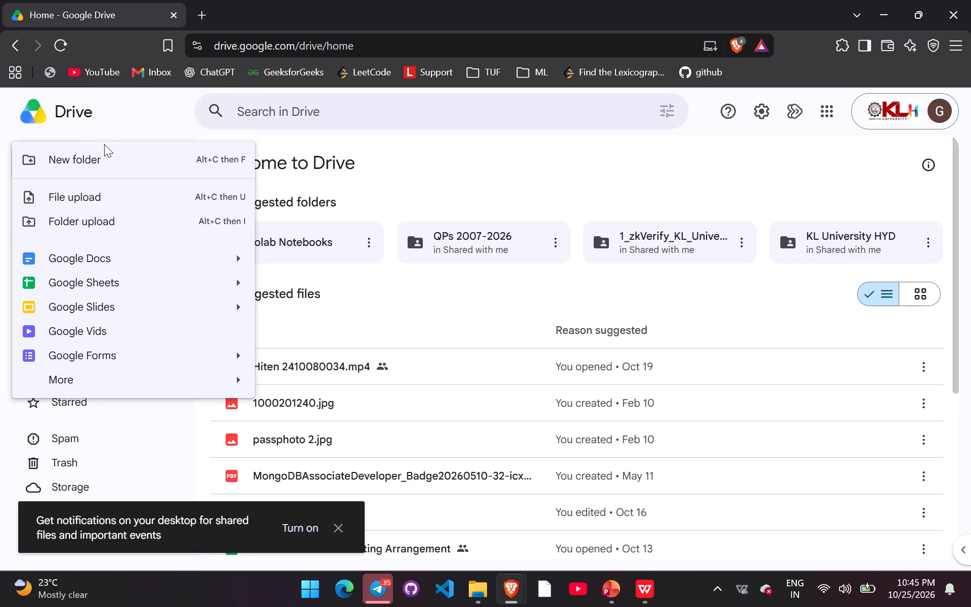
click(388, 186)
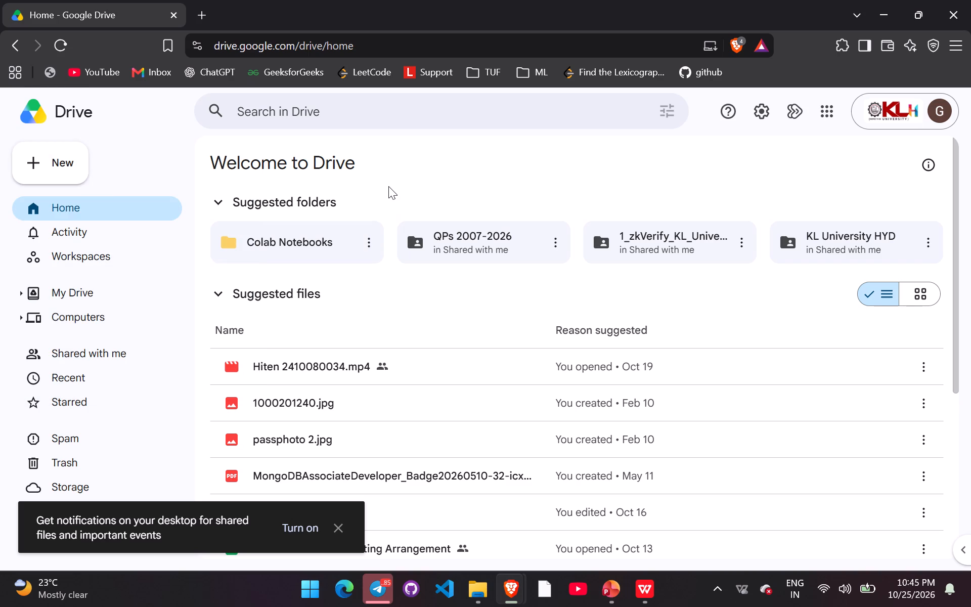
click(32, 161)
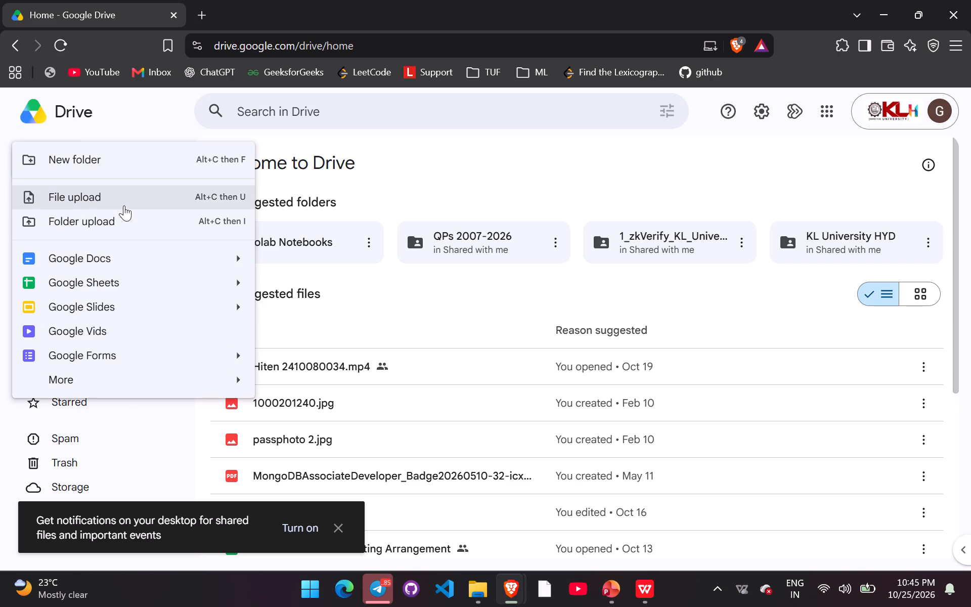
click(122, 204)
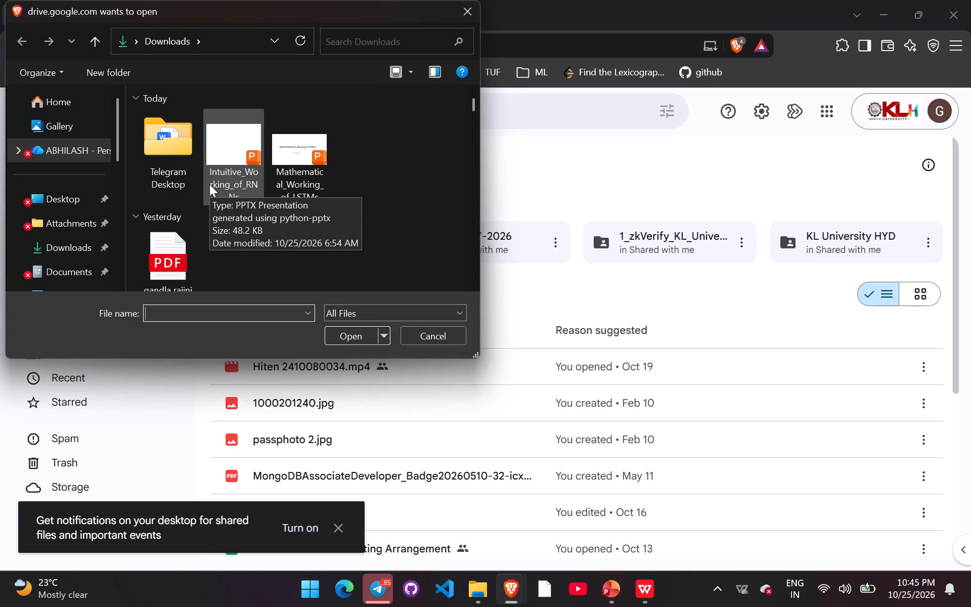
click(87, 243)
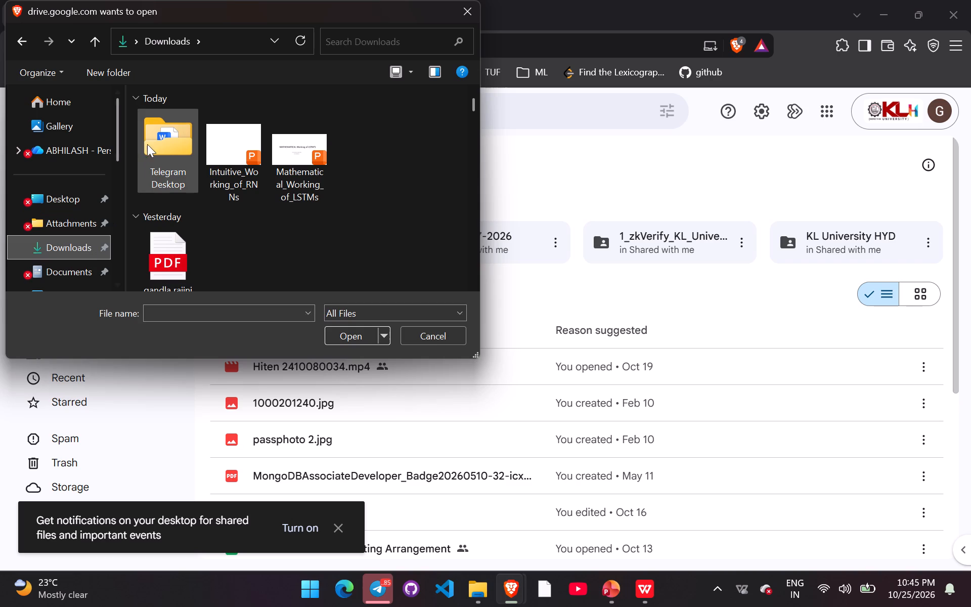
double_click(165, 145)
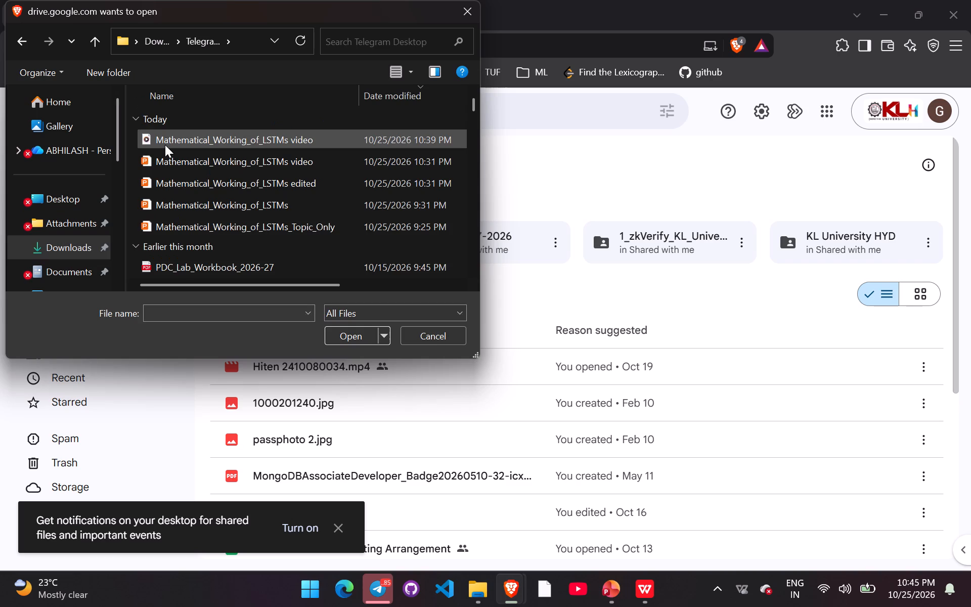
click(165, 145)
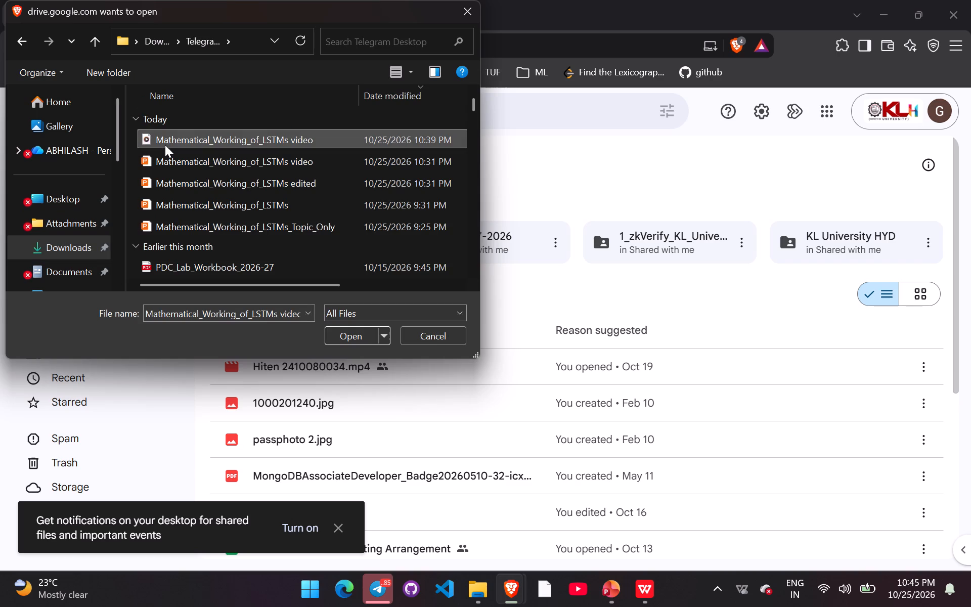
click(345, 335)
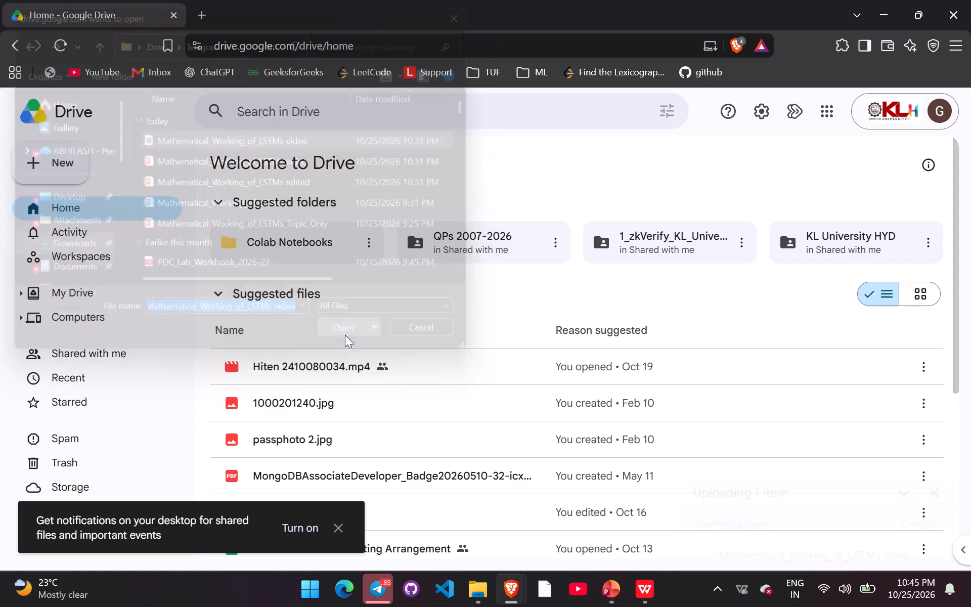
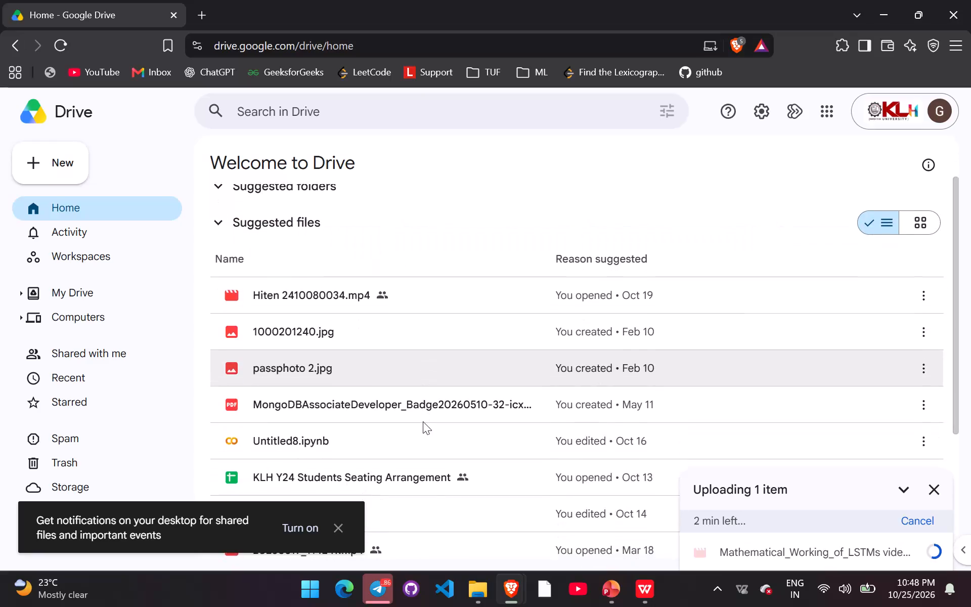
scroll(423, 421, down, 2)
scroll(423, 421, up, 4)
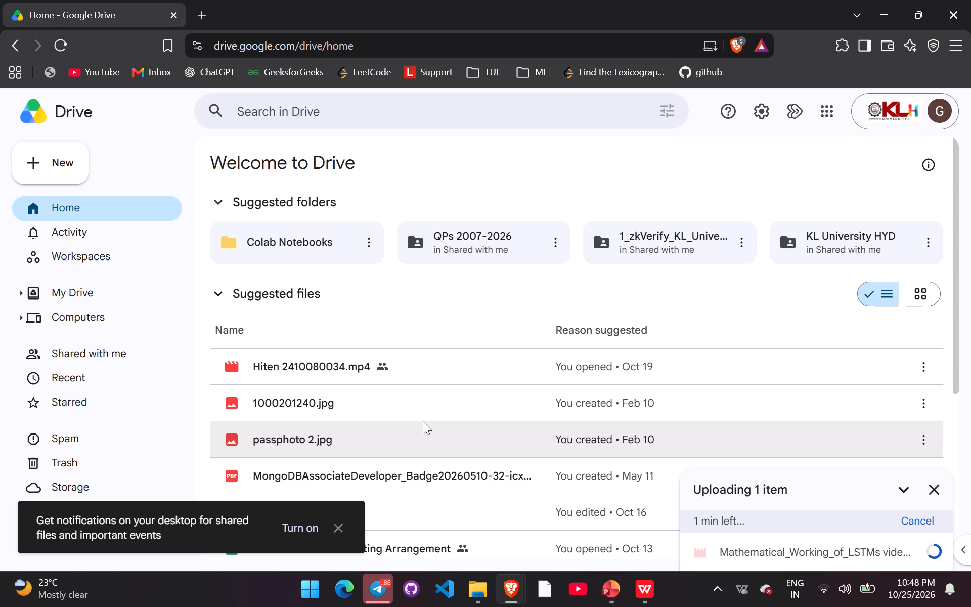
click(295, 530)
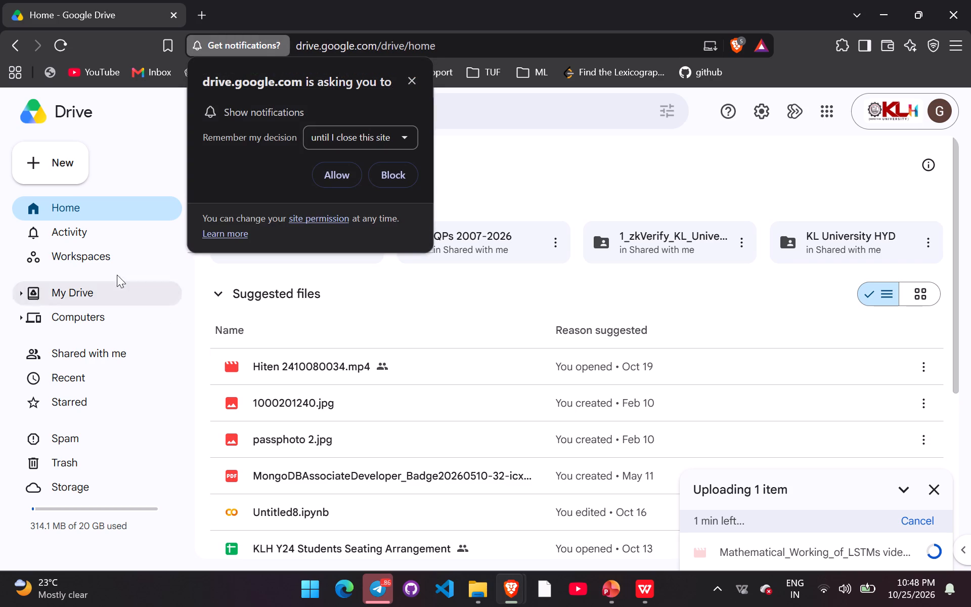
click(341, 183)
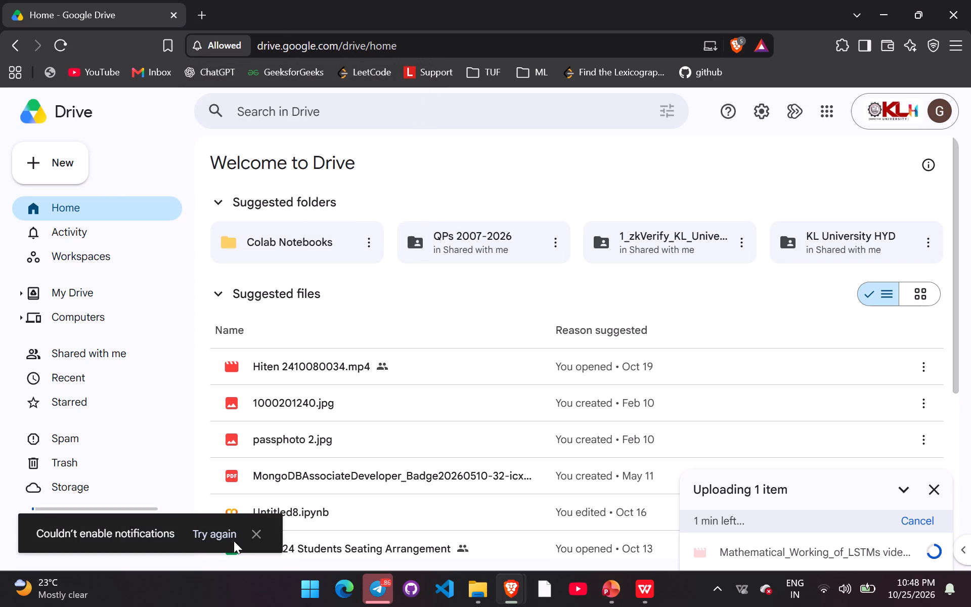
scroll(388, 340, down, 2)
scroll(388, 340, up, 4)
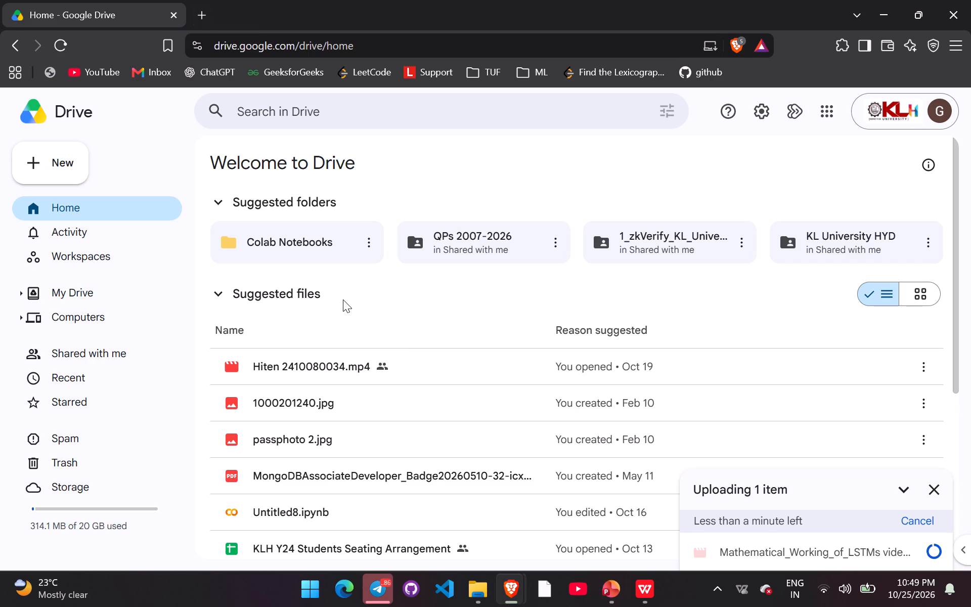
Open a new browser tab for iLovePDF's PowerPoint to PDF converter.
click(201, 7)
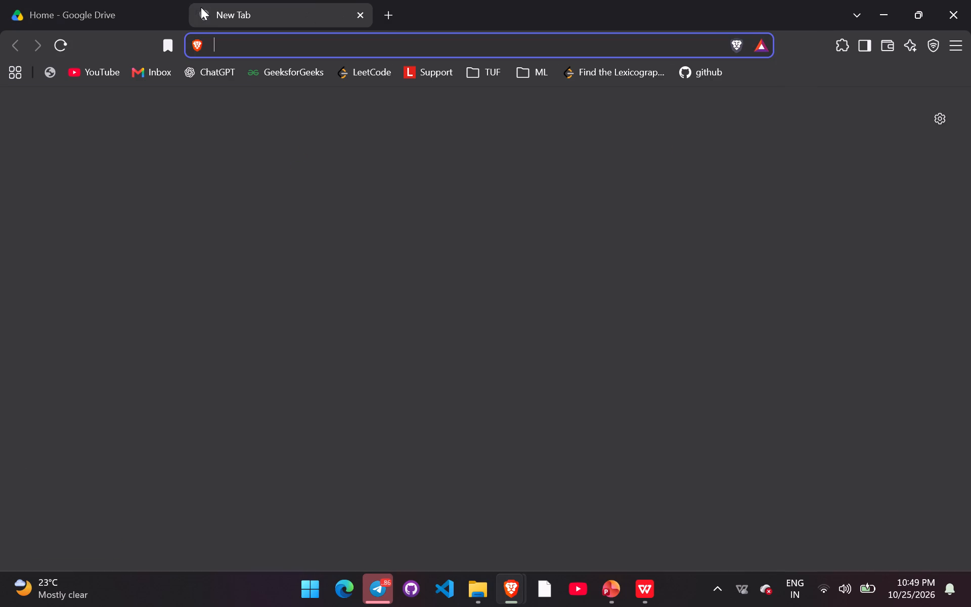
Search the web for "ppt to pdf" and open iLovePDF's PowerPoint to PDF converter from the results.
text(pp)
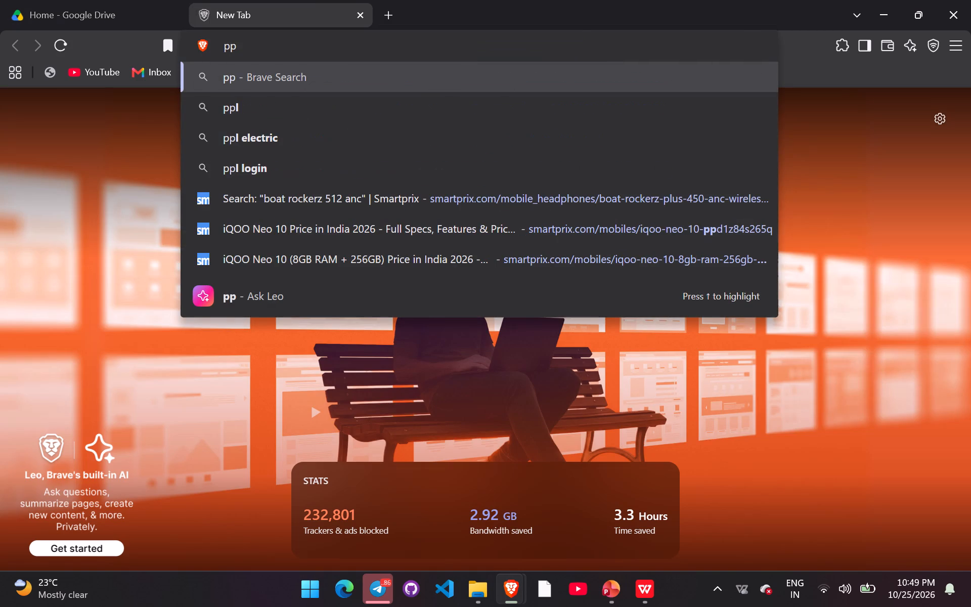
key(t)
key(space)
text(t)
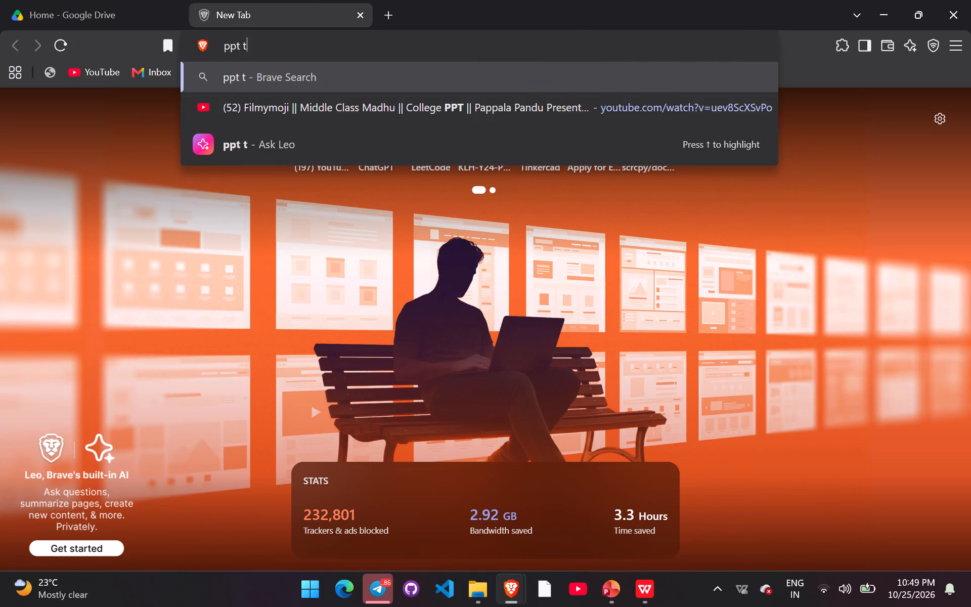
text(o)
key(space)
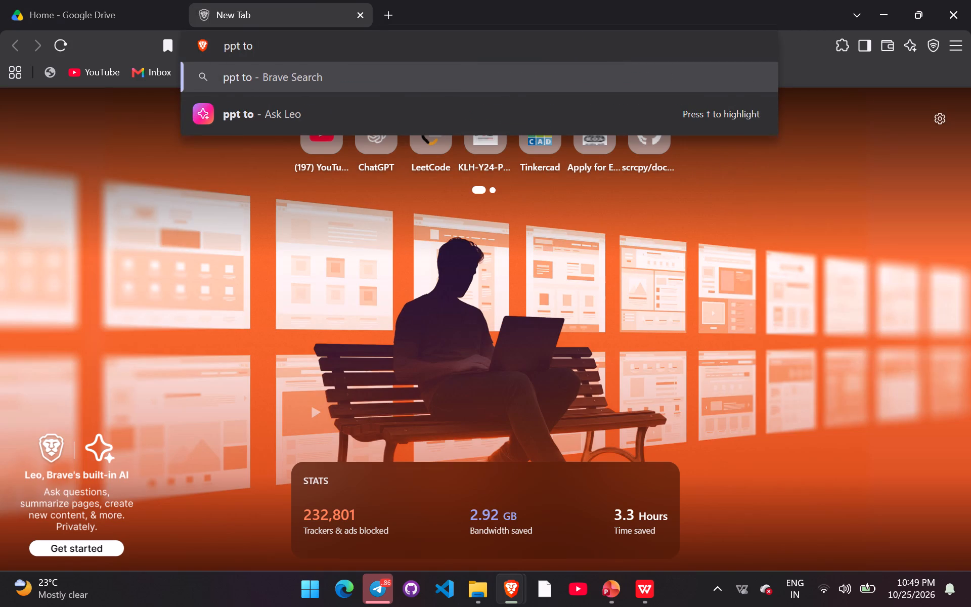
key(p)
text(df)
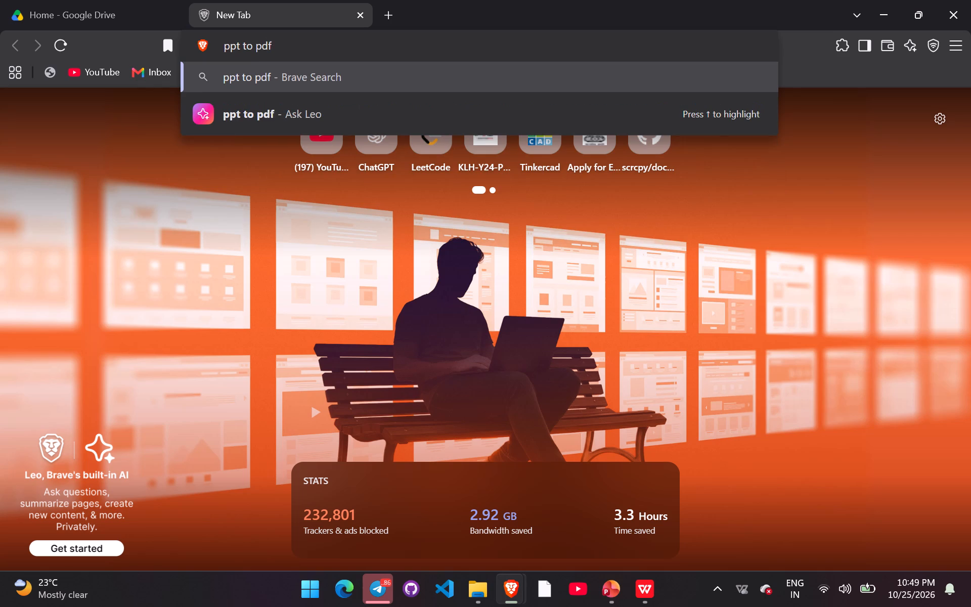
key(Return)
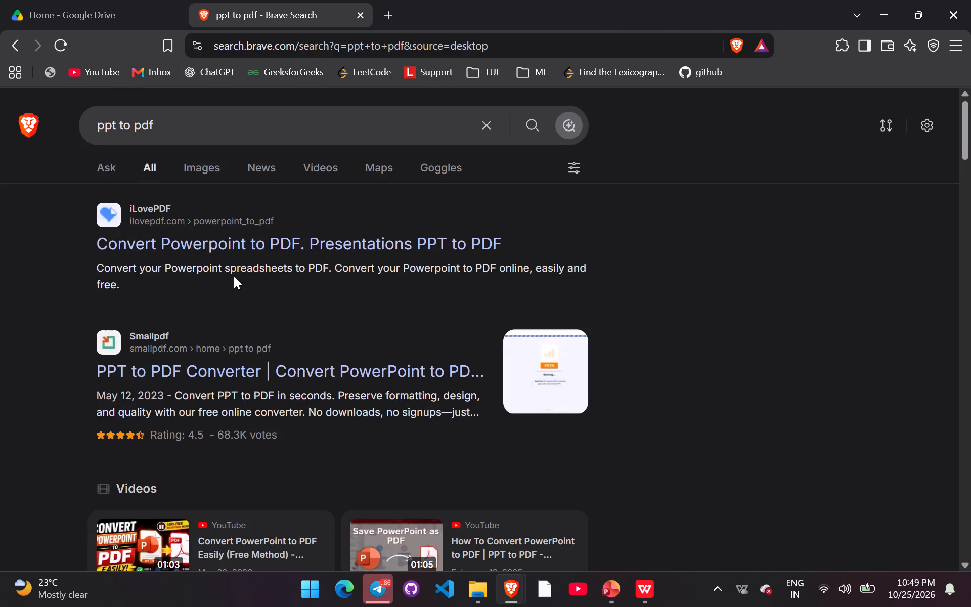
click(242, 241)
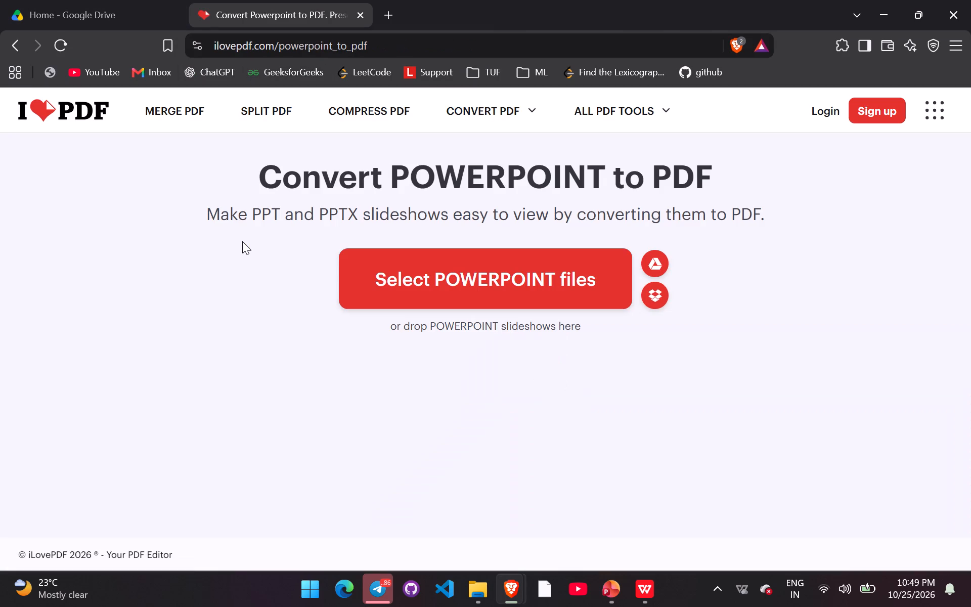
Add the Mathematical_Working_of_LSTMs edited presentation from the Telegram Desktop folder to the converter, dismiss the Premium sign-up offer, and try opening the added file.
click(475, 291)
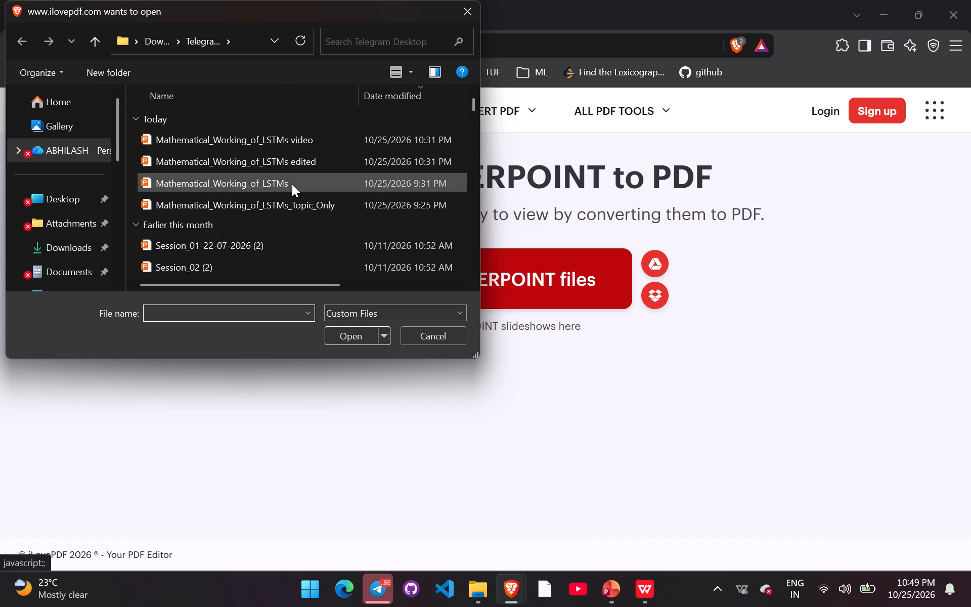
click(296, 164)
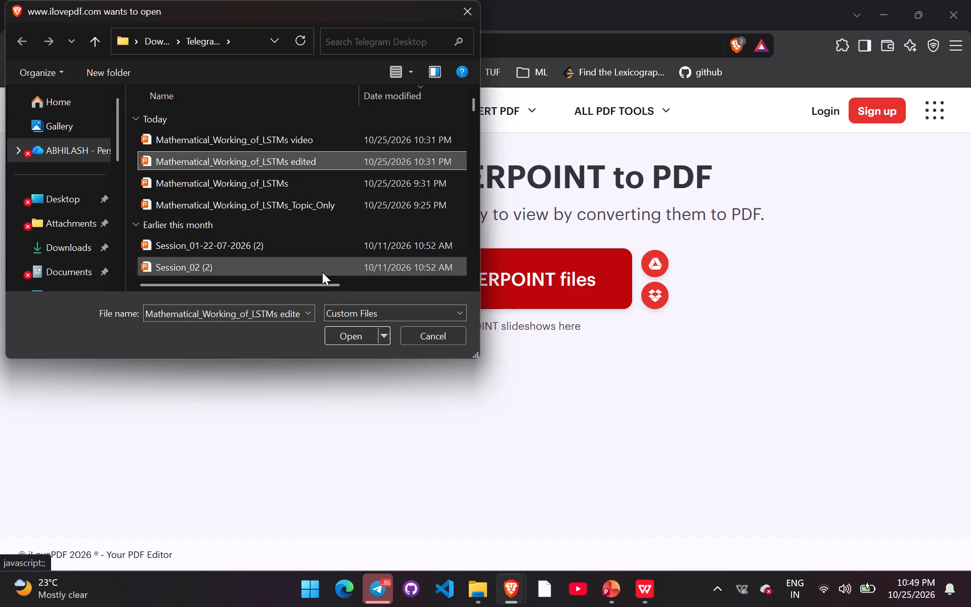
click(346, 332)
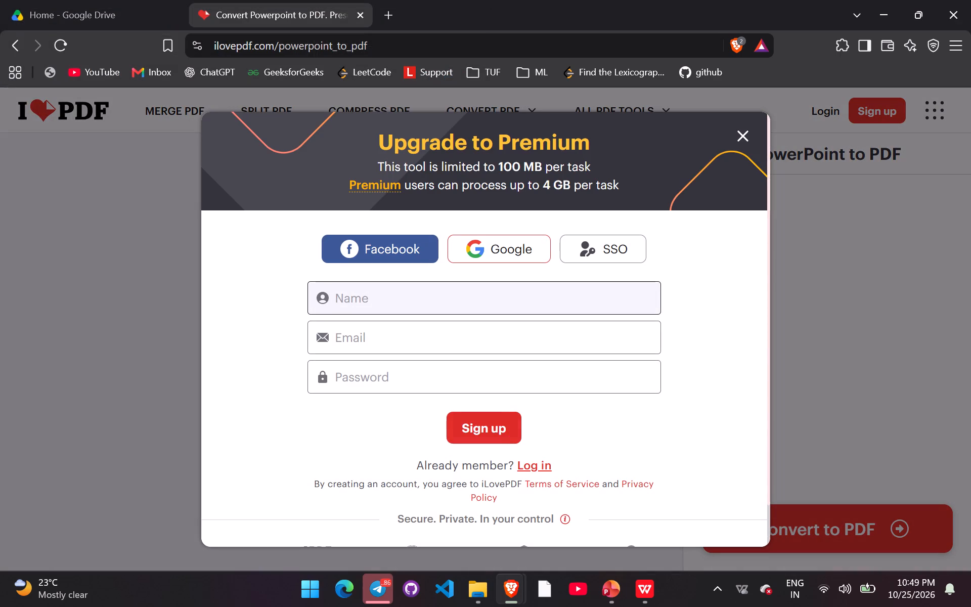
click(744, 143)
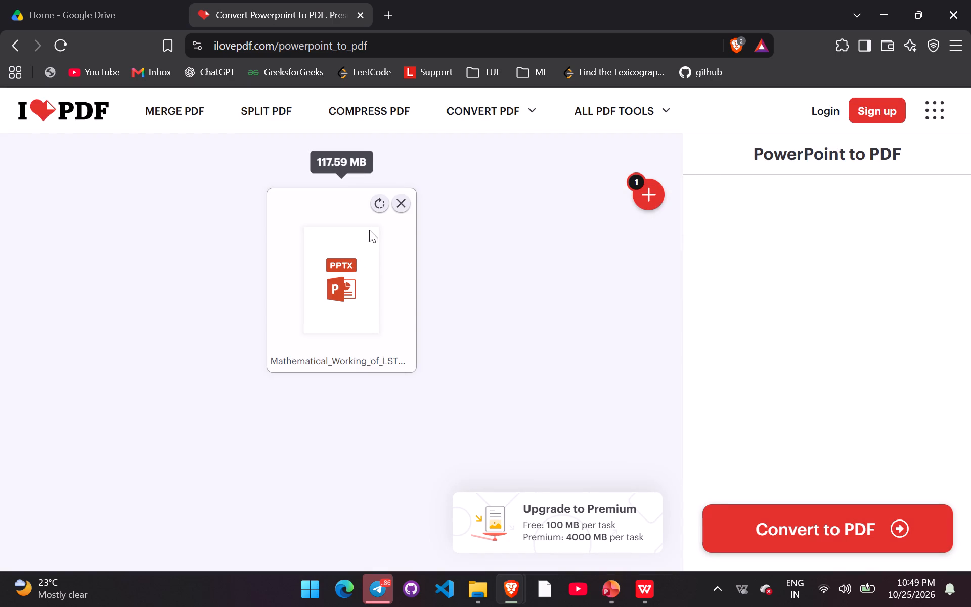
double_click(339, 296)
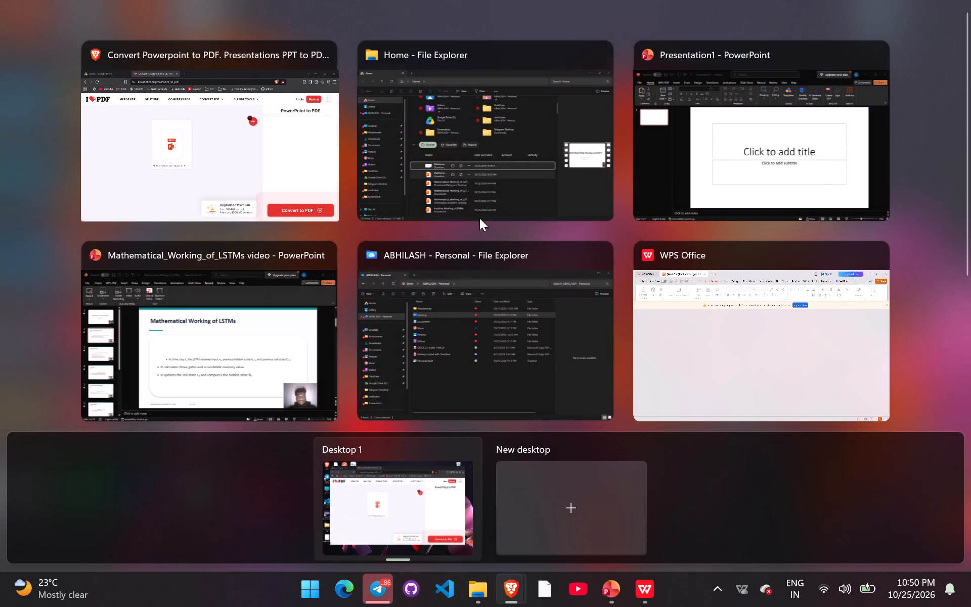
Switch to File Explorer and open the recent Mathematical_Working_of_LSTMs presentation accessed at 9:27 PM in WPS Office.
click(466, 123)
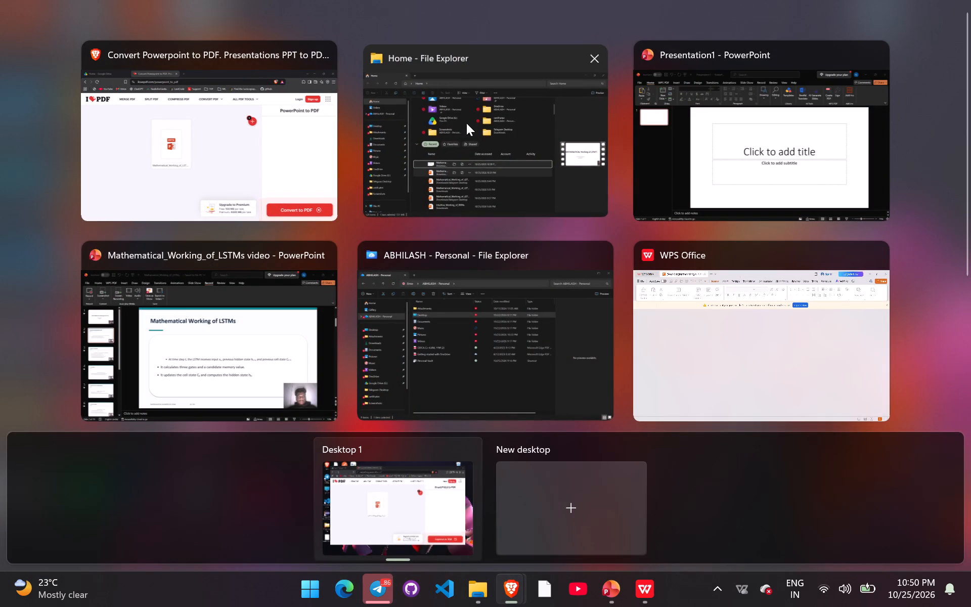
scroll(395, 447, down, 1)
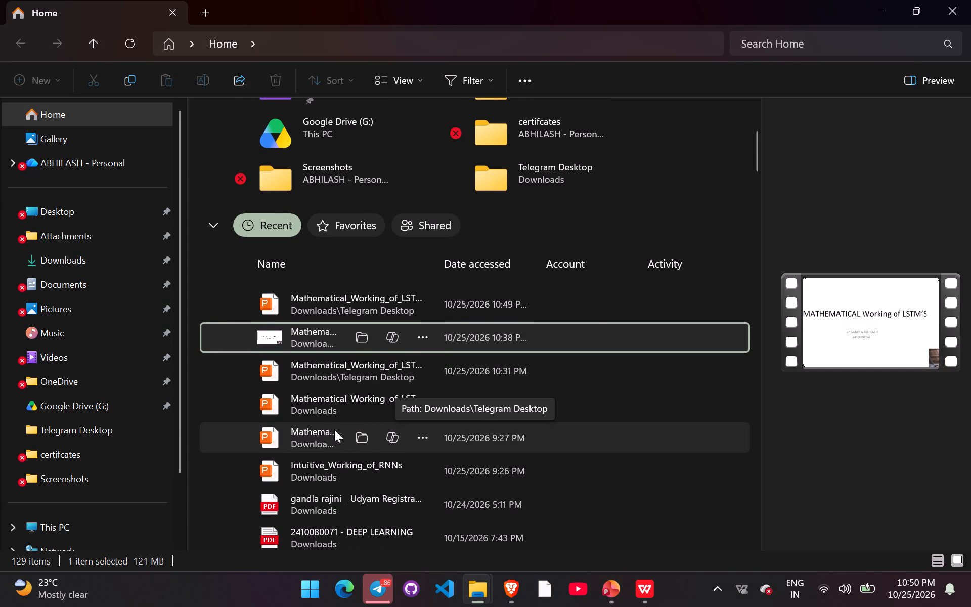
click(422, 434)
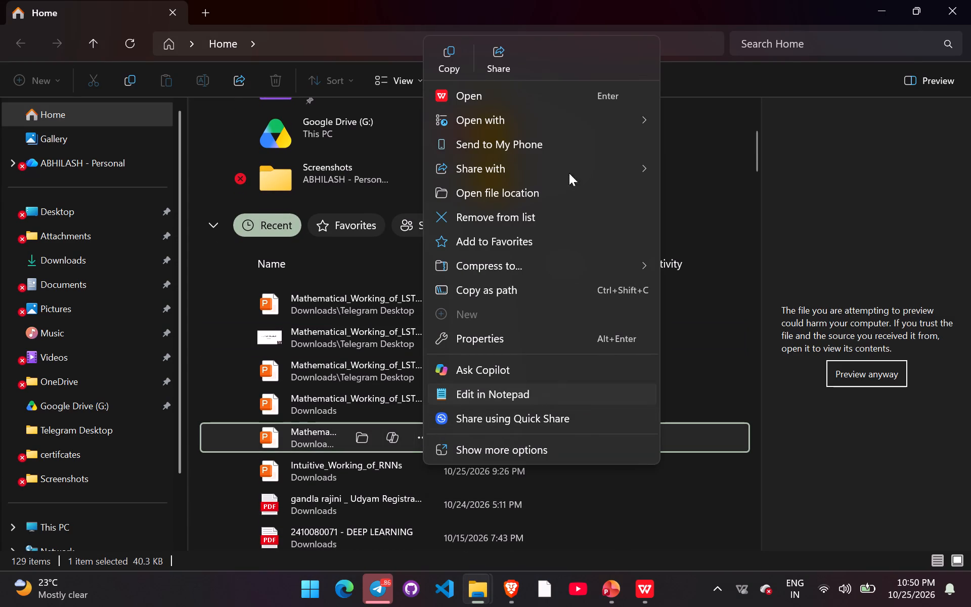
click(562, 91)
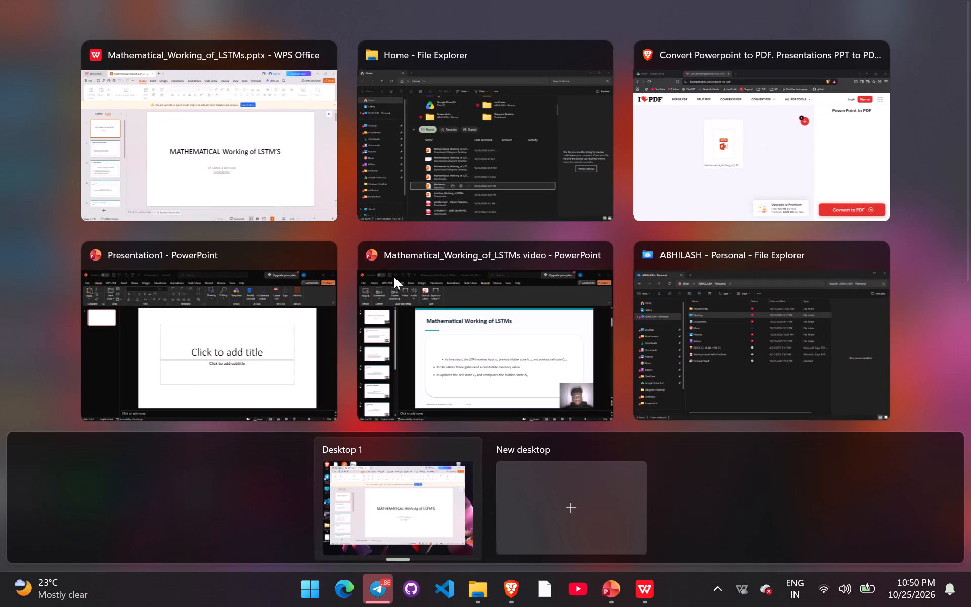
click(268, 154)
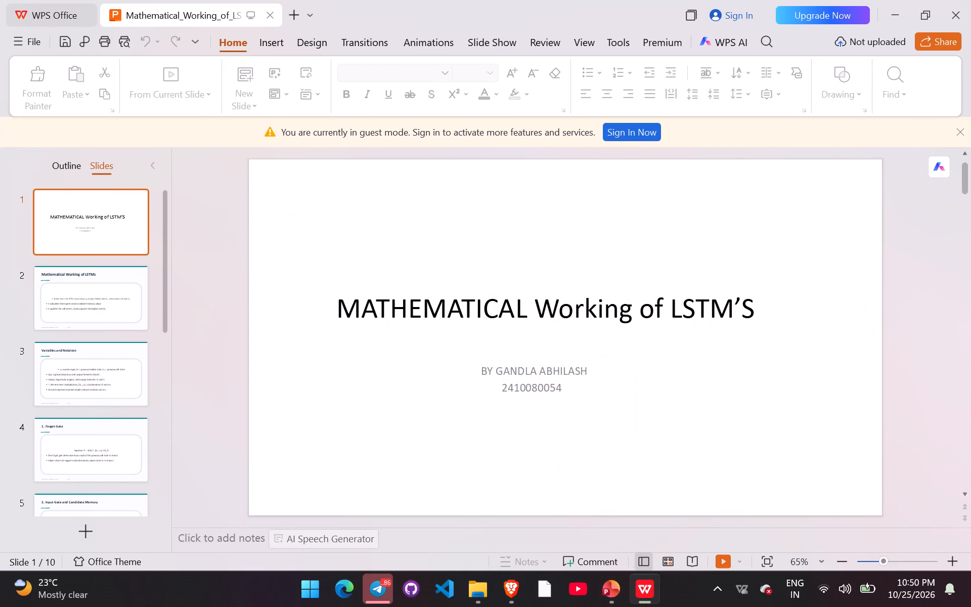
Add a new line reading "video link ::" below the student number in the title slide's subtitle.
click(581, 391)
key(Return)
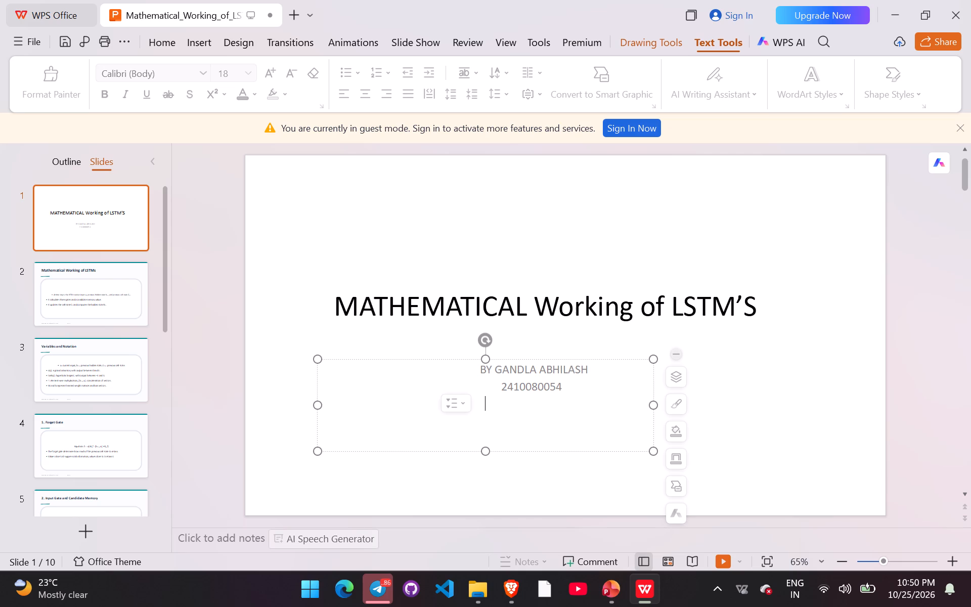
text(video)
key(space)
text(link)
key(space)
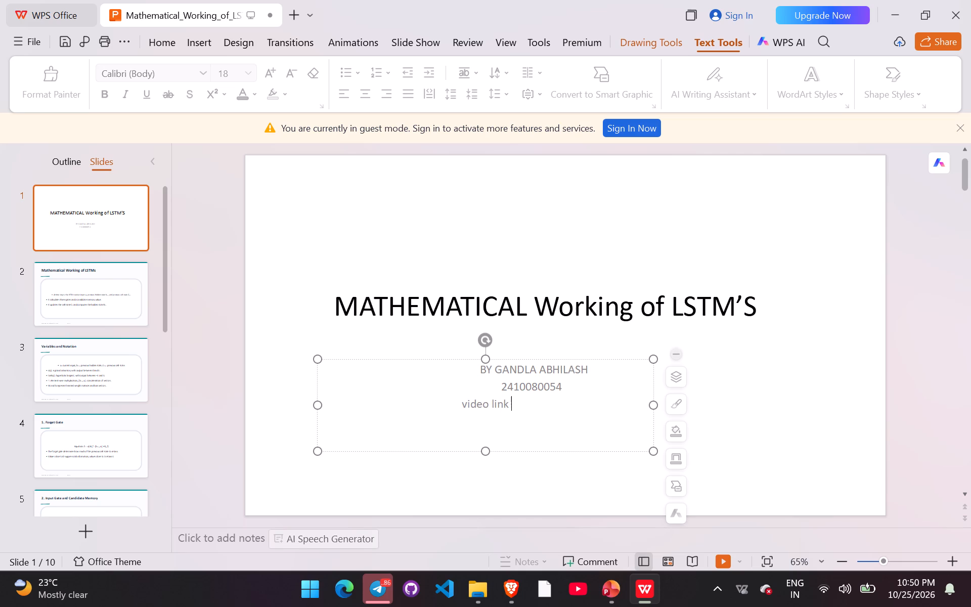
text(::)
key(space)
key(space)
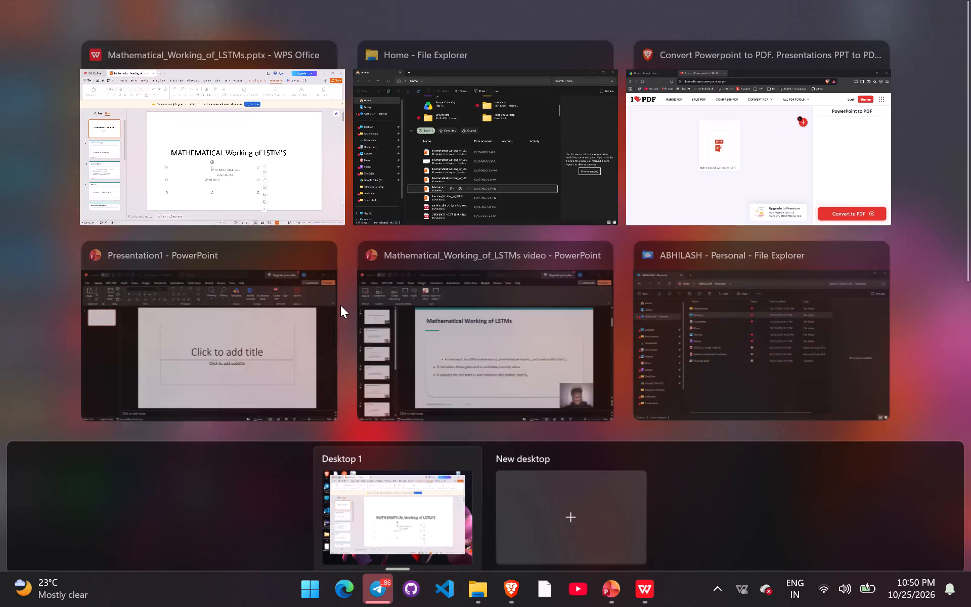
Return to Google Drive, preview the uploaded Mathematical_Working_of_LSTMs video, and look through the suggested files on the home page.
click(755, 119)
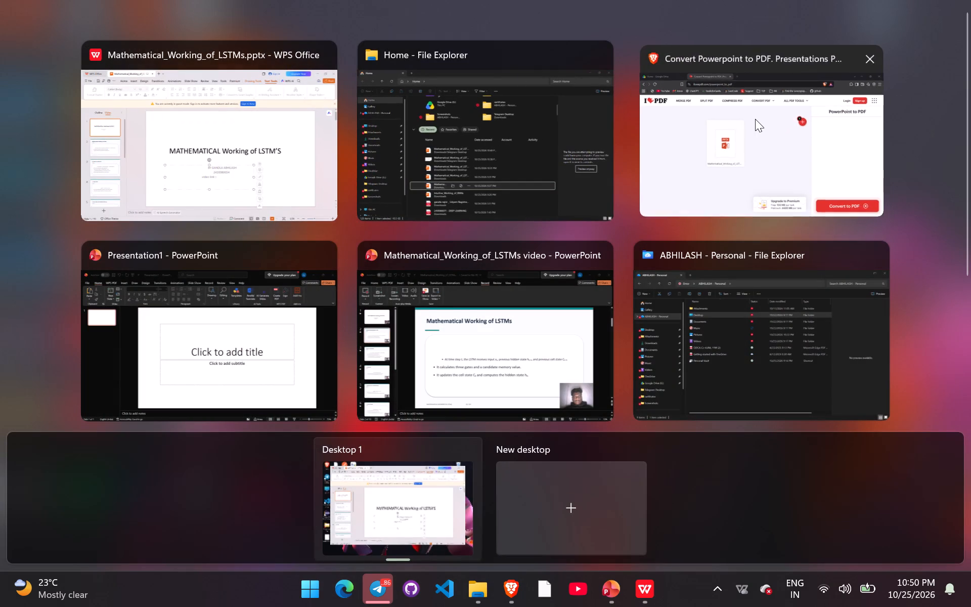
click(138, 1)
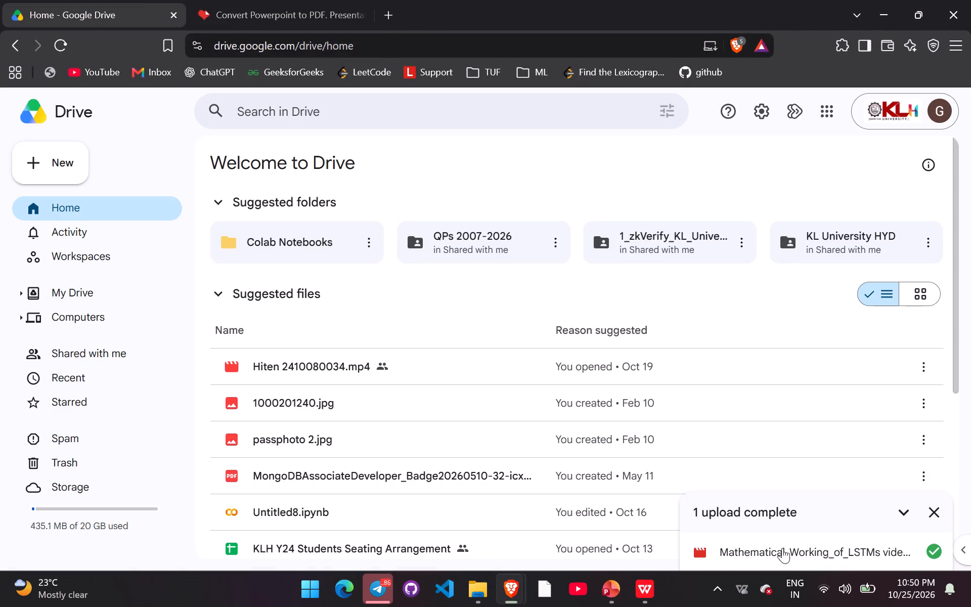
click(799, 551)
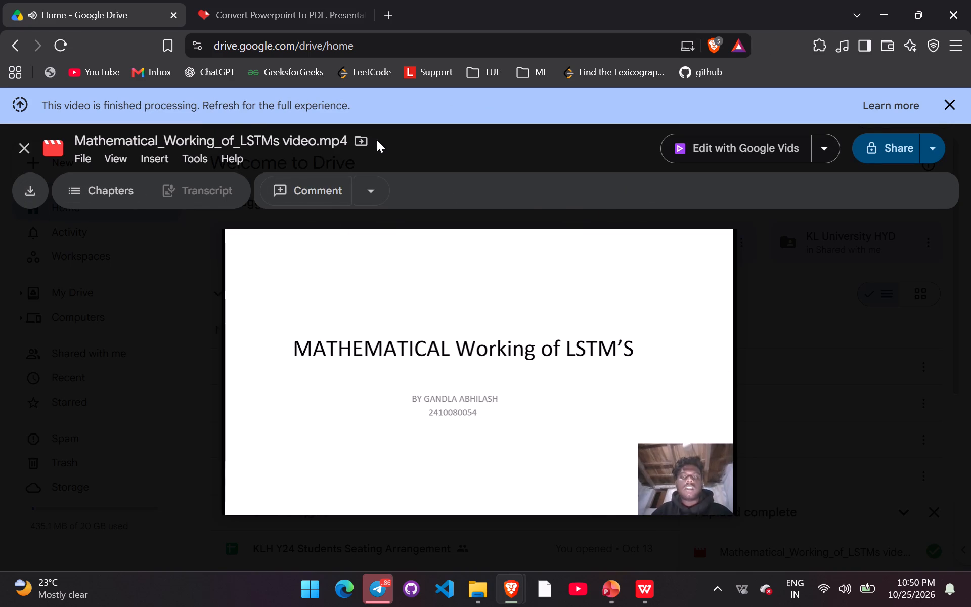
click(29, 146)
scroll(408, 351, down, 1)
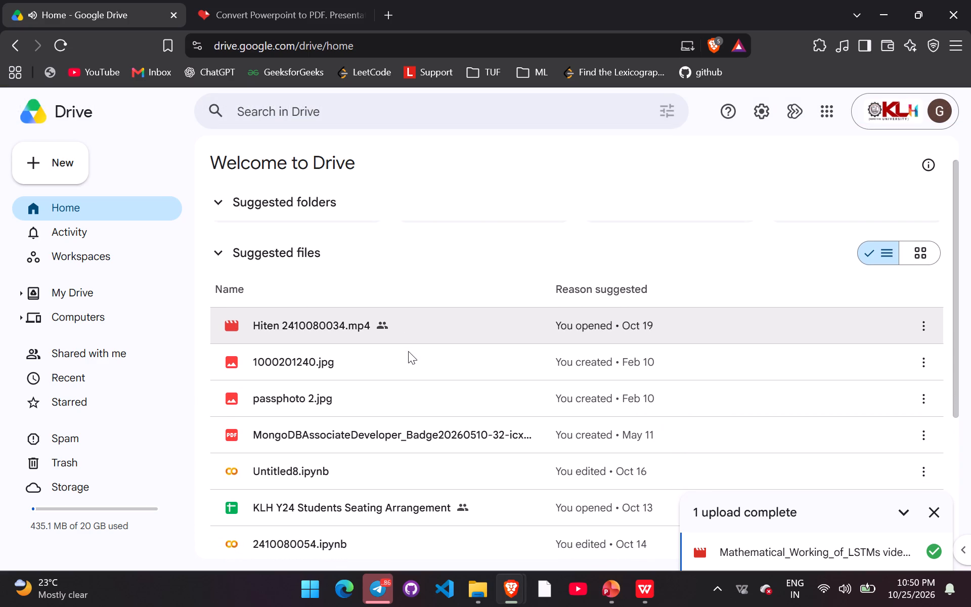
scroll(408, 351, down, 1)
scroll(408, 351, up, 2)
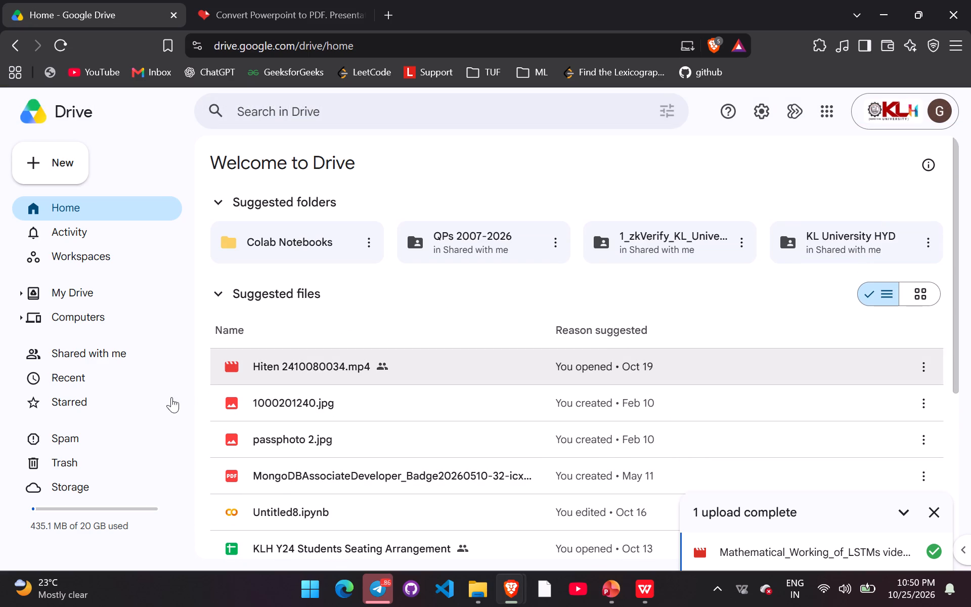
scroll(479, 476, down, 3)
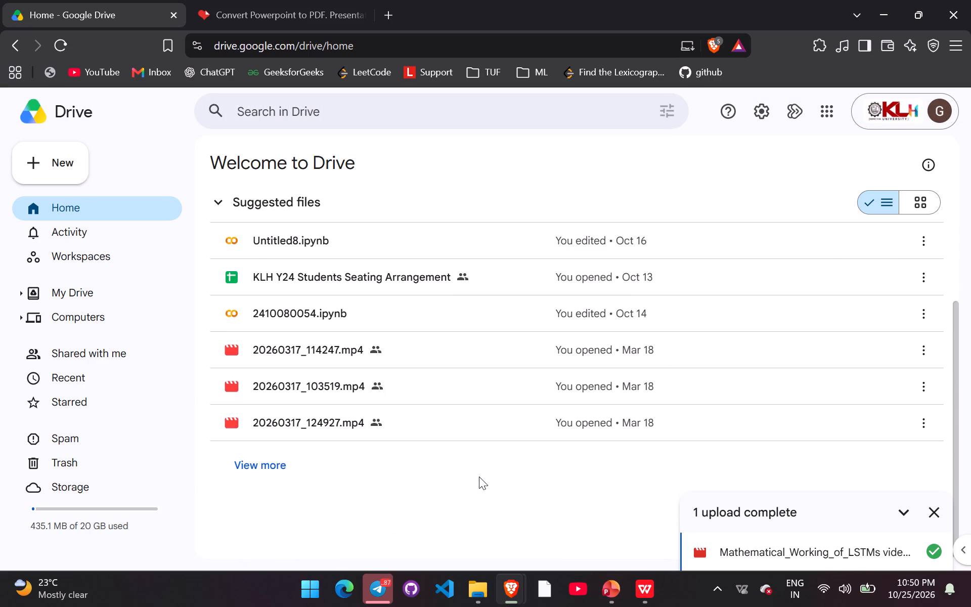
scroll(479, 476, down, 1)
scroll(479, 476, up, 4)
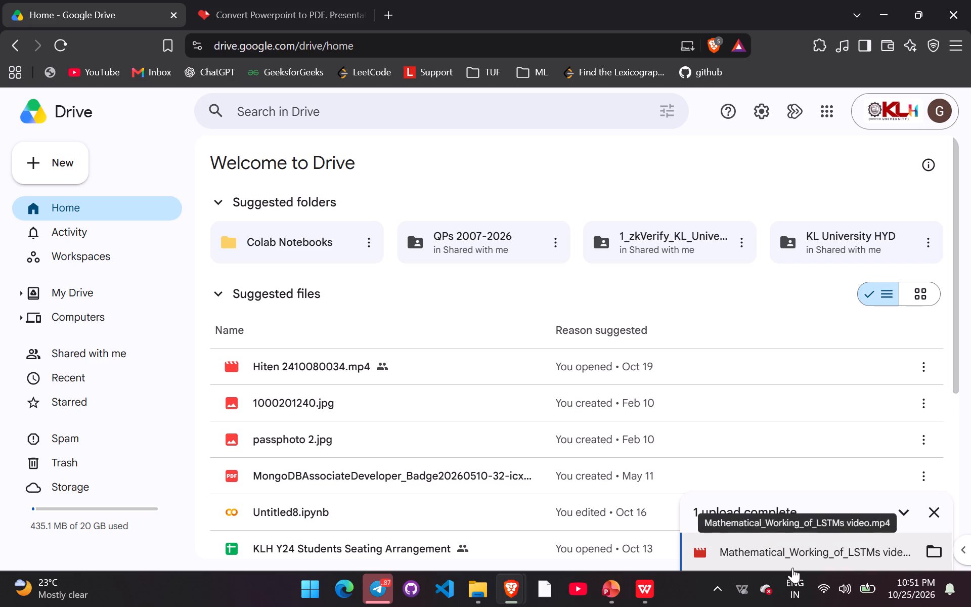
Reopen the uploaded Mathematical_Working_of_LSTMs video in Google Drive and copy its sharing link.
click(777, 547)
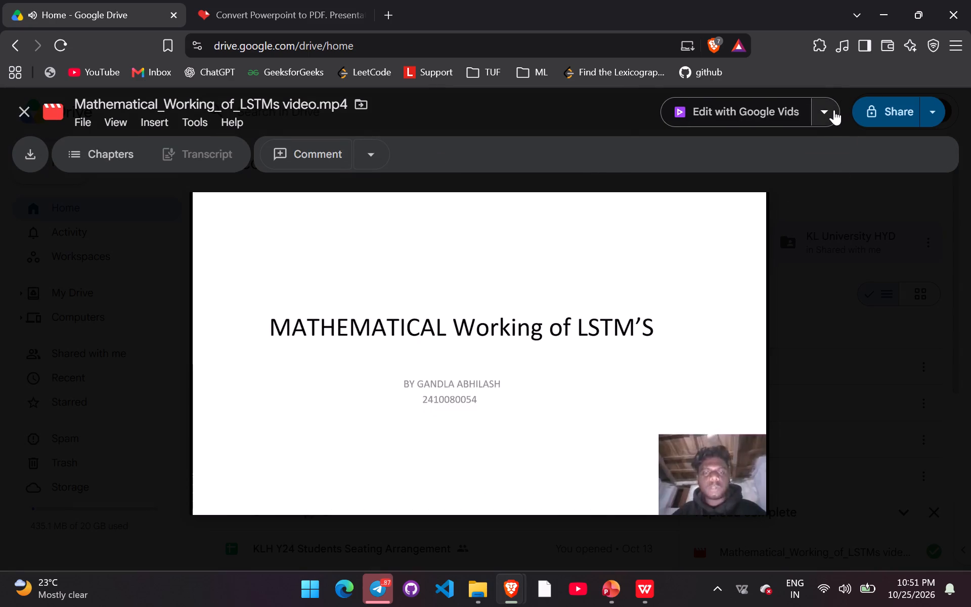
click(834, 110)
click(834, 110)
click(834, 110)
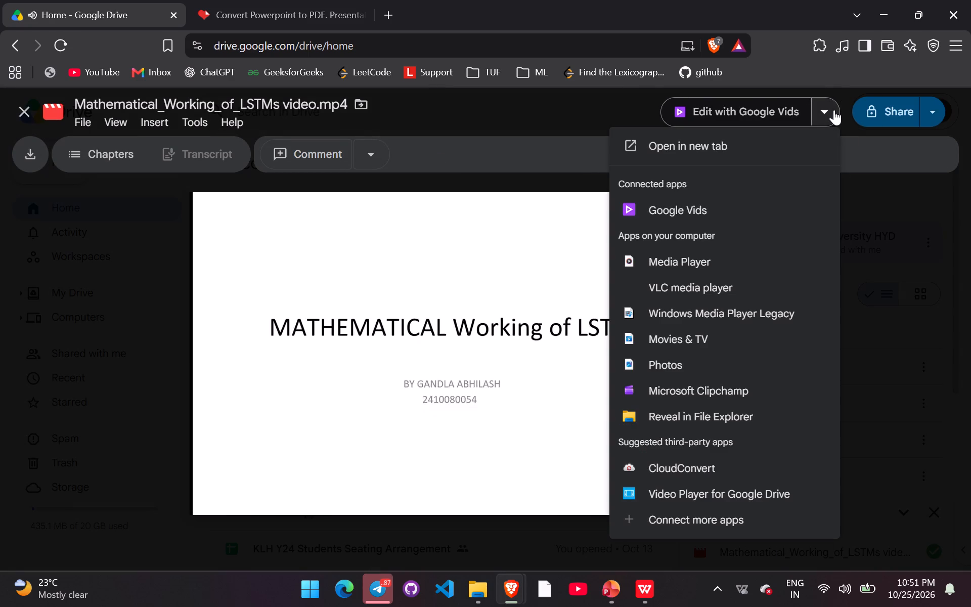
click(859, 302)
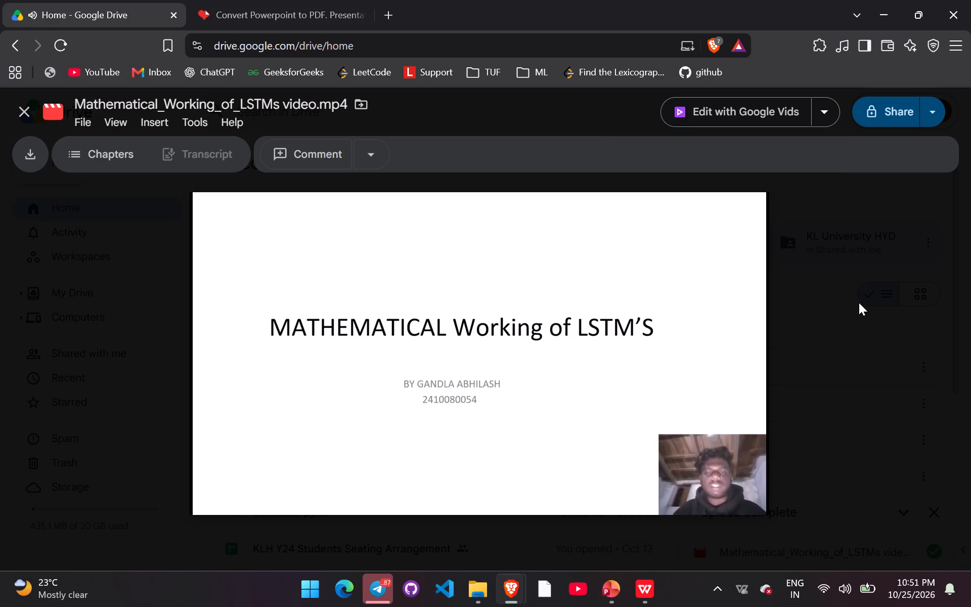
click(925, 109)
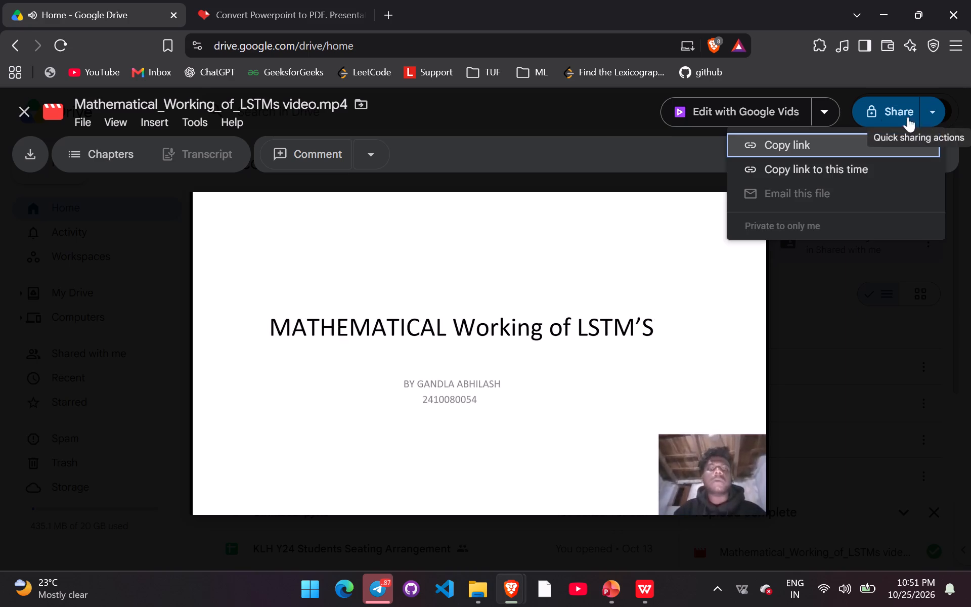
click(844, 150)
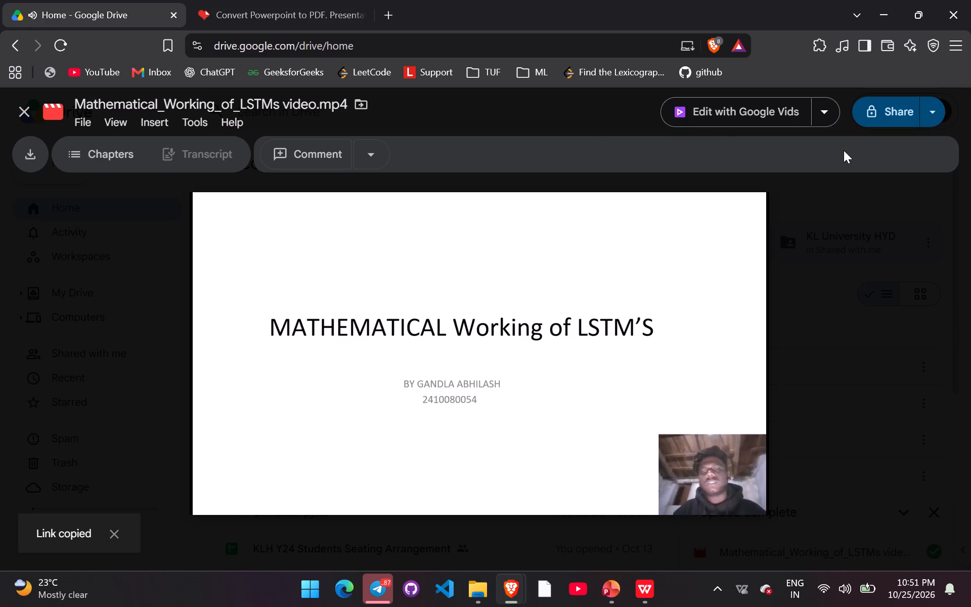
Close the video preview, return to the WPS Office presentation, and paste the Drive link after "video link ::" on the title slide.
click(242, 167)
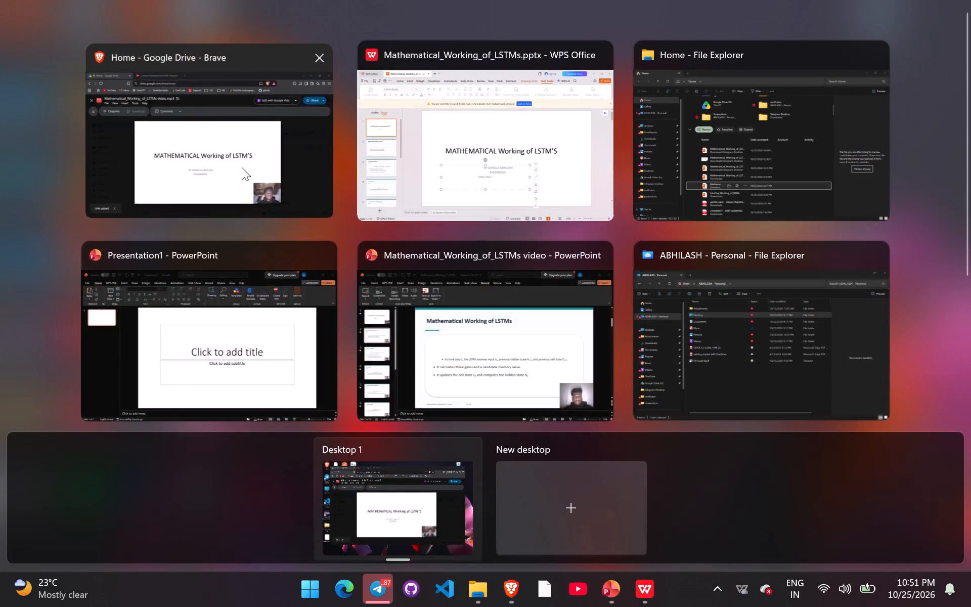
click(860, 280)
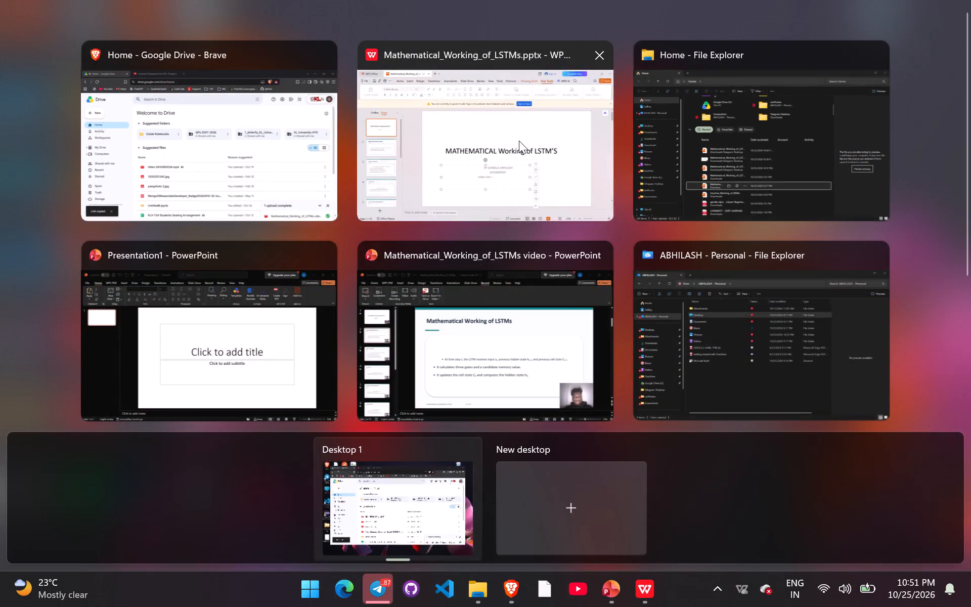
click(519, 141)
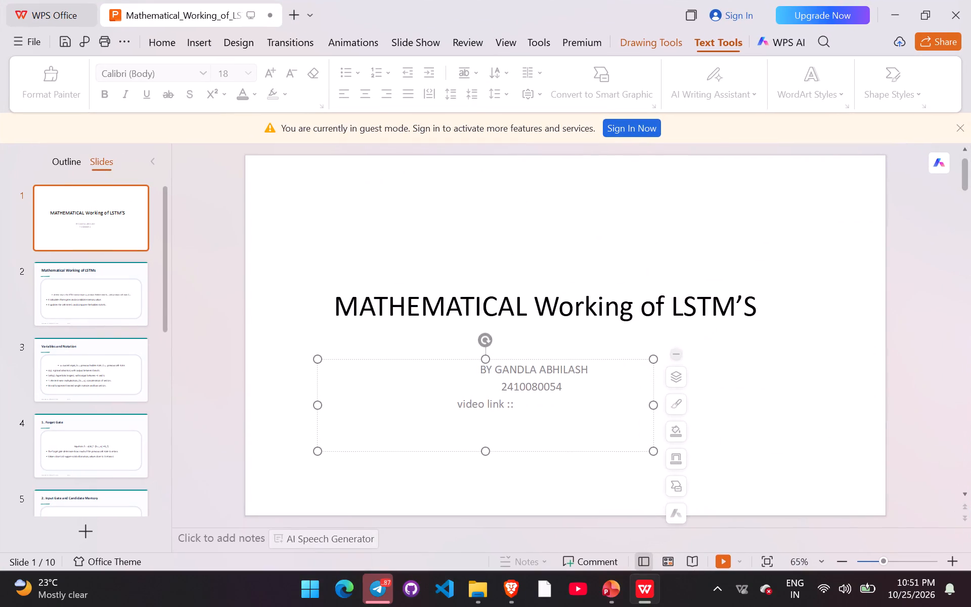
key(ctrl+v)
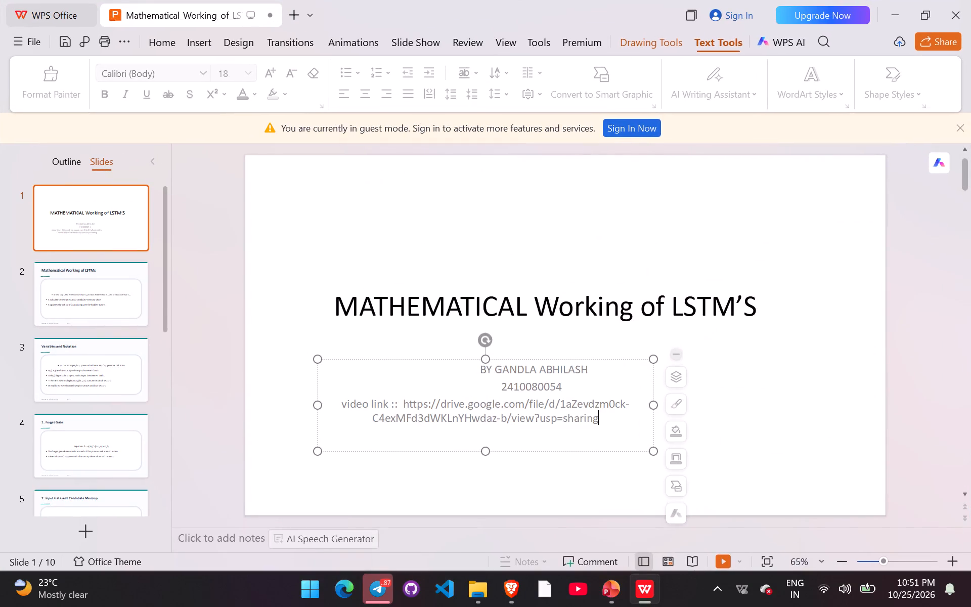
click(411, 336)
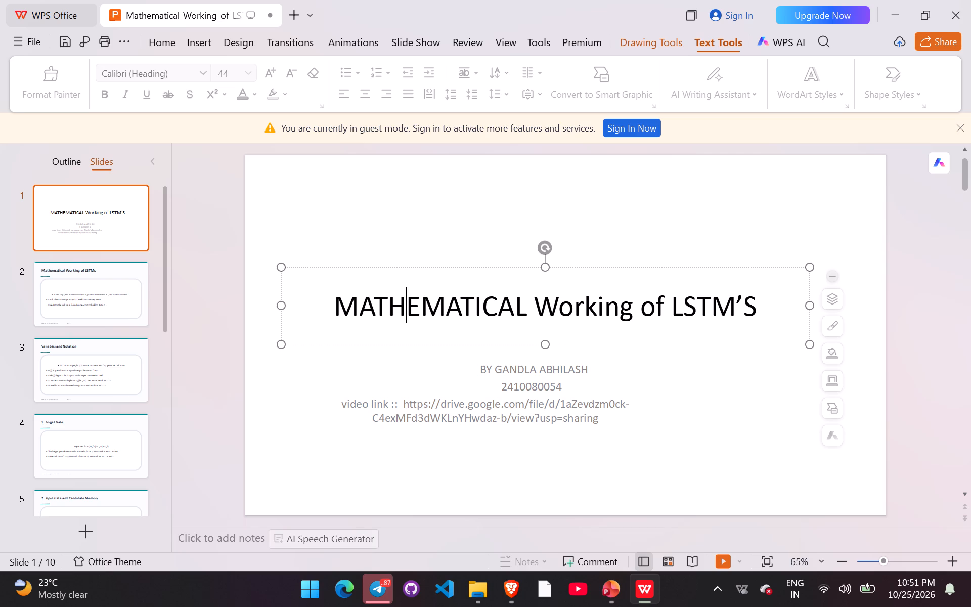
scroll(417, 384, down, 1)
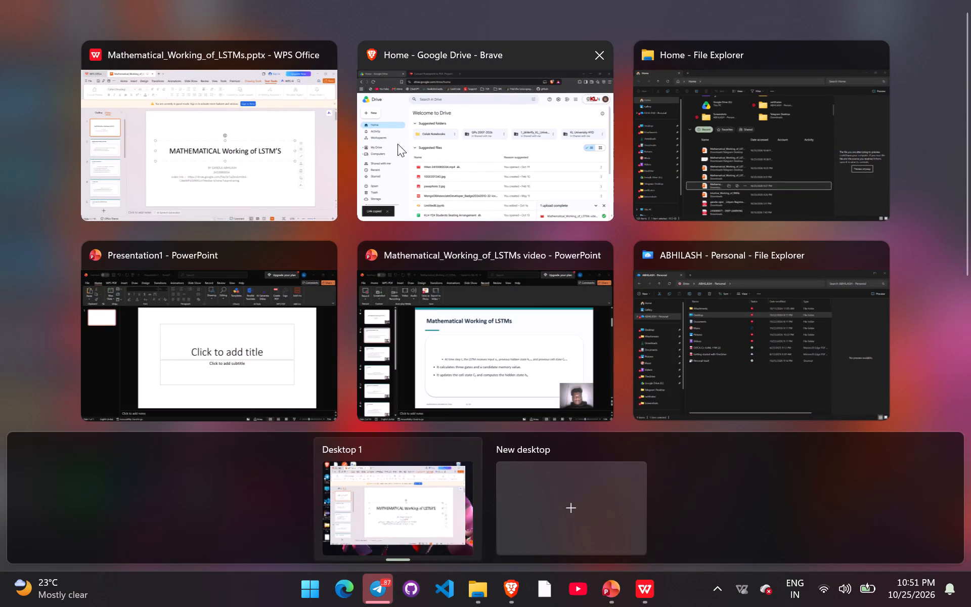
Save a copy of the WPS presentation in the Downloads folder as Mathematical_Working_of_LSTMs.pdf.
click(310, 147)
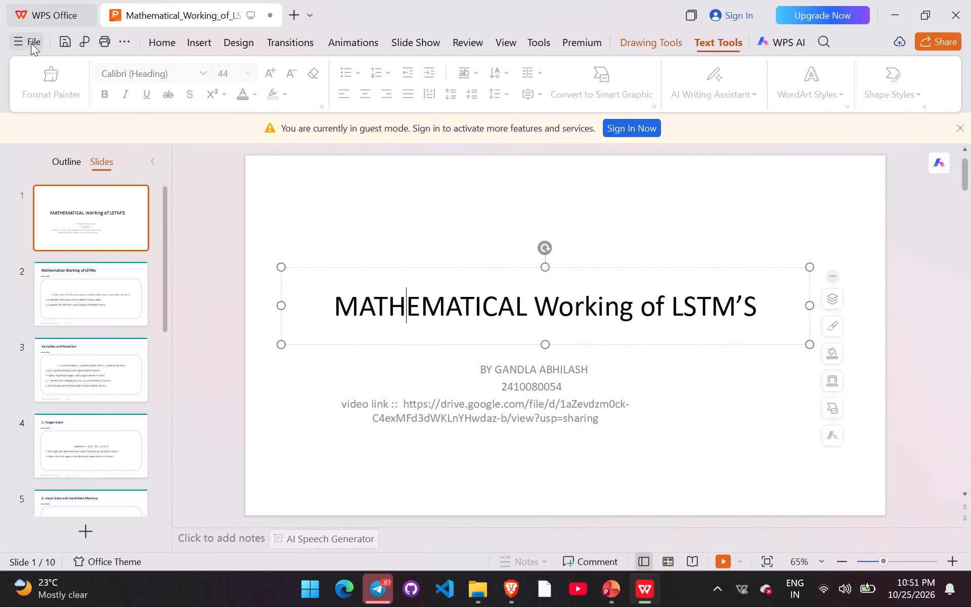
click(34, 48)
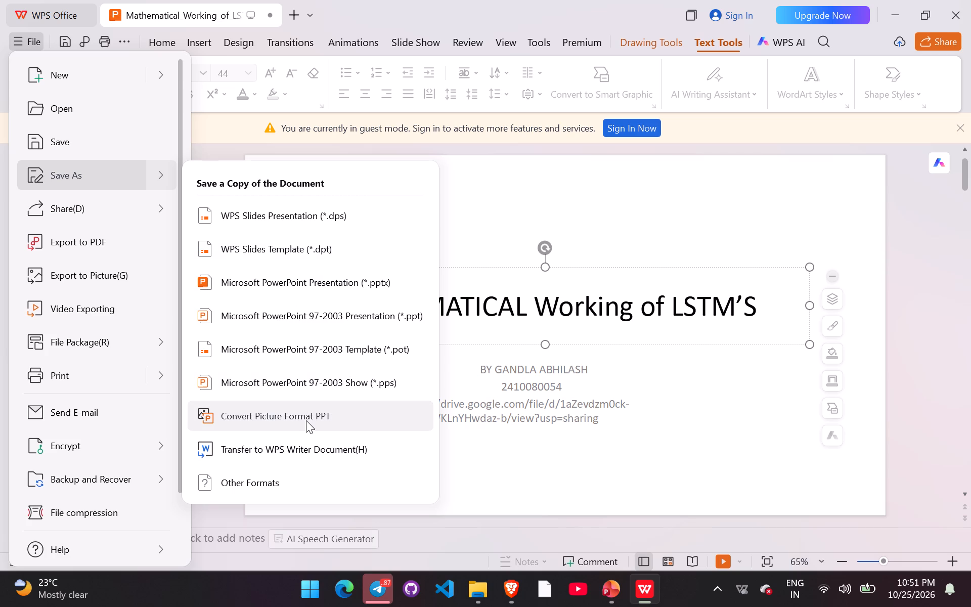
click(292, 486)
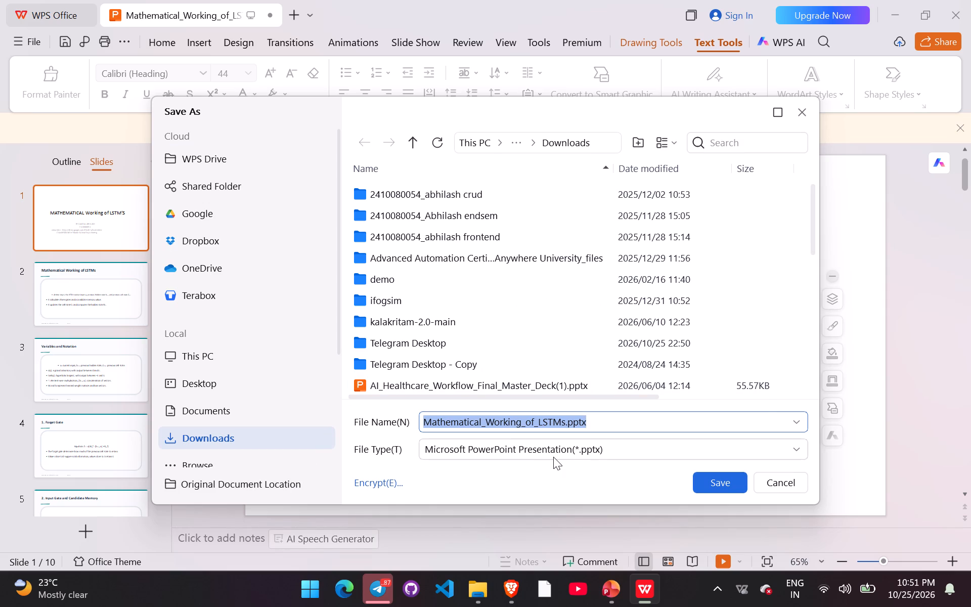
click(624, 423)
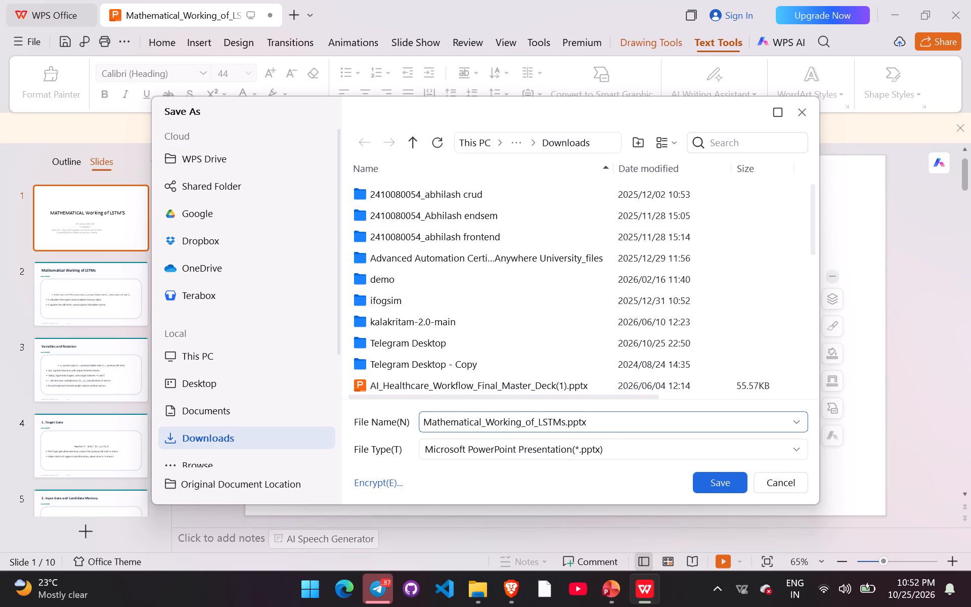
key(BackSpace)
key(BackSpace)
key(BackSpace)
text(df)
click(733, 484)
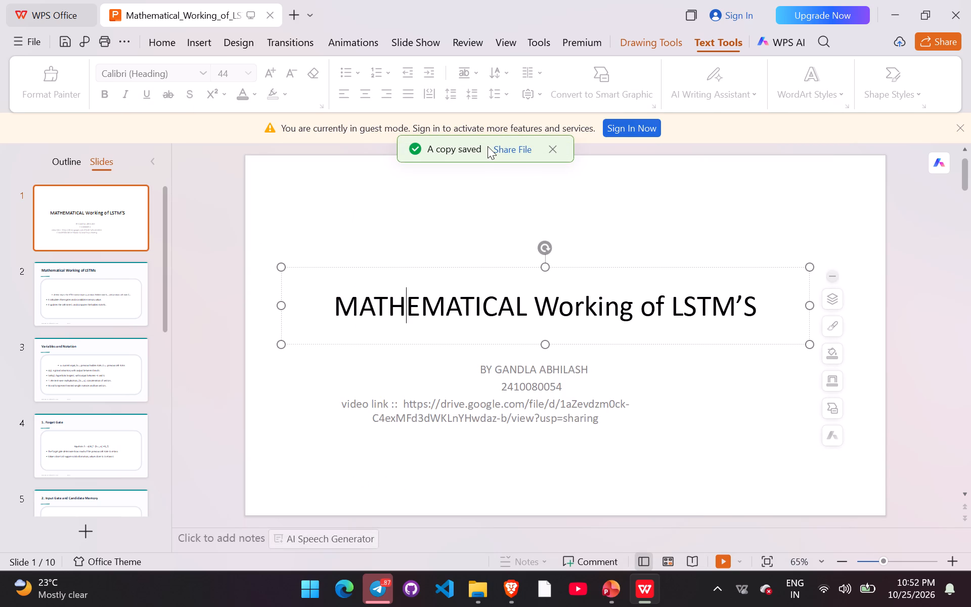
Open the sharing options for the saved copy.
click(509, 151)
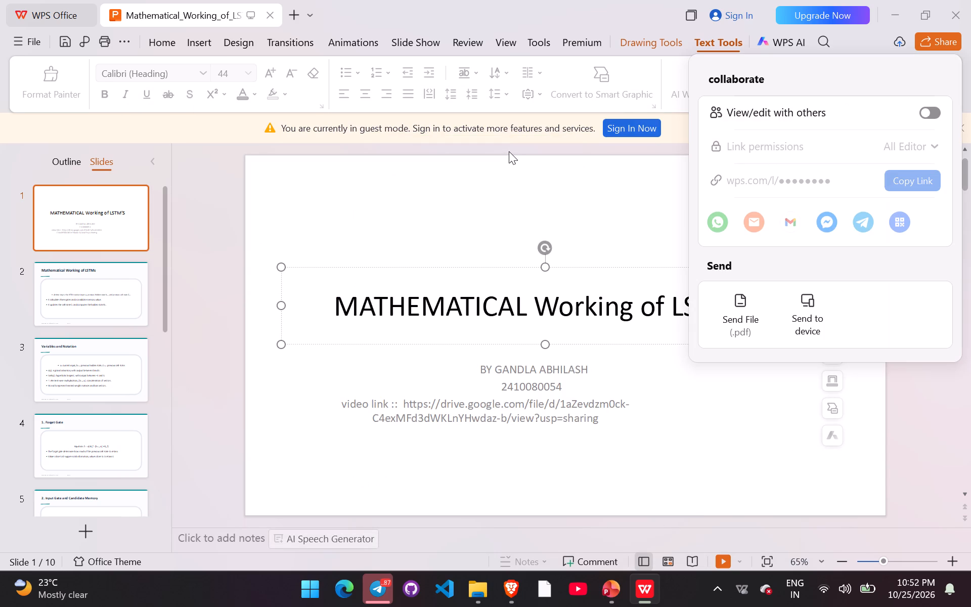
click(562, 232)
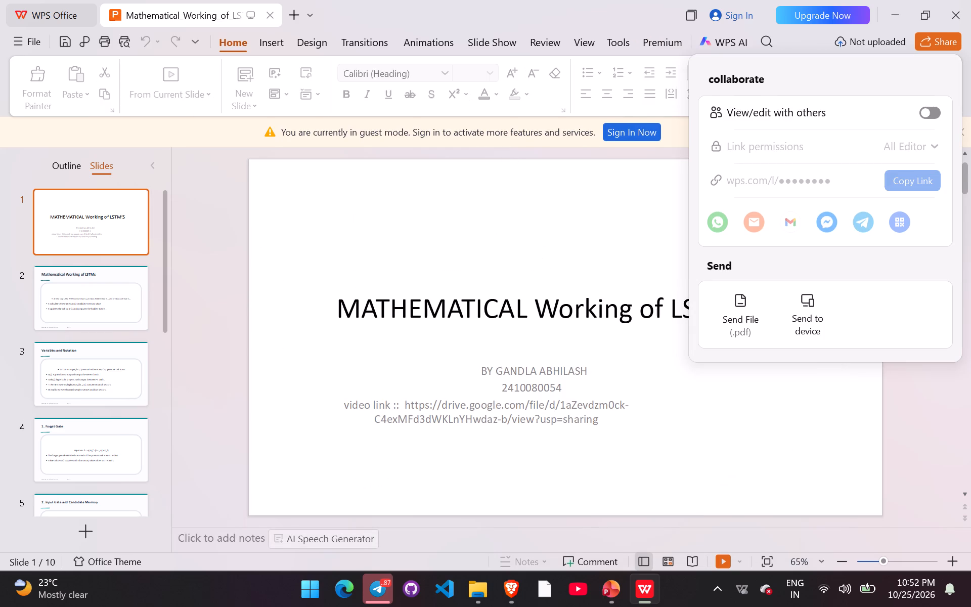
Switch to iLovePDF in the Brave browser and remove the queued Mathematical_Working_of_LSTMs presentation from the PowerPoint to PDF converter.
click(481, 140)
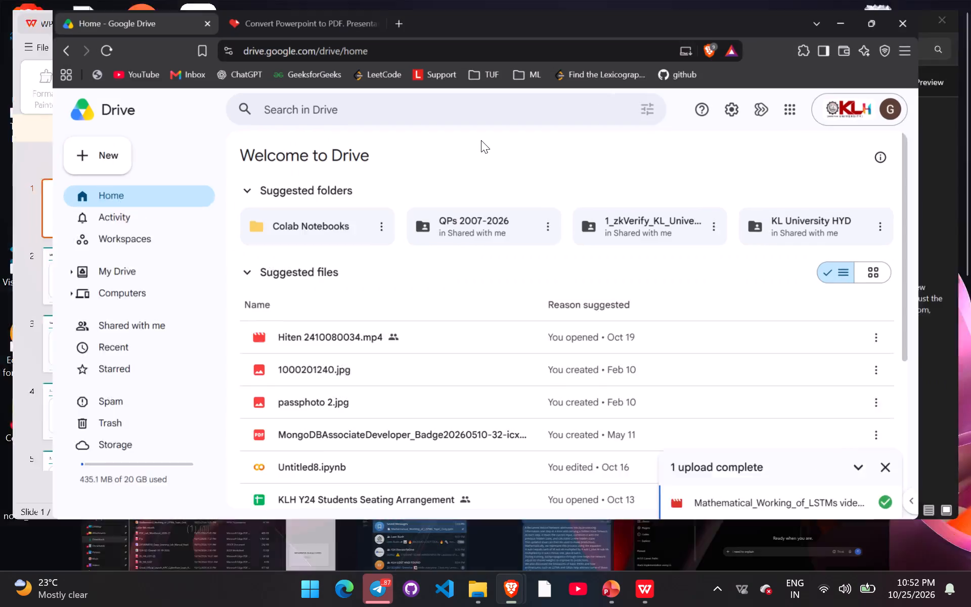
click(293, 0)
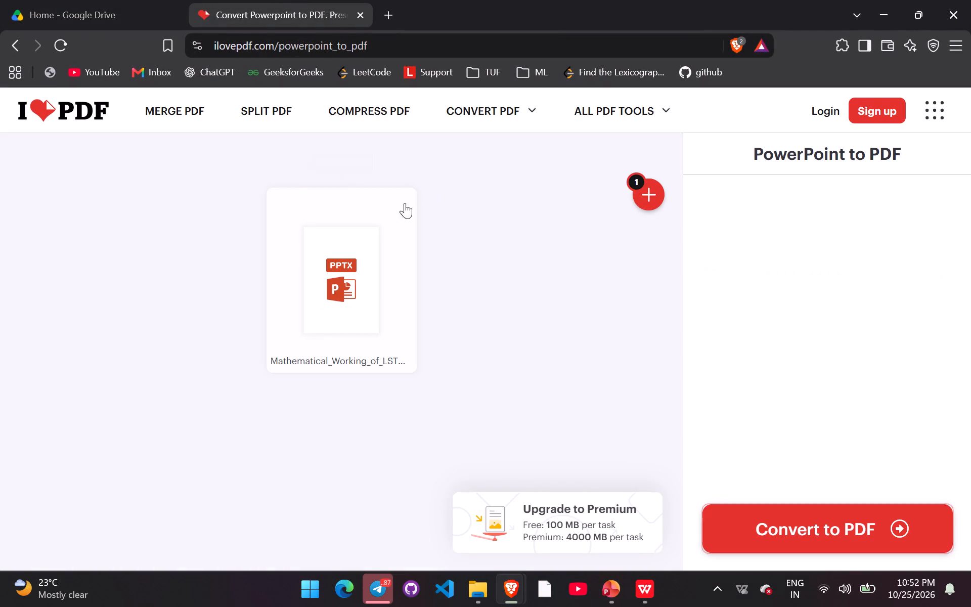
click(398, 204)
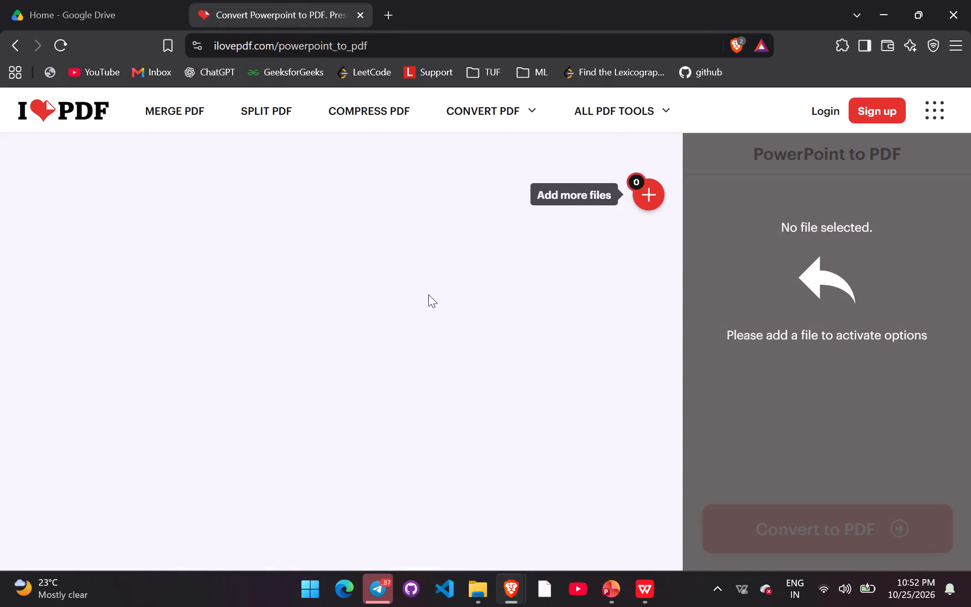
click(588, 330)
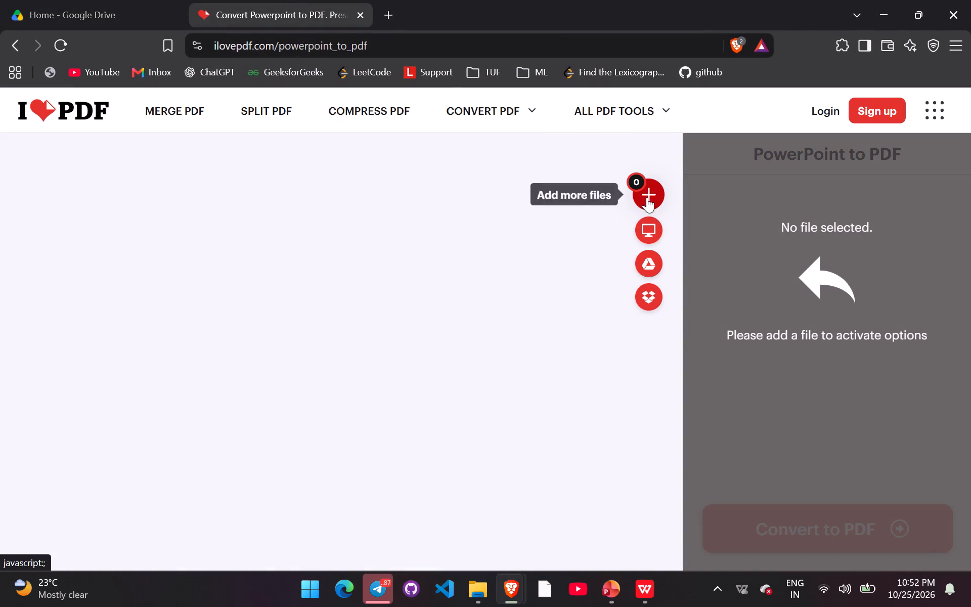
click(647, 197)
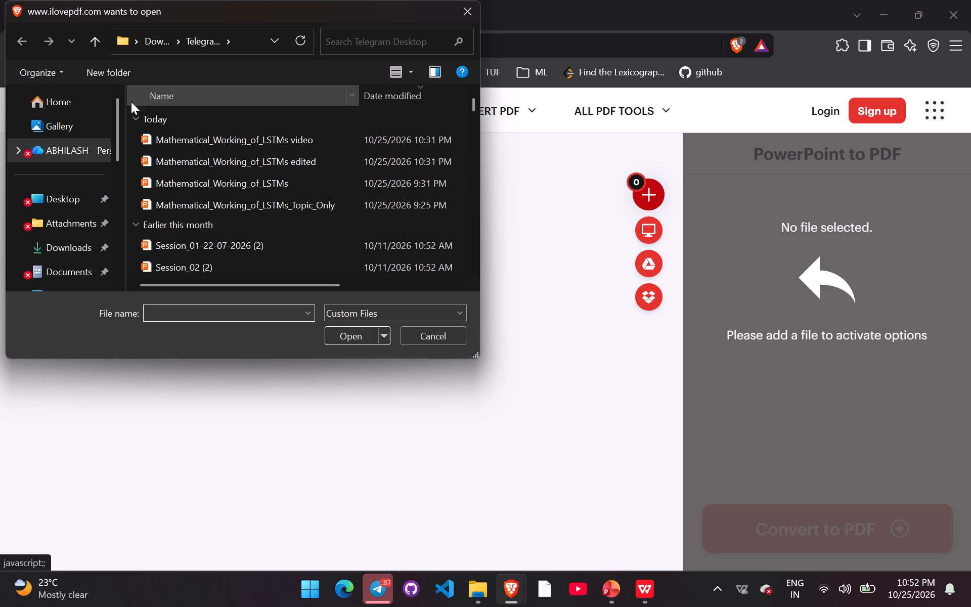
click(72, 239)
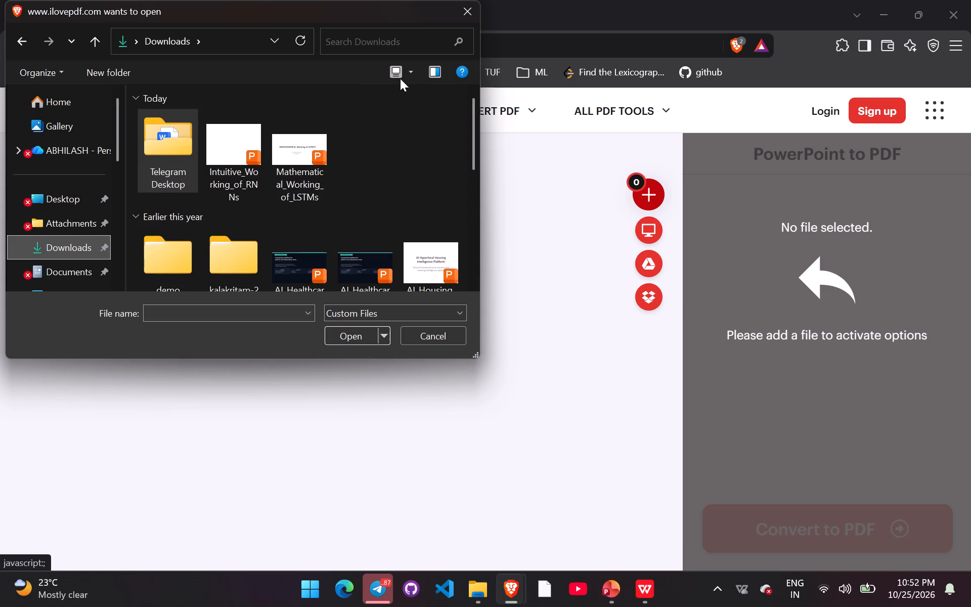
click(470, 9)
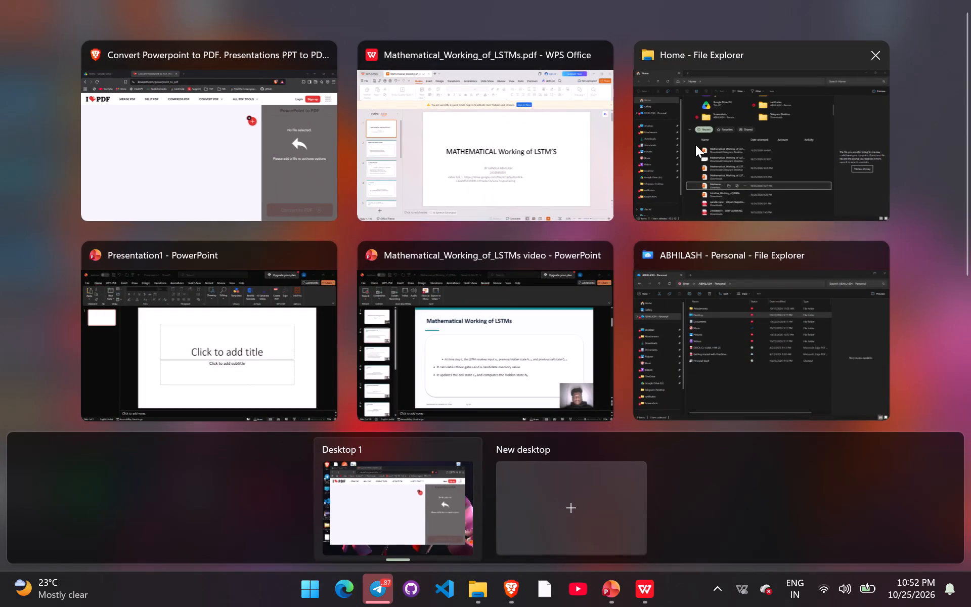
Open the recent Mathematical_Working_of_LSTMs and Mathematical_Working_of_LSTMs edited presentations from File Explorer and check their title slides.
click(695, 145)
double_click(293, 436)
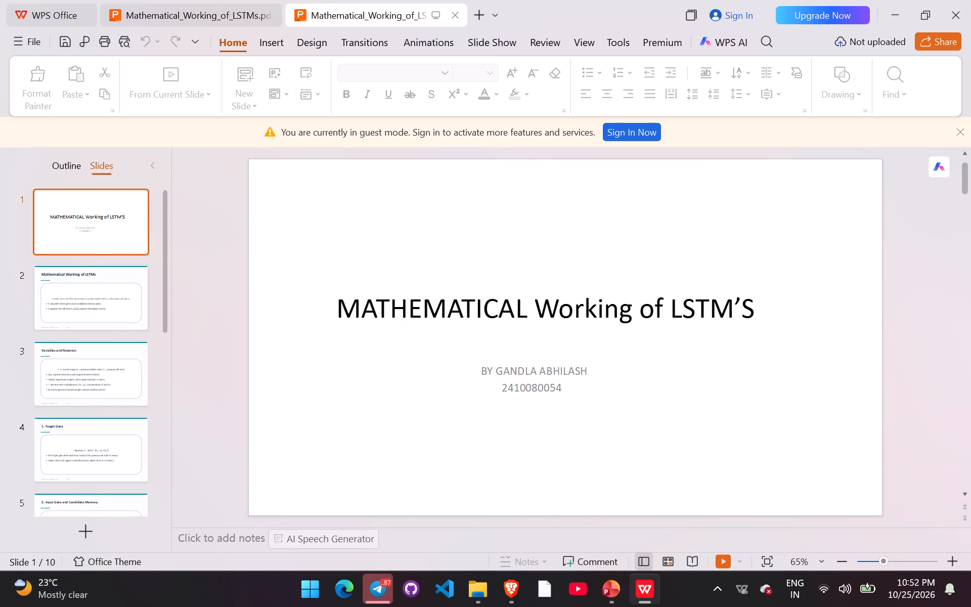
scroll(360, 405, down, 1)
scroll(360, 405, up, 4)
click(524, 147)
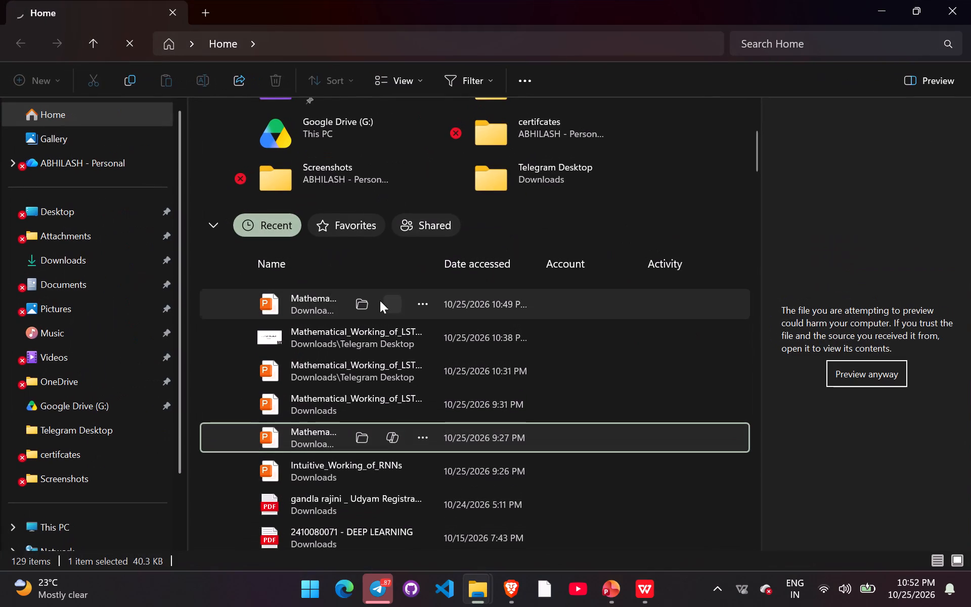
double_click(305, 296)
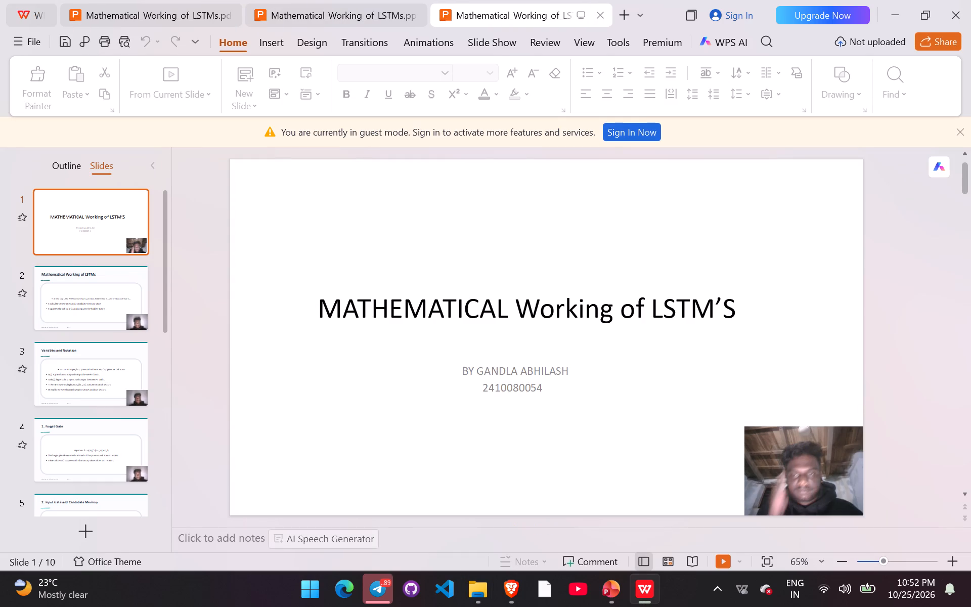
click(452, 174)
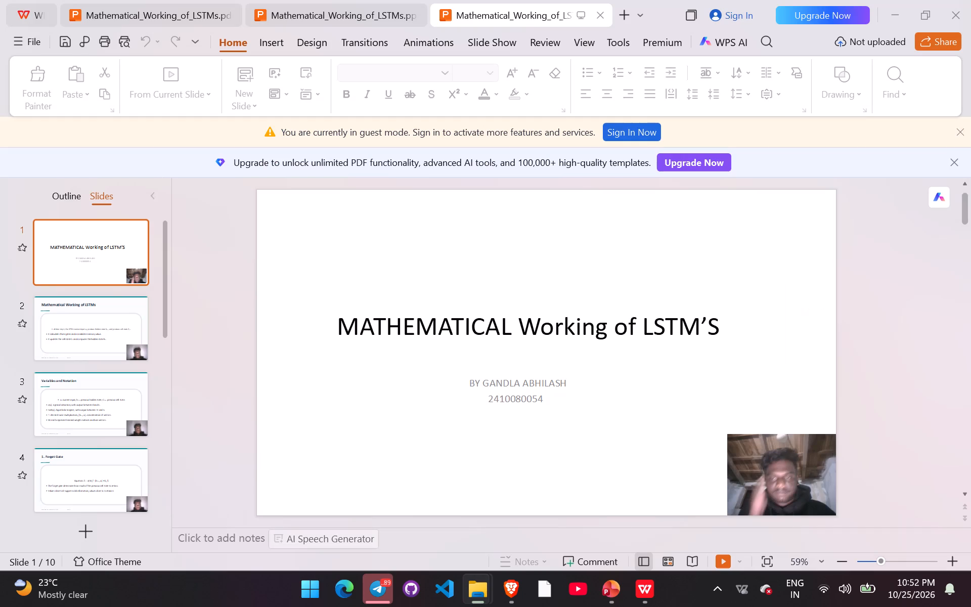
click(473, 160)
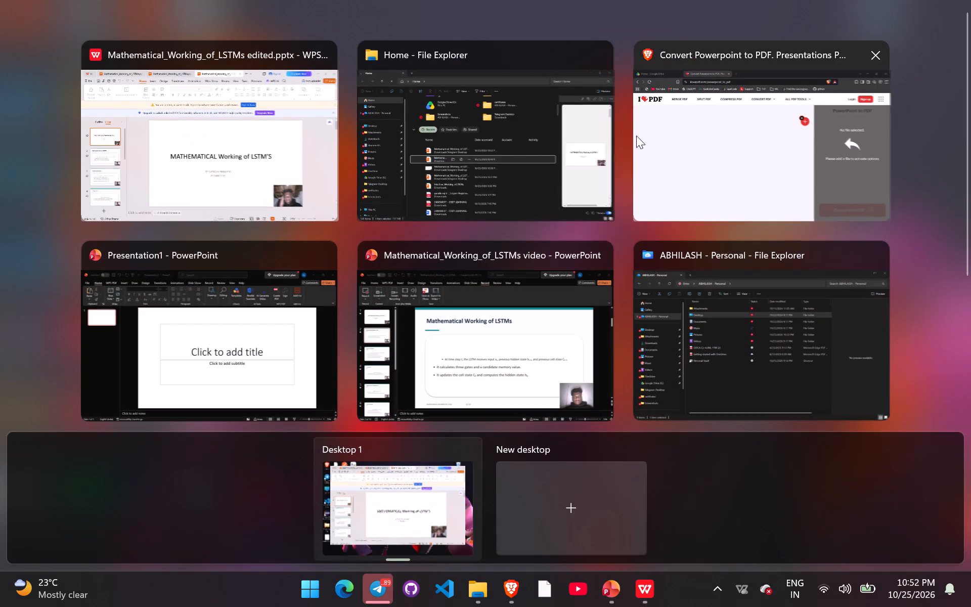
Play the Mathematical_Working_of_LSTMs video from File Explorer's recent files and close the player.
click(563, 147)
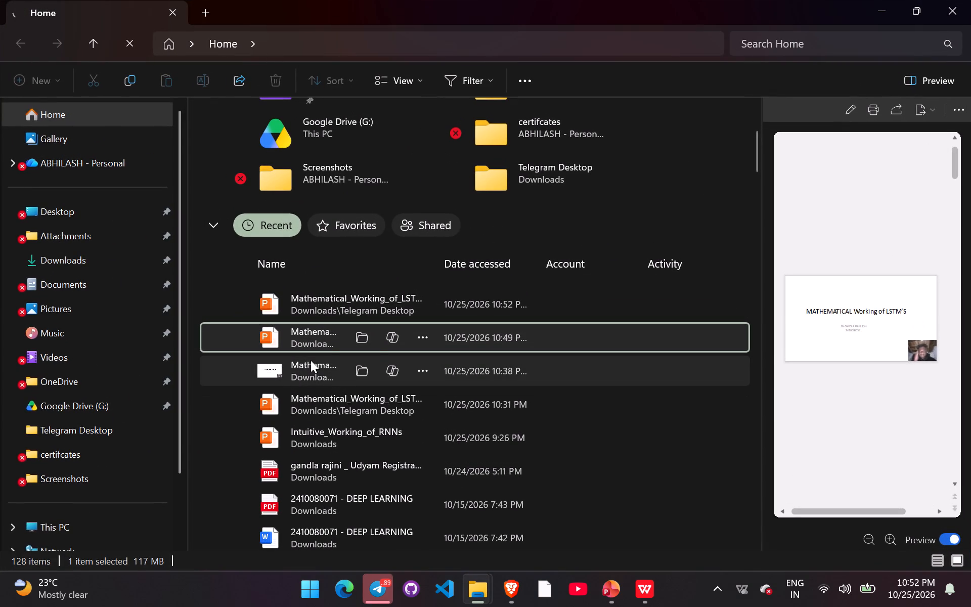
click(311, 360)
double_click(316, 372)
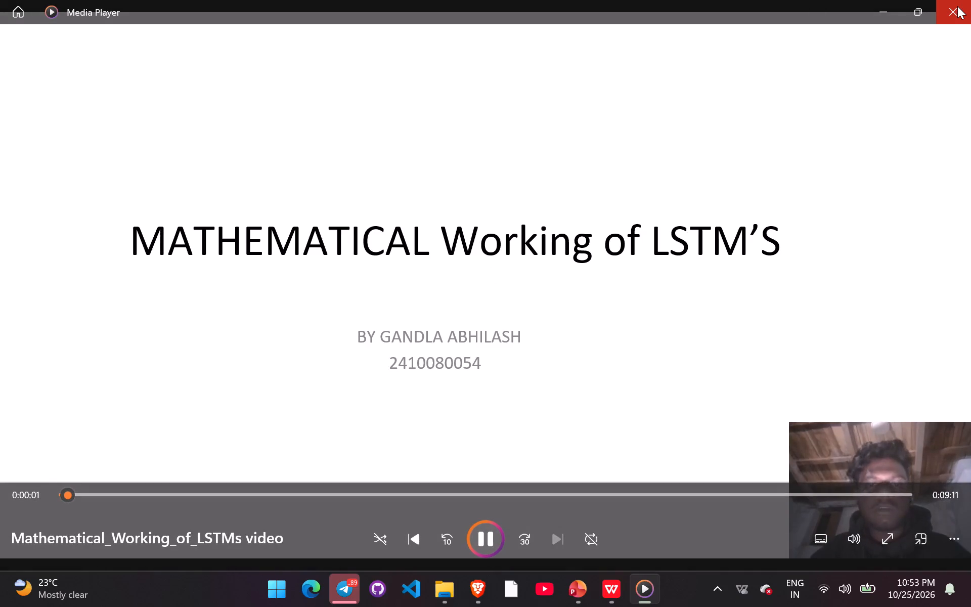
click(957, 6)
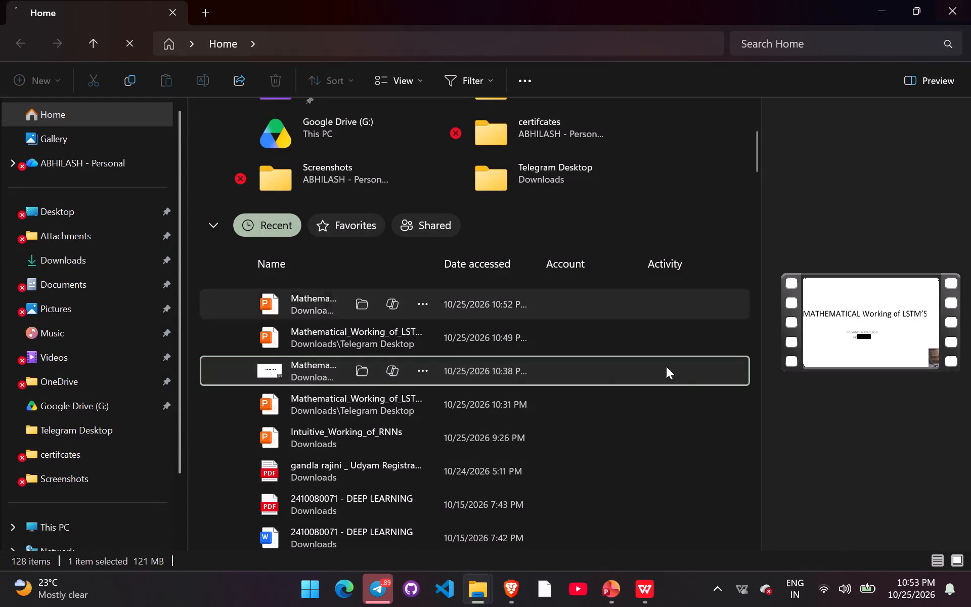
Close the WPS Office window holding the Mathematical_Working_of_LSTMs presentations.
click(513, 147)
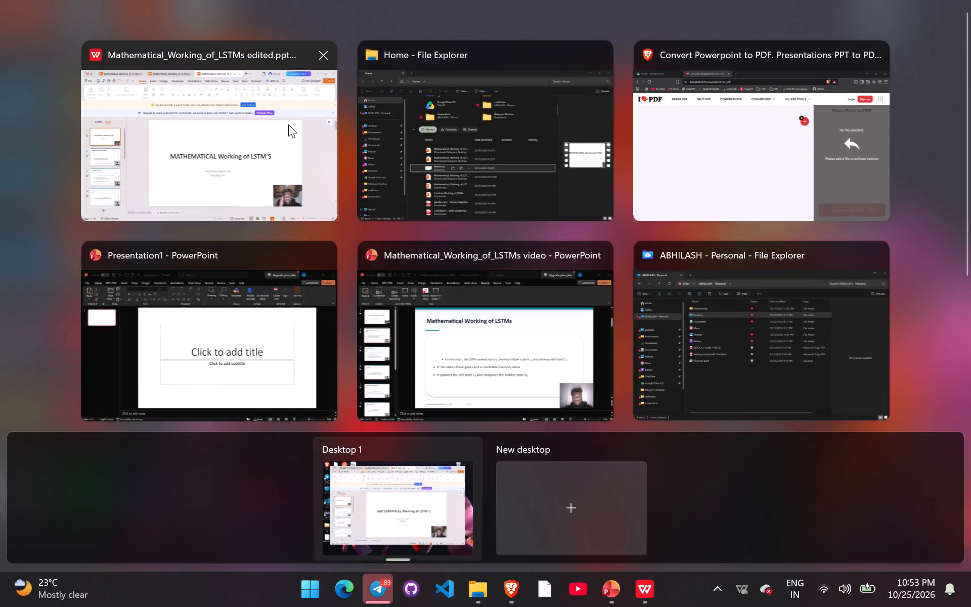
click(331, 56)
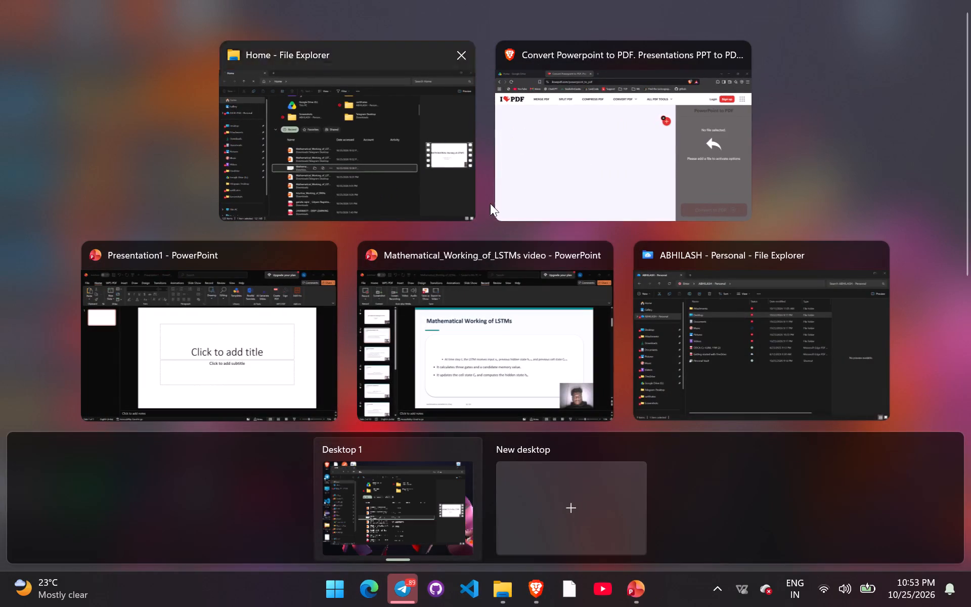
Switch to the Mathematical_Working_of_LSTMs video presentation in PowerPoint and paste the Drive link on a new line below the title slide's student number.
click(509, 342)
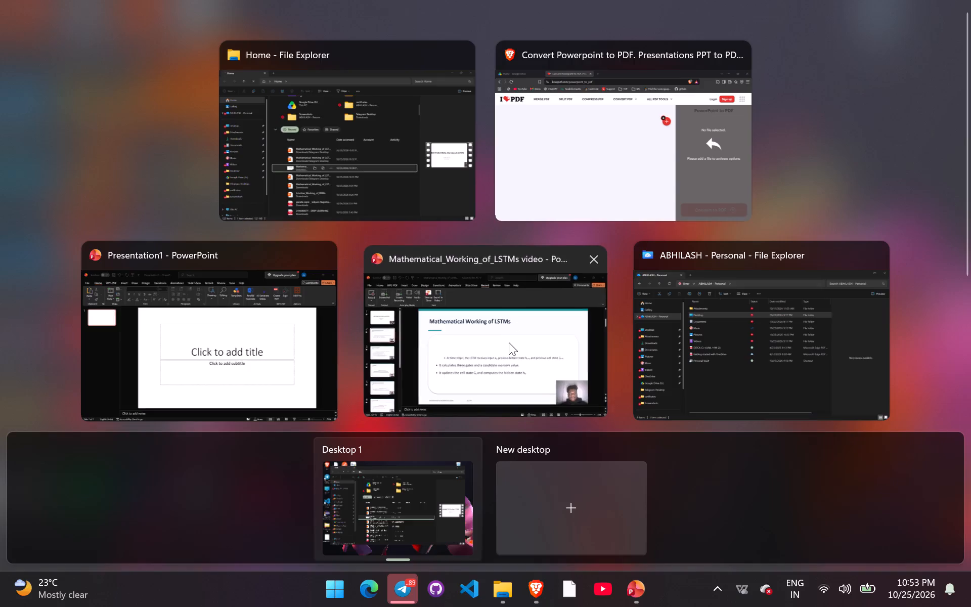
scroll(479, 273, up, 9)
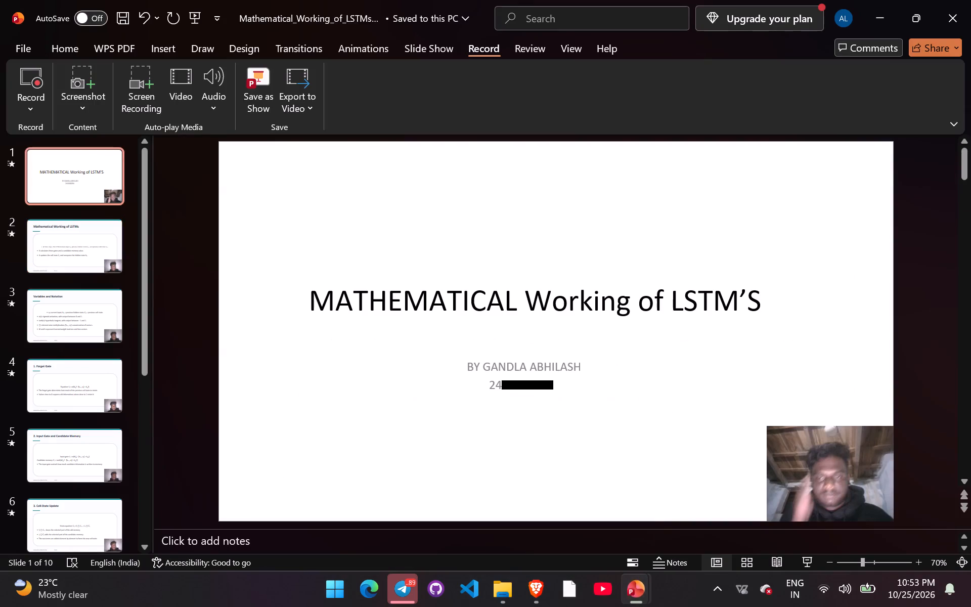
click(579, 384)
key(Return)
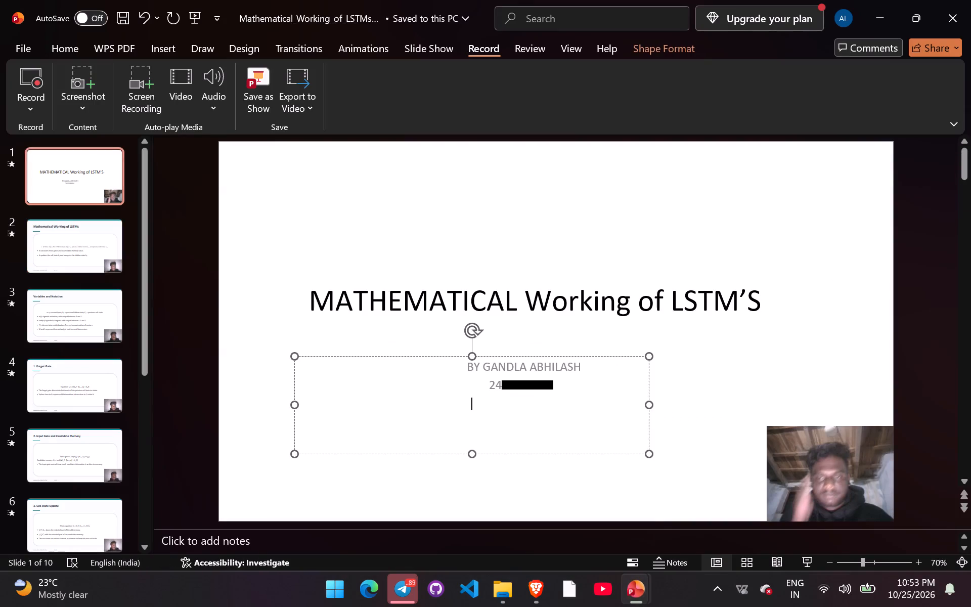
key(ctrl+v)
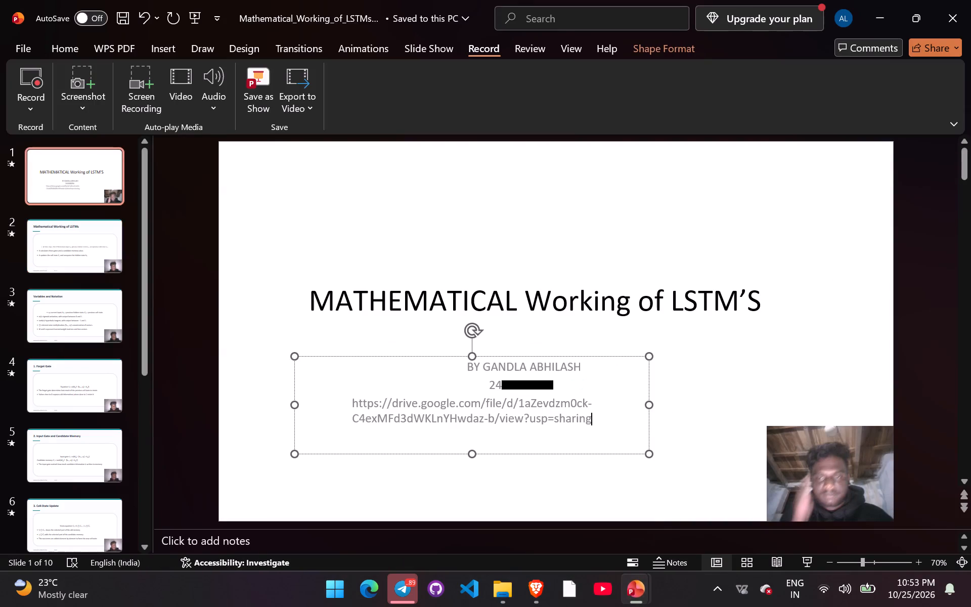
Insert the label "VIDEO LINK ::::" followed by spaces before the Drive link on the title slide.
click(349, 406)
key(space)
text(VIDEO LINK ::::)
key(space)
key(space)
key(space)
key(space)
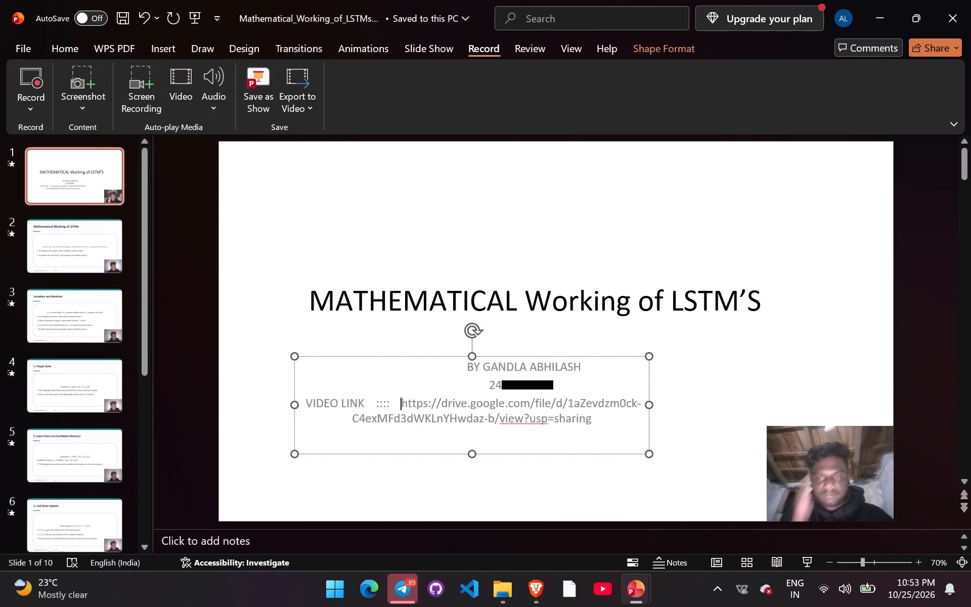
click(278, 274)
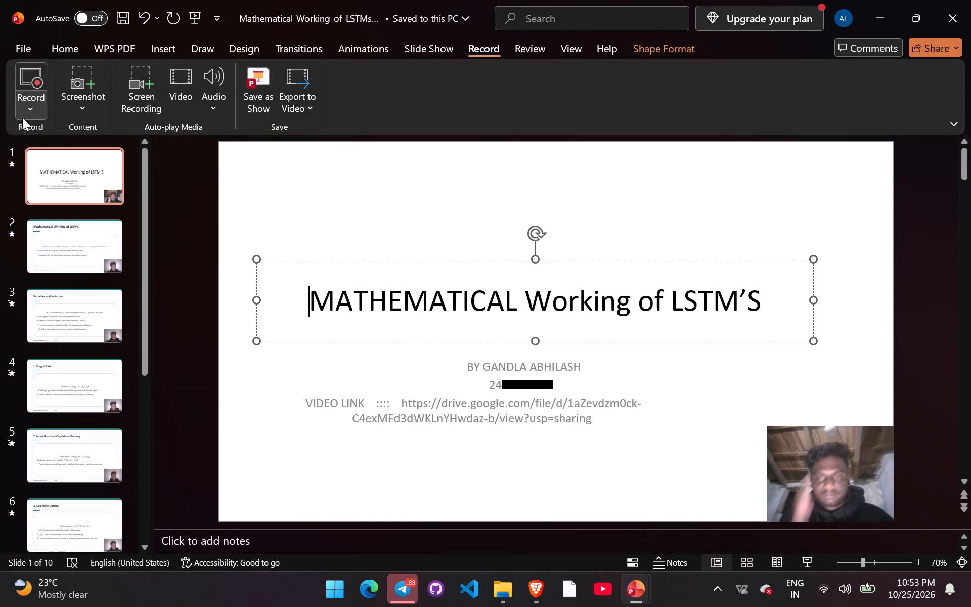
Save the presentation as a PDF named "Mathematical_Working_of_LSTMs sub" in the Downloads folder.
click(25, 42)
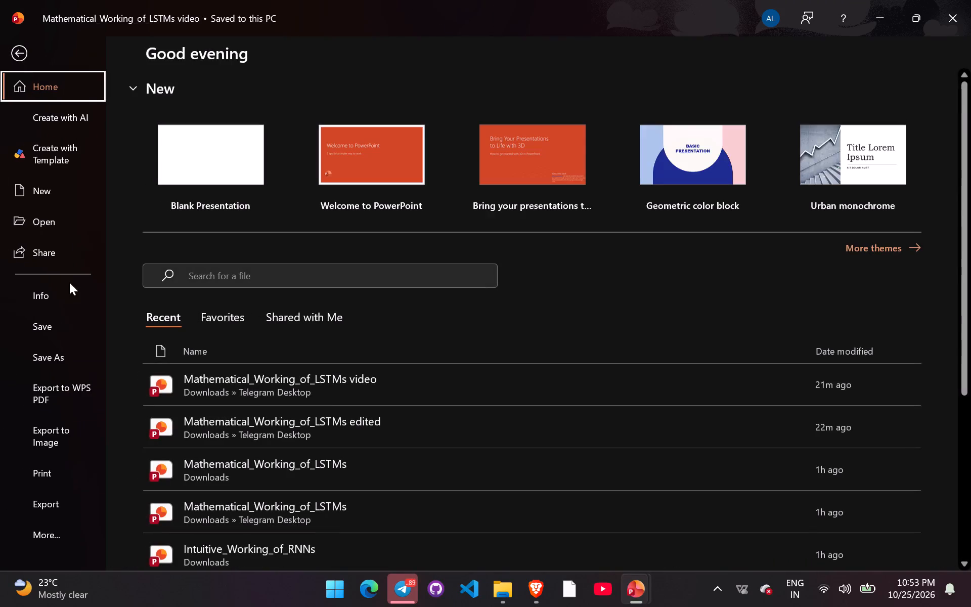
click(57, 356)
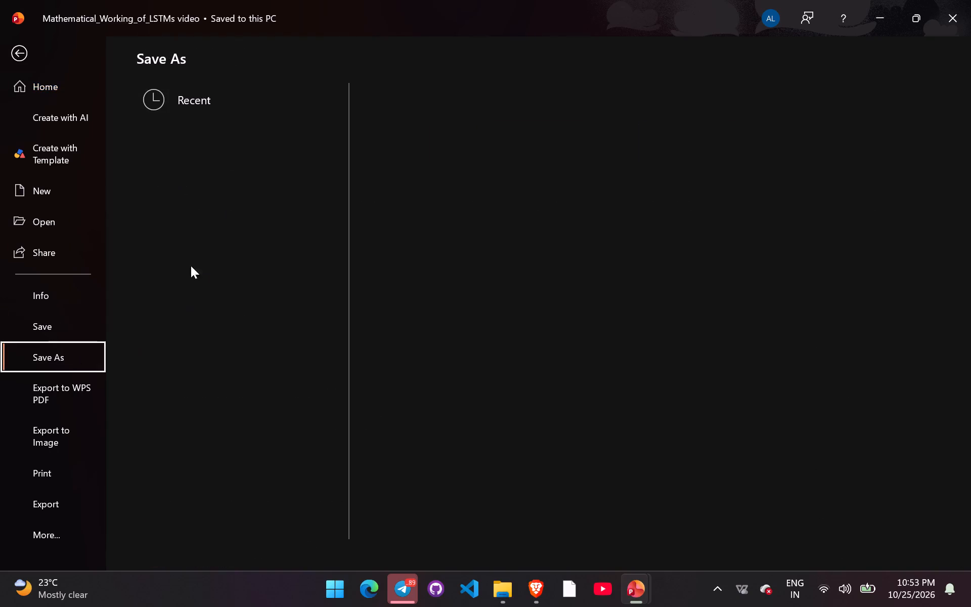
click(207, 99)
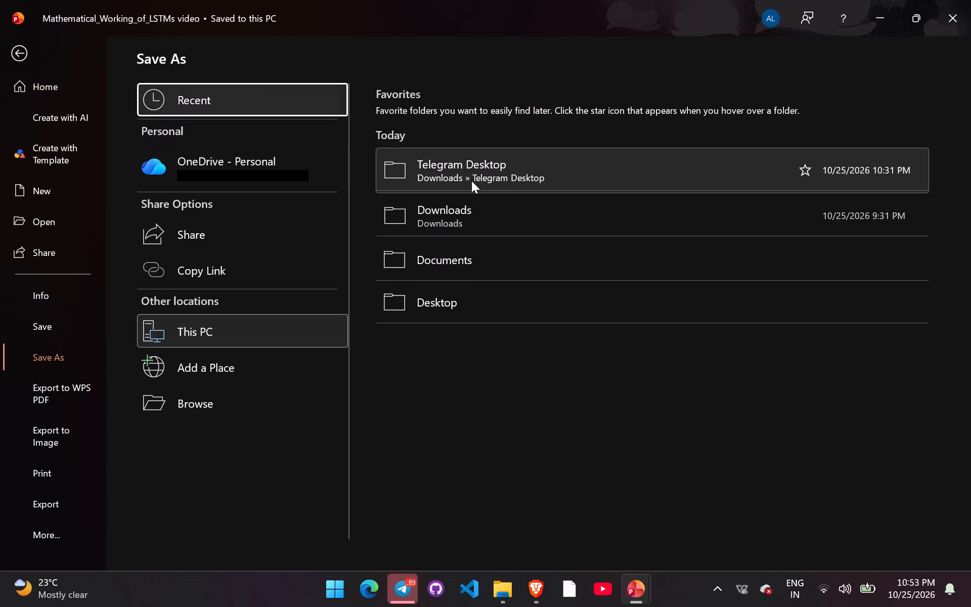
click(463, 205)
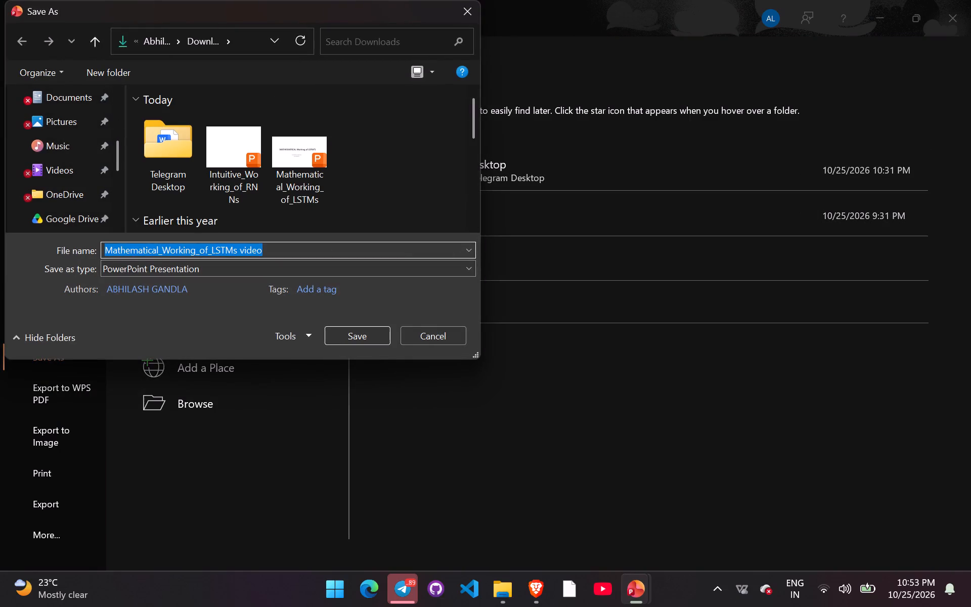
click(368, 245)
key(BackSpace)
key(BackSpace)
key(BackSpace)
key(BackSpace)
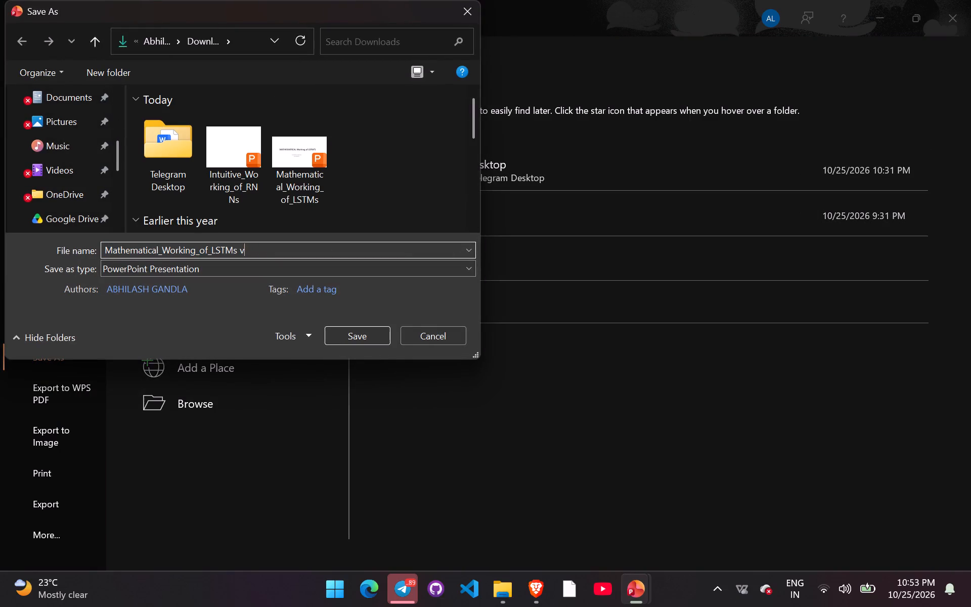
key(BackSpace)
text(sub)
click(280, 261)
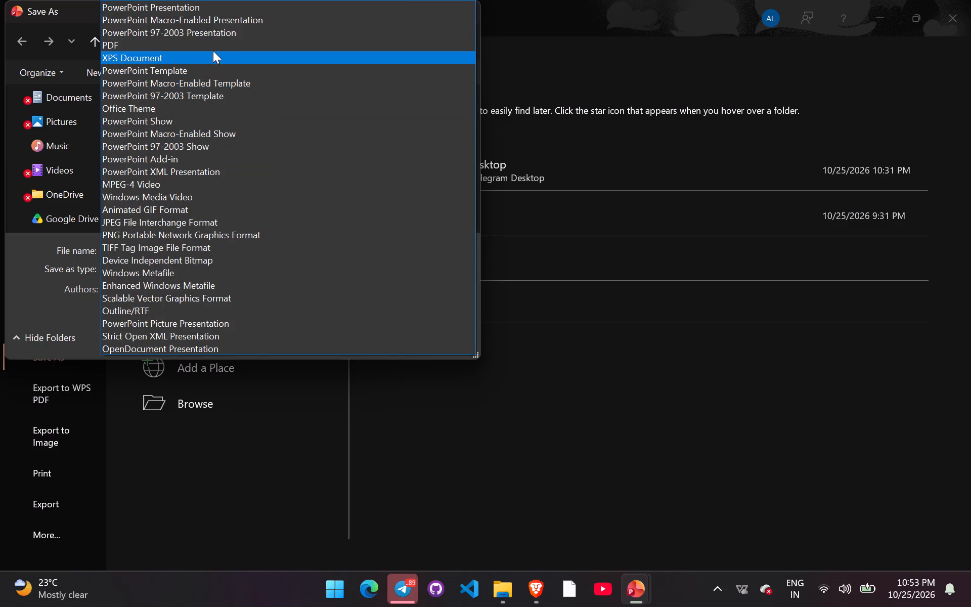
click(212, 50)
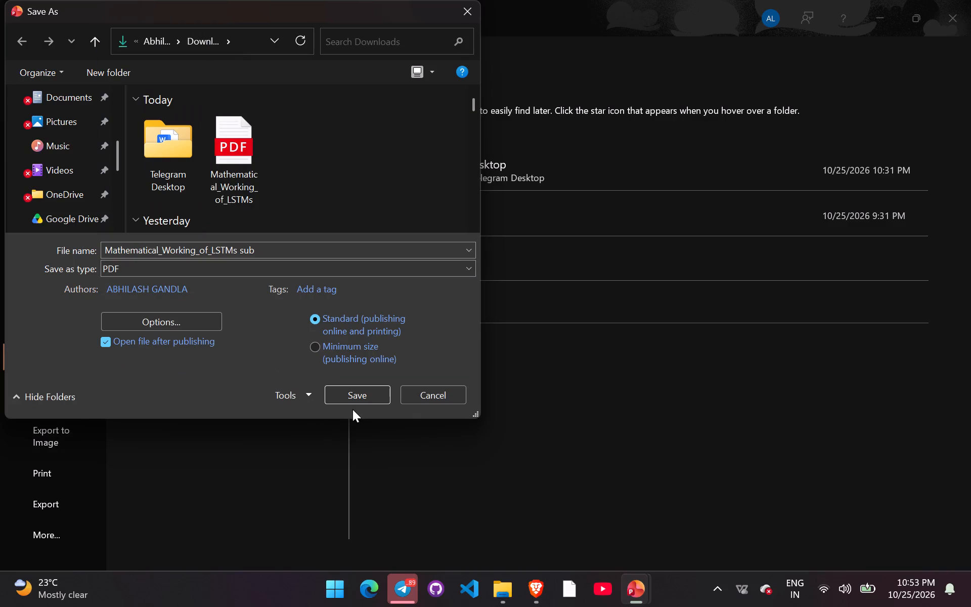
click(351, 394)
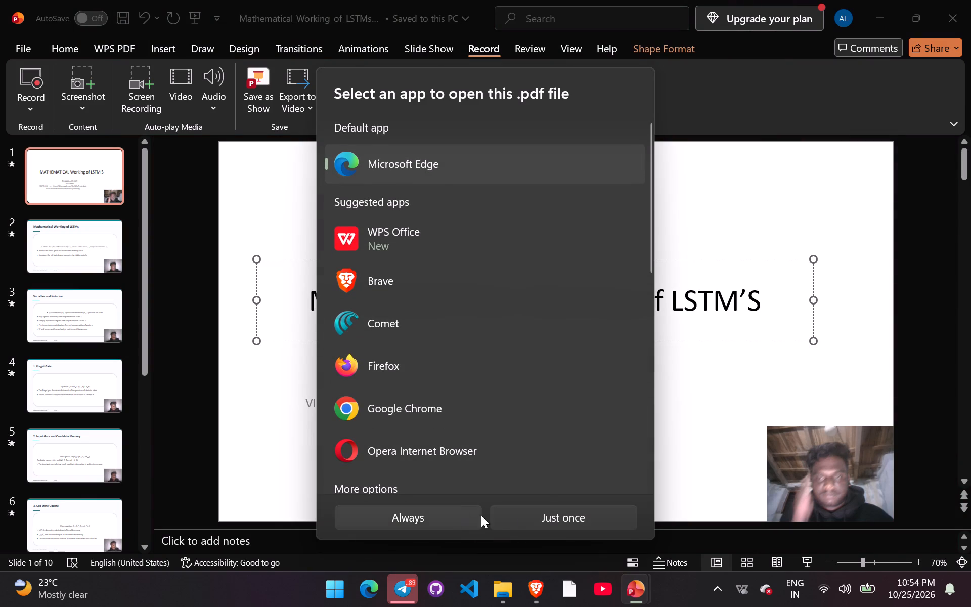
Open the saved PDF in Microsoft Edge just this once and look through its slide pages.
click(520, 514)
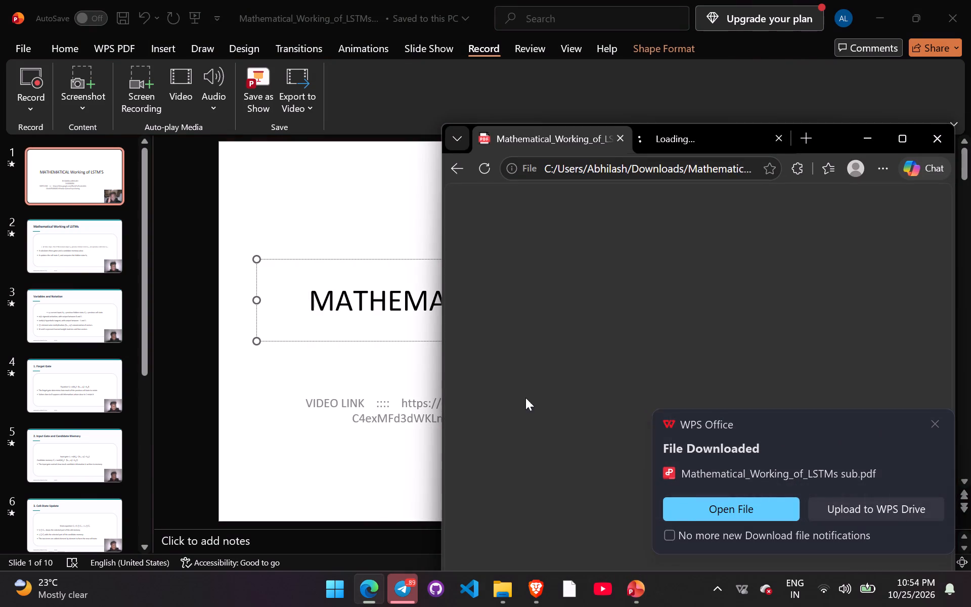
click(902, 136)
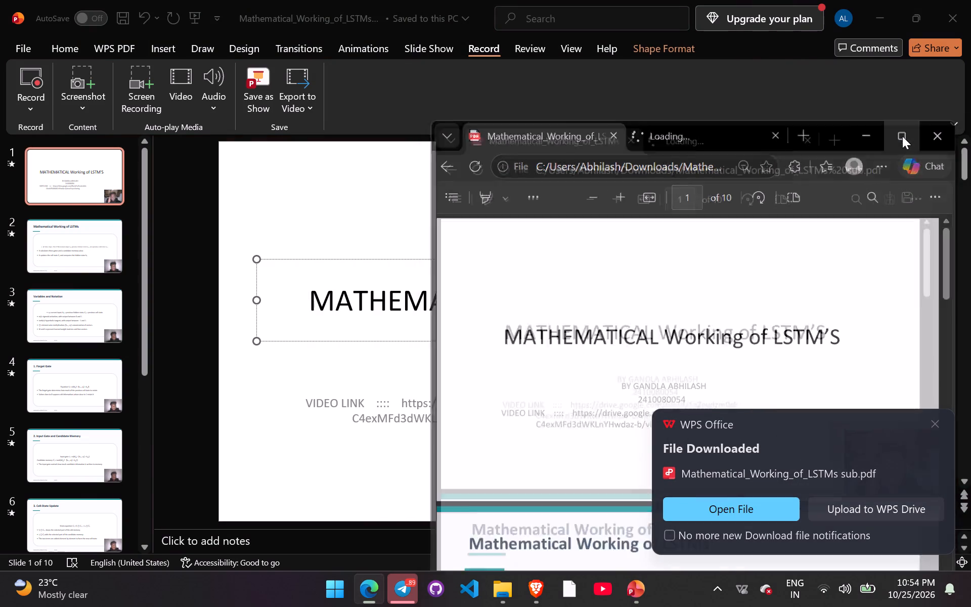
scroll(435, 359, down, 4)
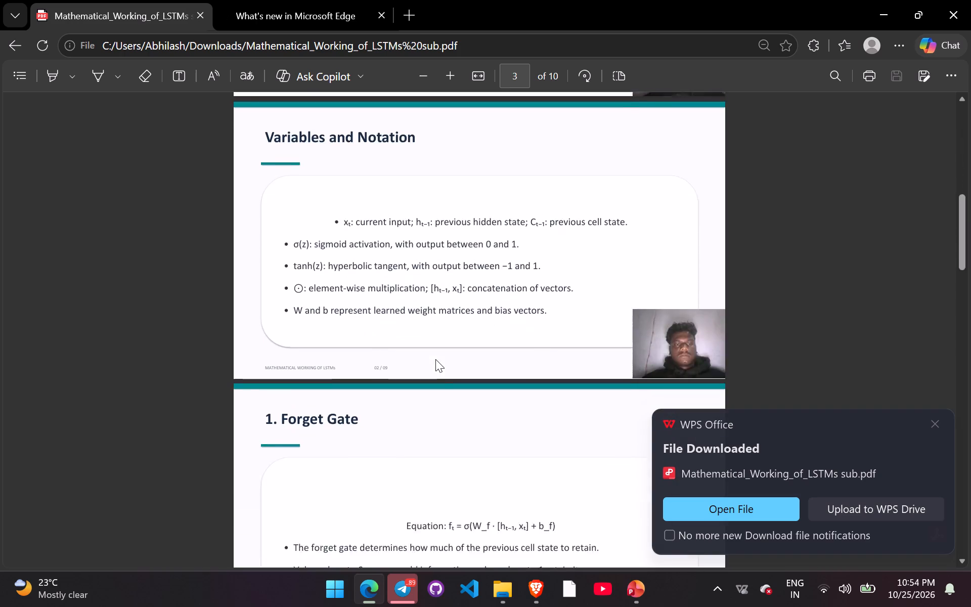
scroll(435, 359, down, 5)
scroll(435, 359, up, 2)
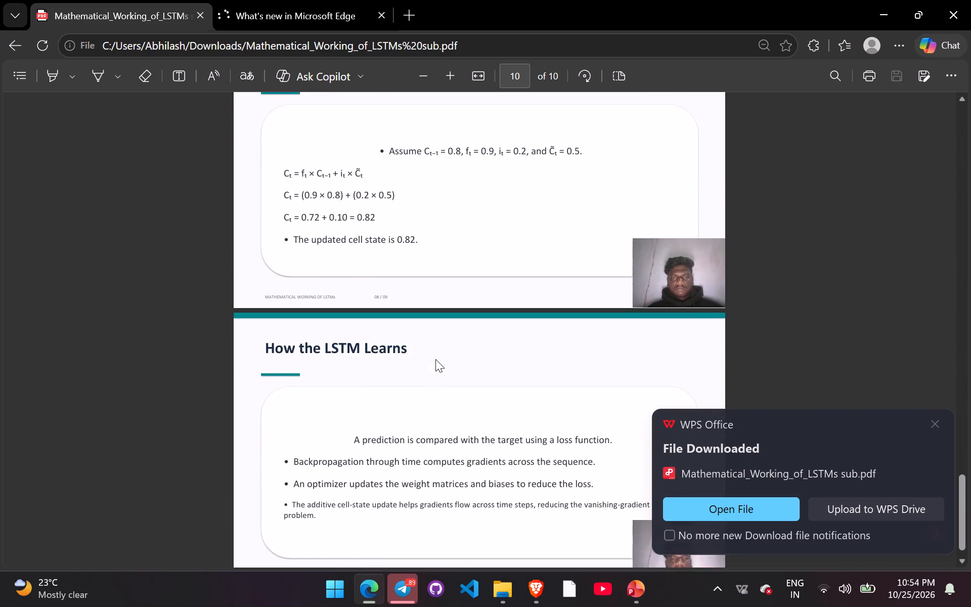
scroll(435, 359, up, 6)
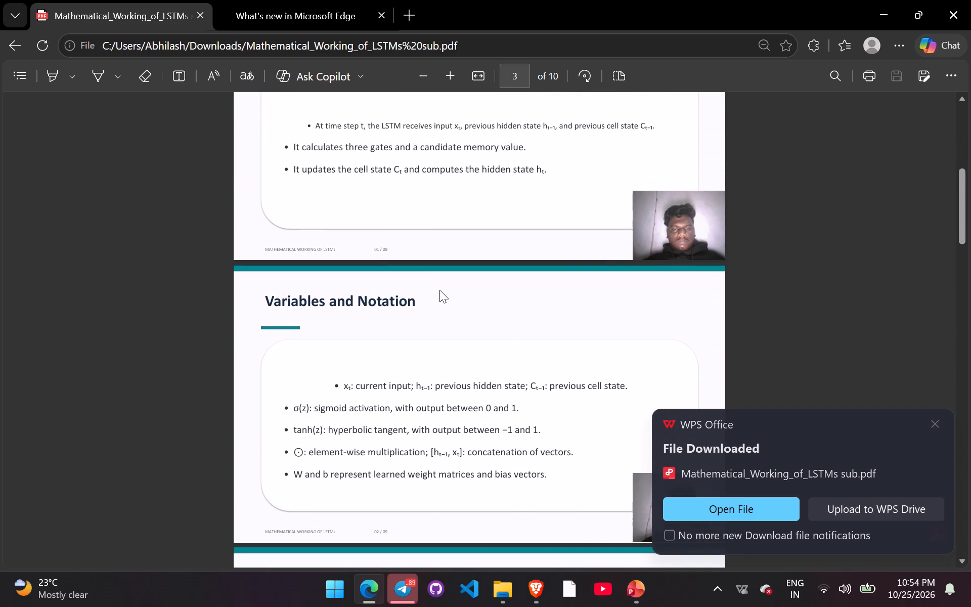
scroll(439, 290, up, 5)
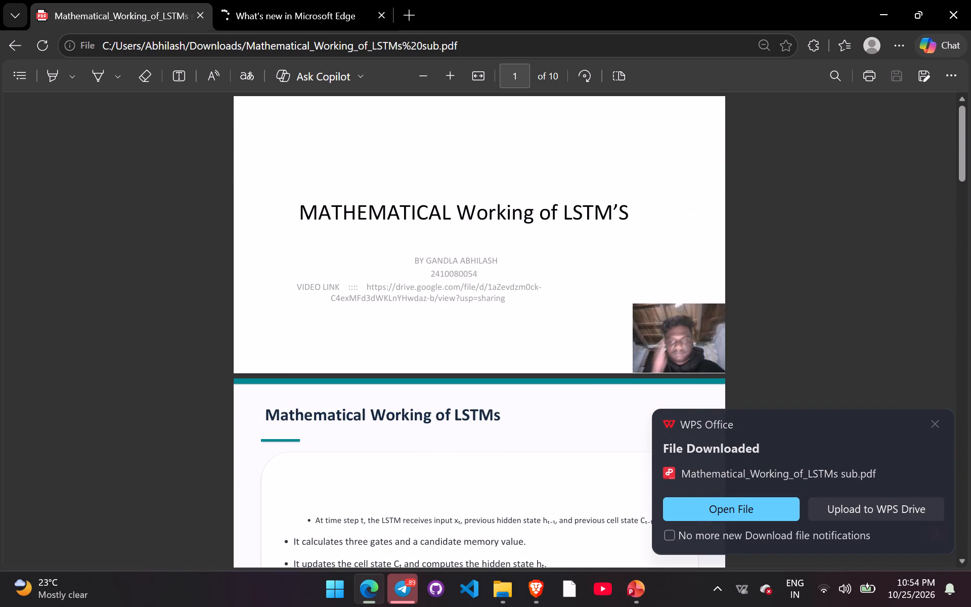
Check the Drive video link from the PDF's title page, dismiss the download notification and close the browser pages.
click(412, 288)
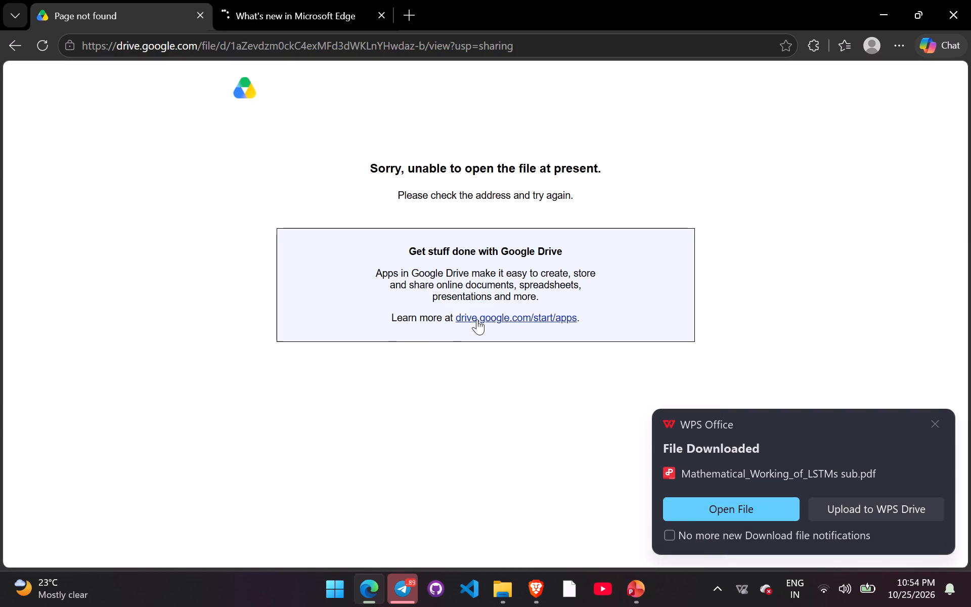
click(939, 425)
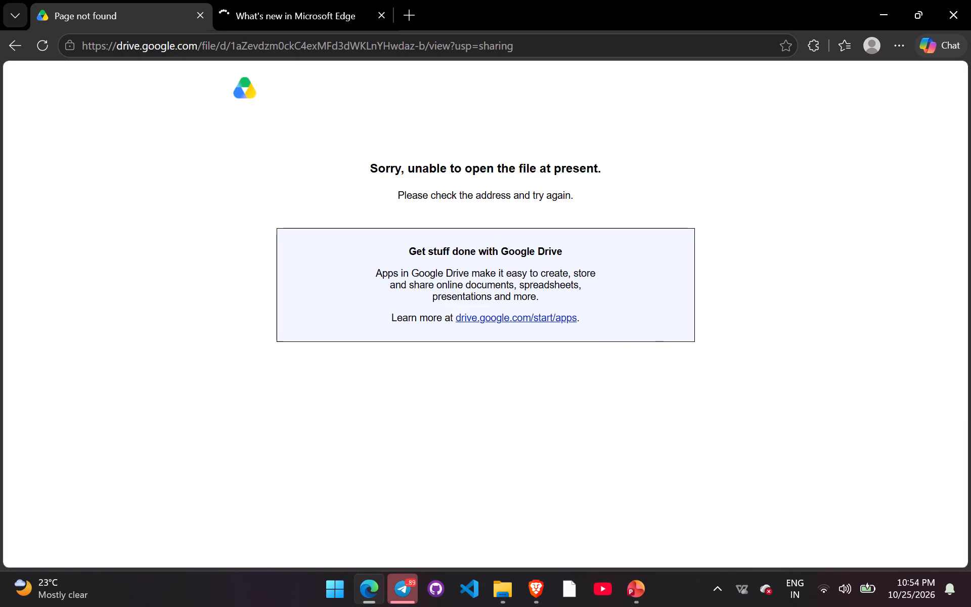
click(287, 25)
click(383, 14)
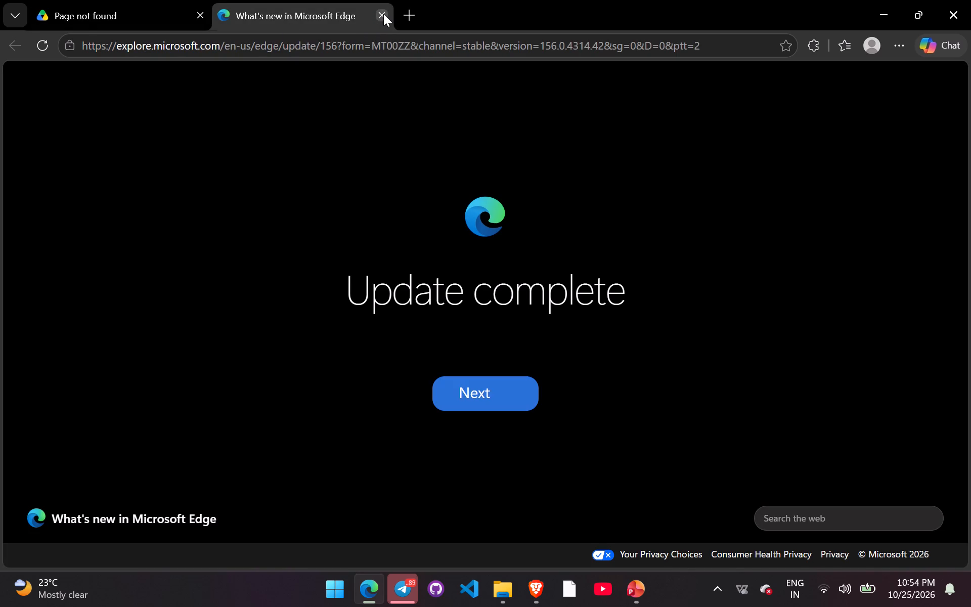
click(114, 11)
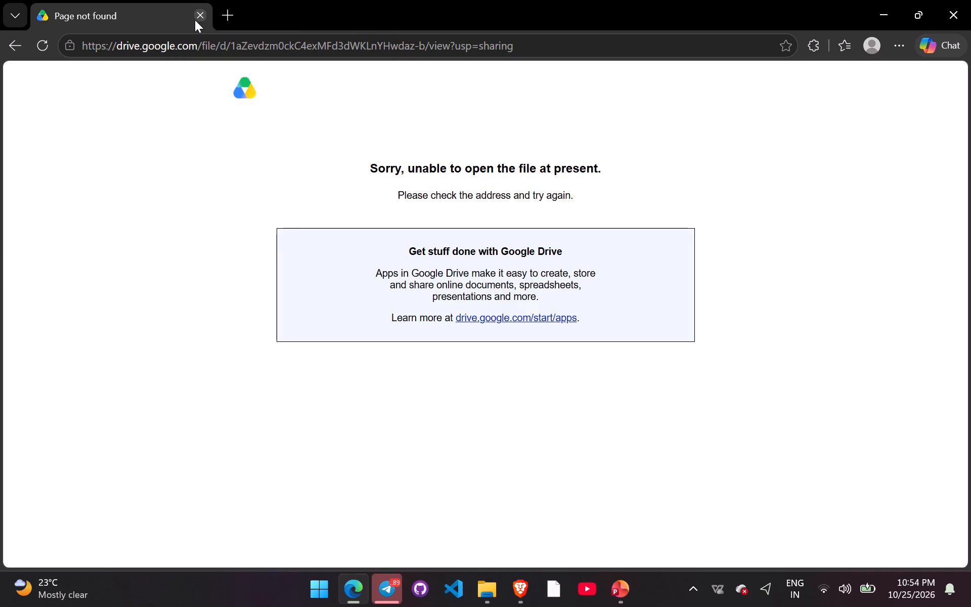
click(201, 19)
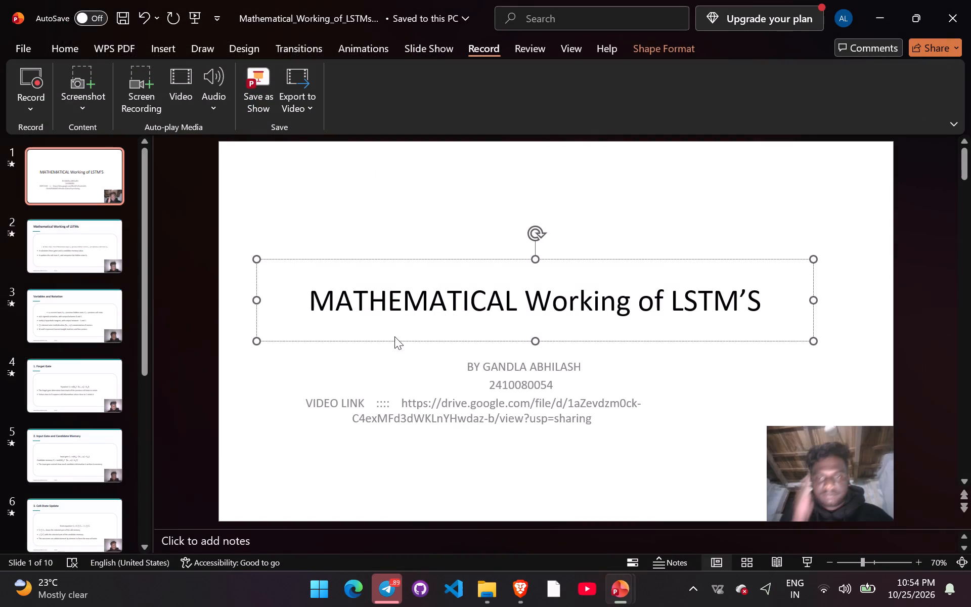
Switch to File Explorer and open the Mathematical_Working_of_LSTMs presentation stored in Downloads from the recent files.
click(388, 124)
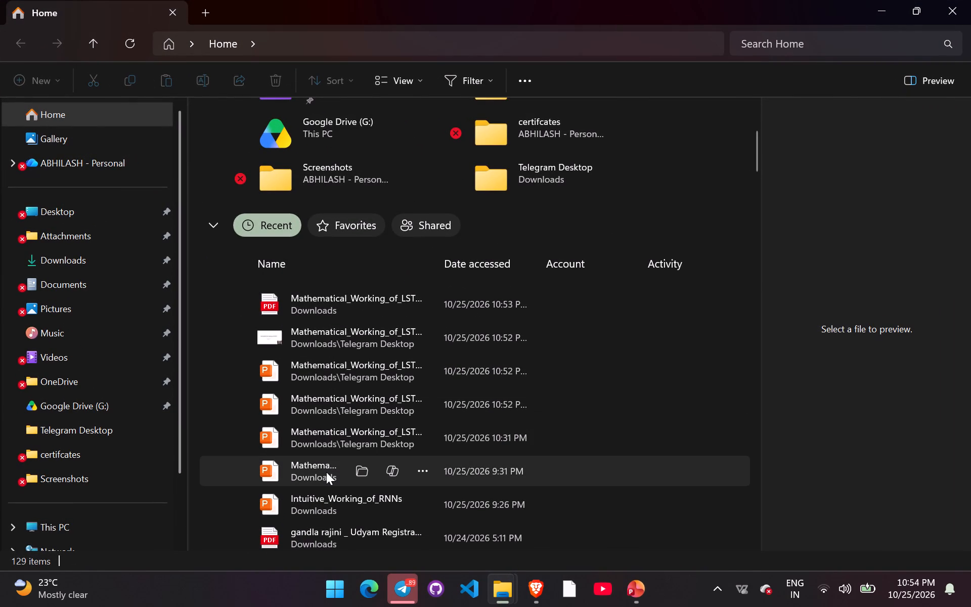
double_click(320, 471)
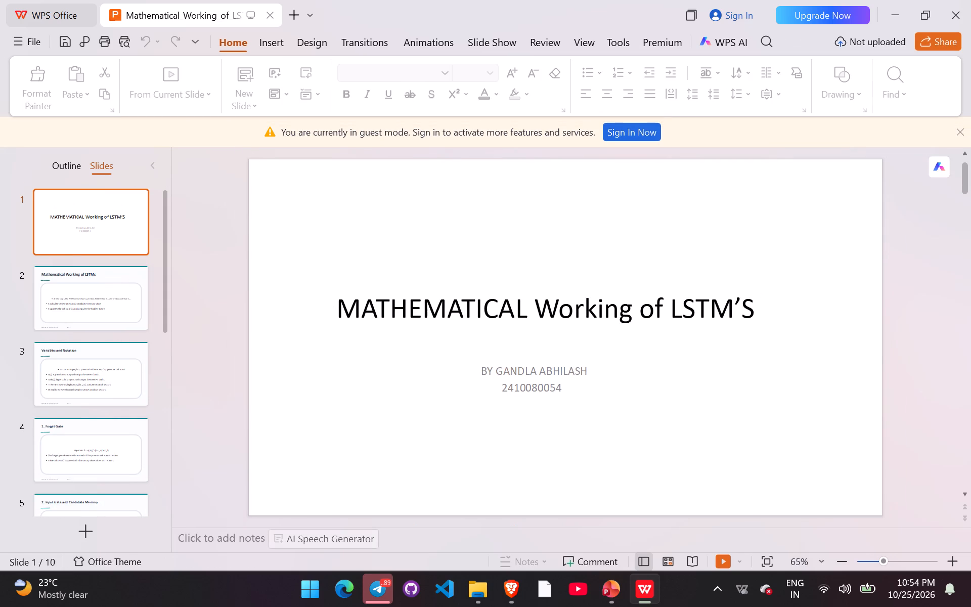
Add a text box below the title slide's student number reading "video link :::" followed by the pasted Drive link.
double_click(597, 382)
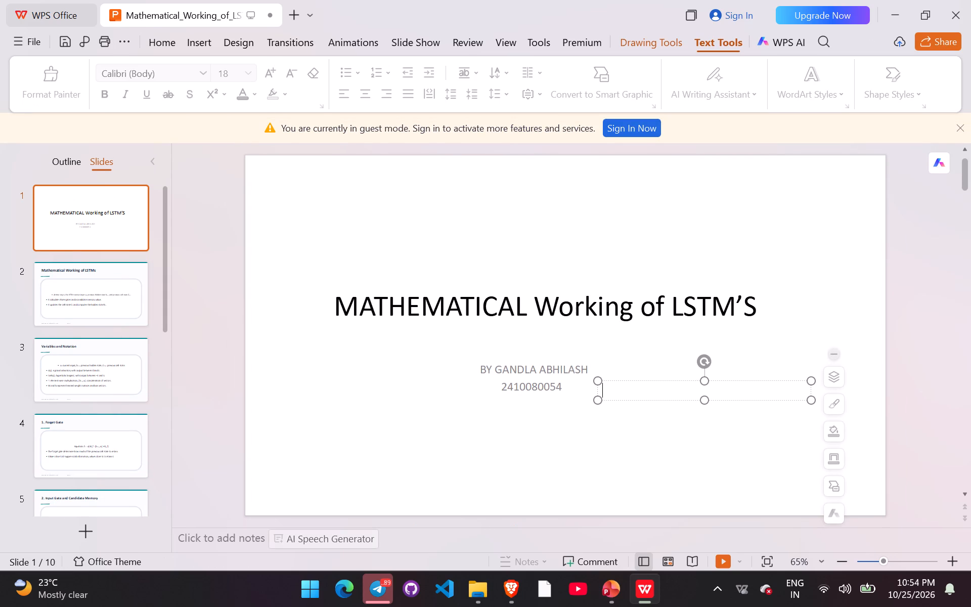
drag(621, 400, 422, 438)
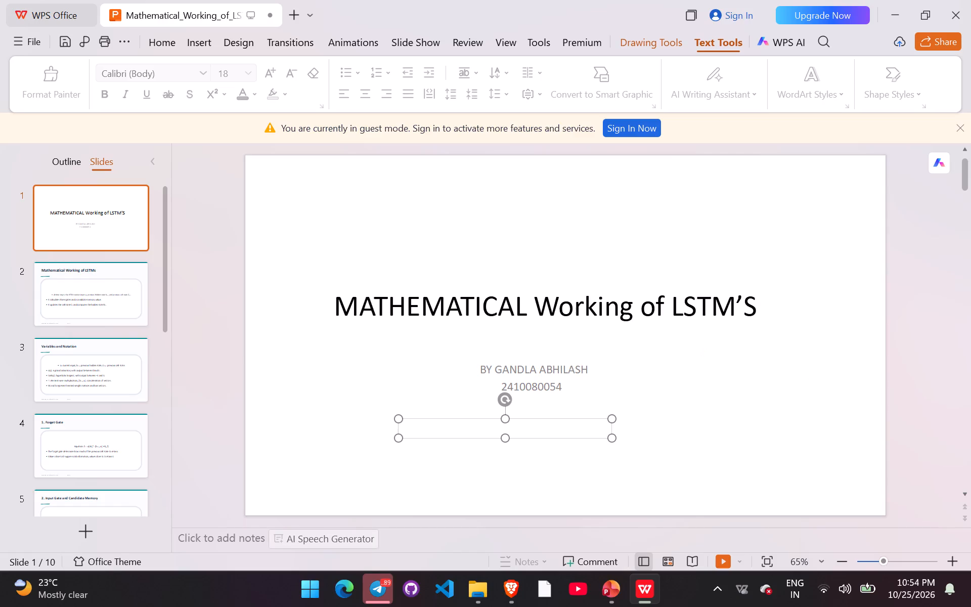
double_click(435, 426)
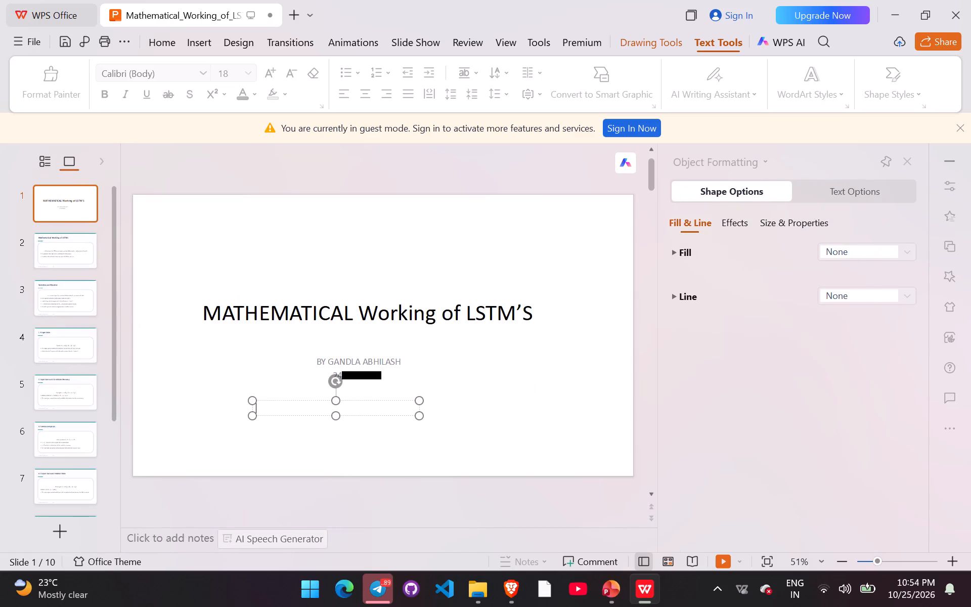
click(963, 129)
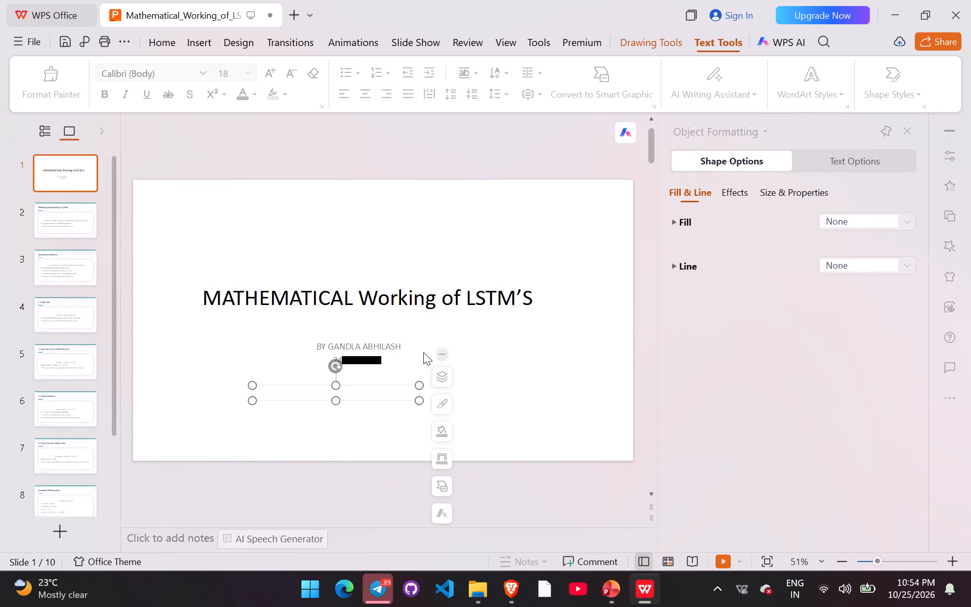
double_click(295, 391)
text(video link)
key(space)
text(:::)
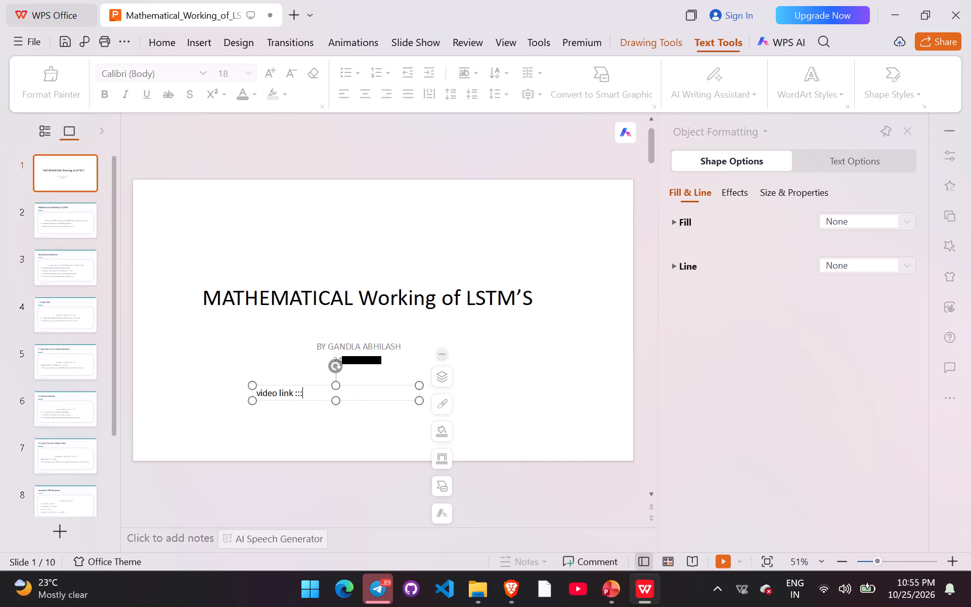
key(space)
key(ctrl+v)
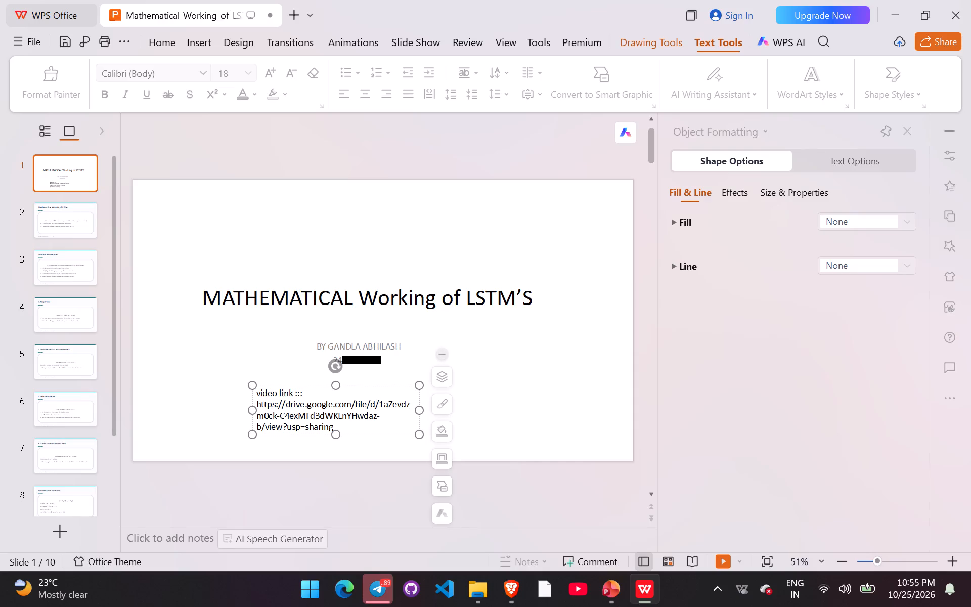
click(274, 357)
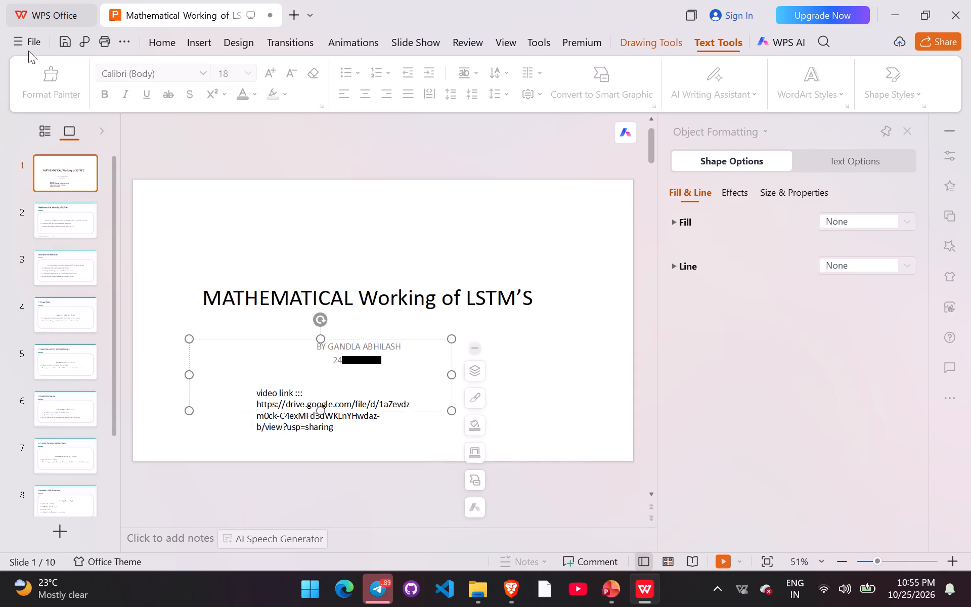
Save a PPTX copy of the presentation in Downloads as "Mathematical_Working_of_LSTMs sub".
click(24, 40)
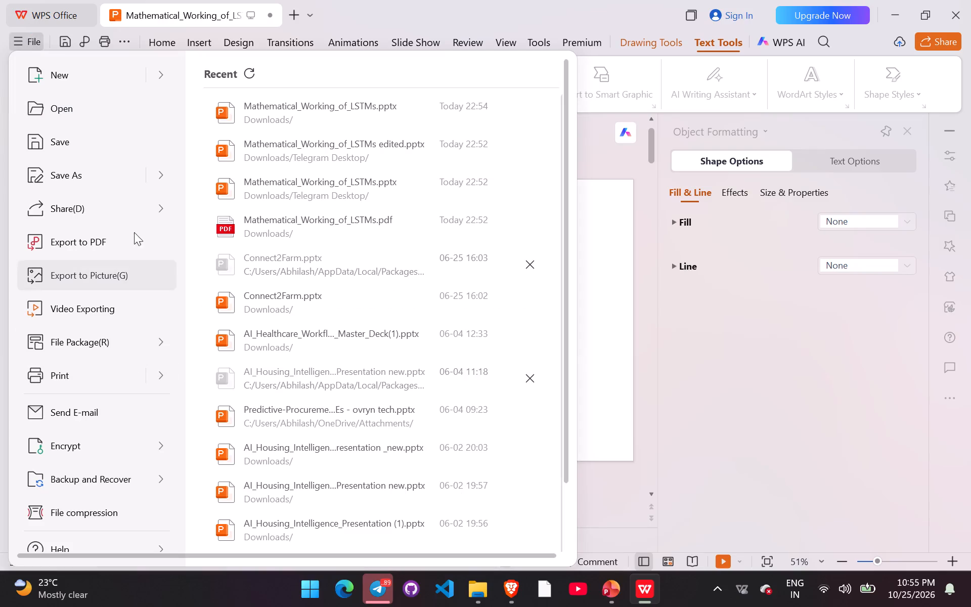
click(158, 183)
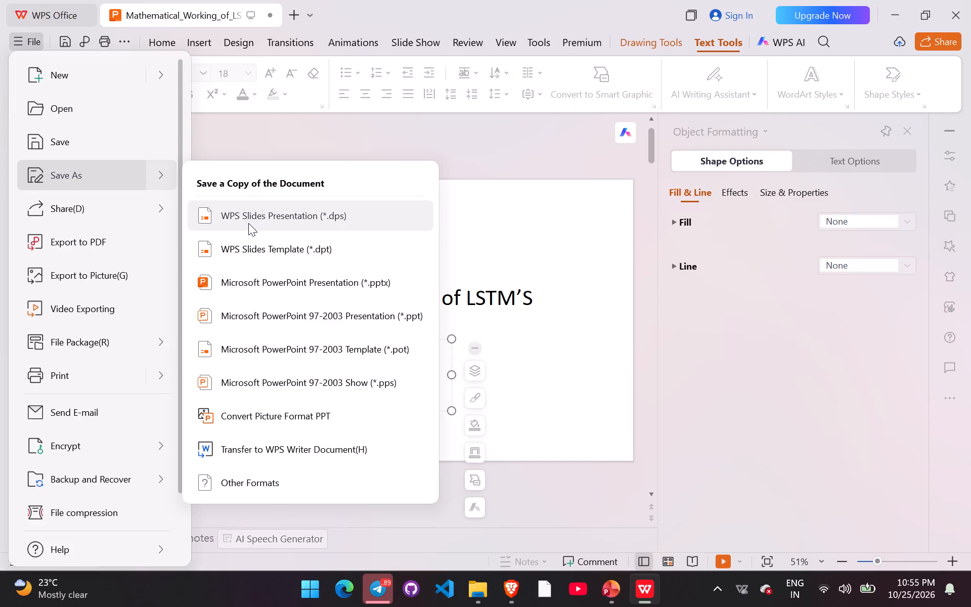
click(286, 291)
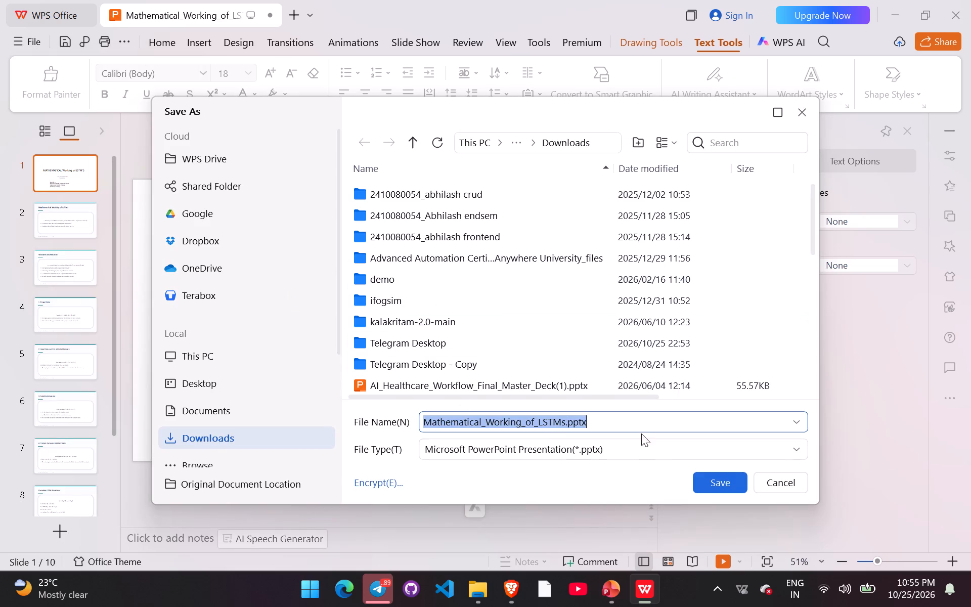
click(566, 422)
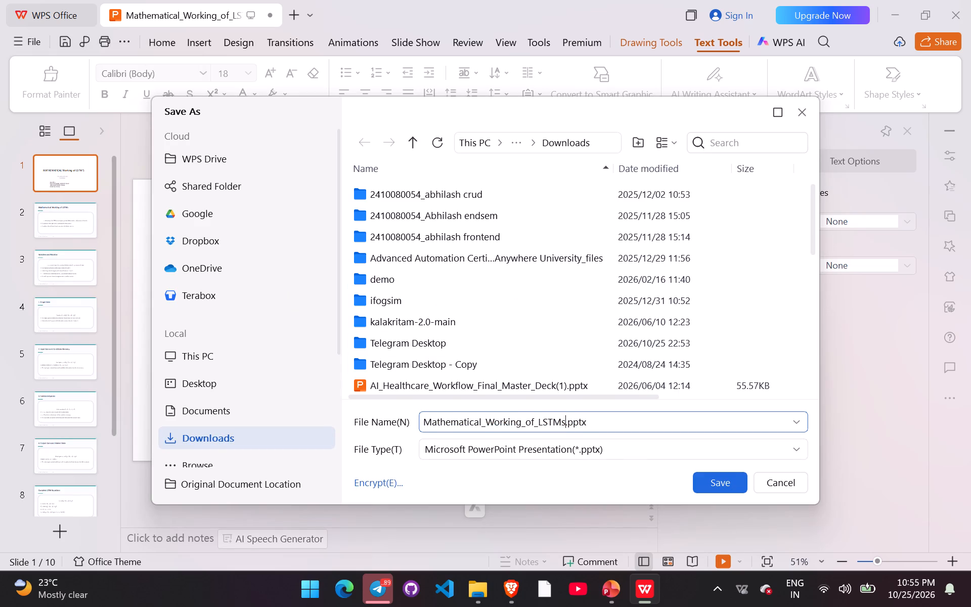
key(s)
key(BackSpace)
key(space)
text(sub)
click(732, 481)
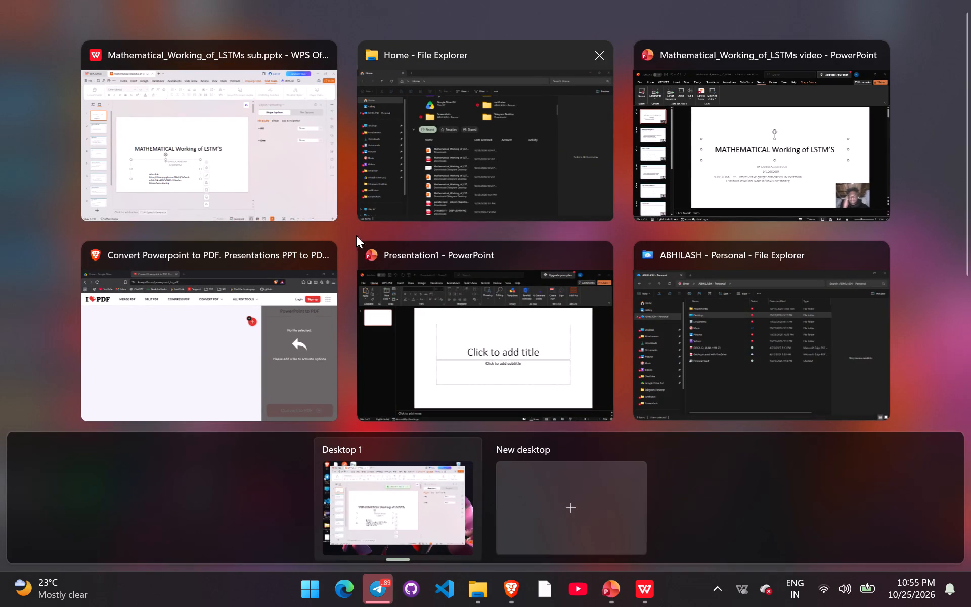
Switch to the iLovePDF page in Brave and add the "Mathematical_Working_of_LSTMs sub" presentation from Downloads for PDF conversion.
click(297, 337)
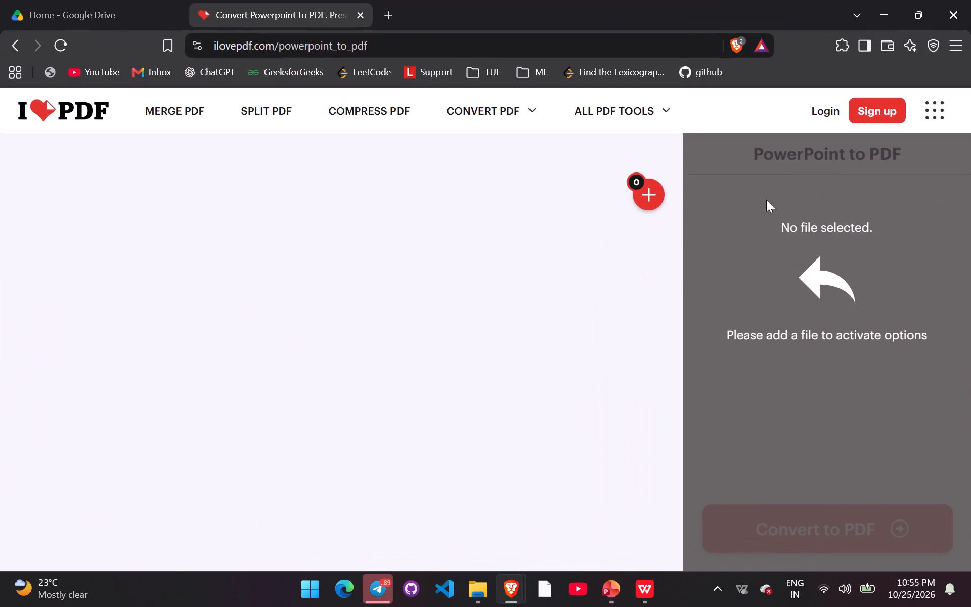
click(645, 193)
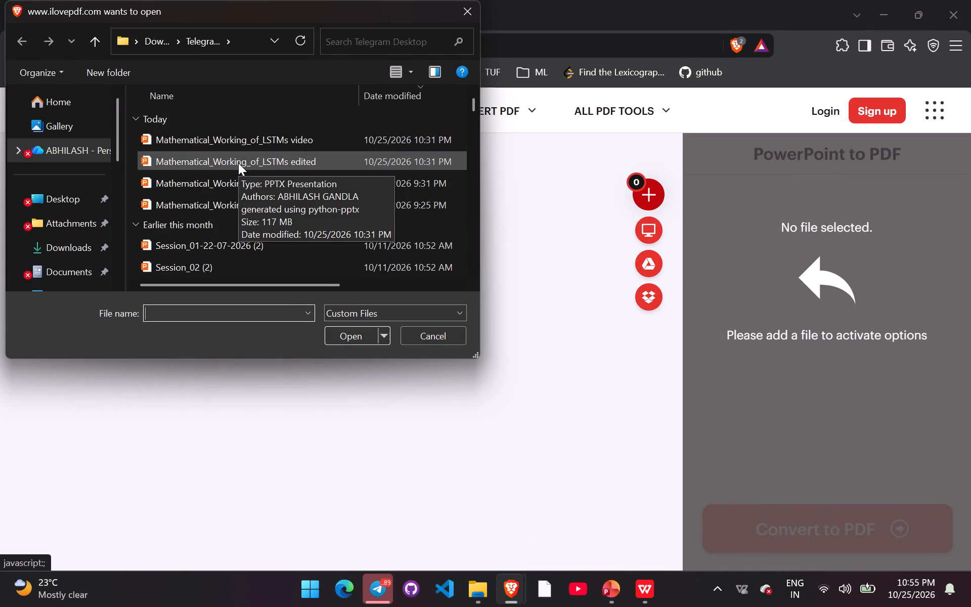
click(87, 248)
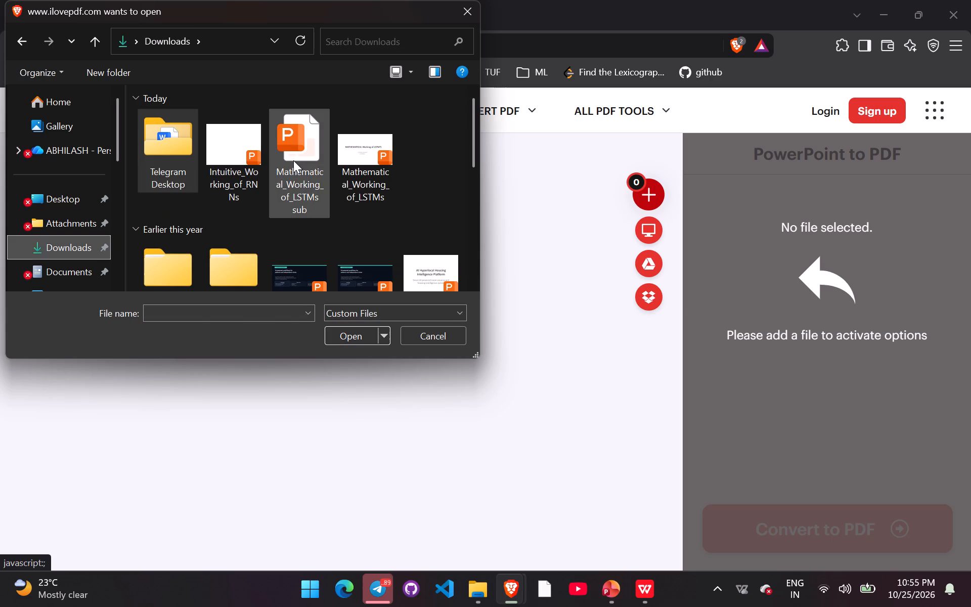
click(293, 160)
click(352, 328)
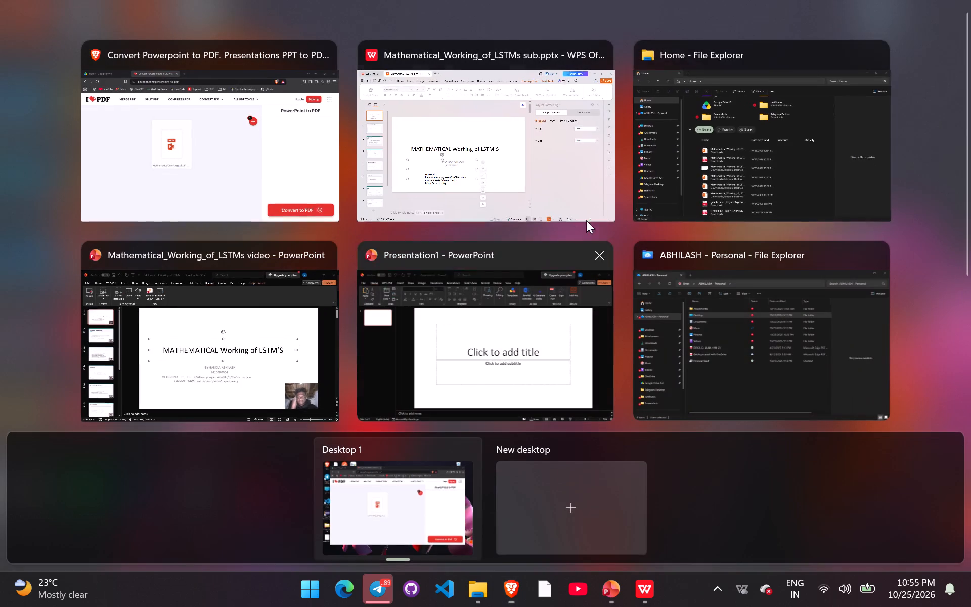
Open the "Mathematical_Working_of_LSTMs sub" presentation from Downloads in File Explorer and look through its slides.
click(742, 177)
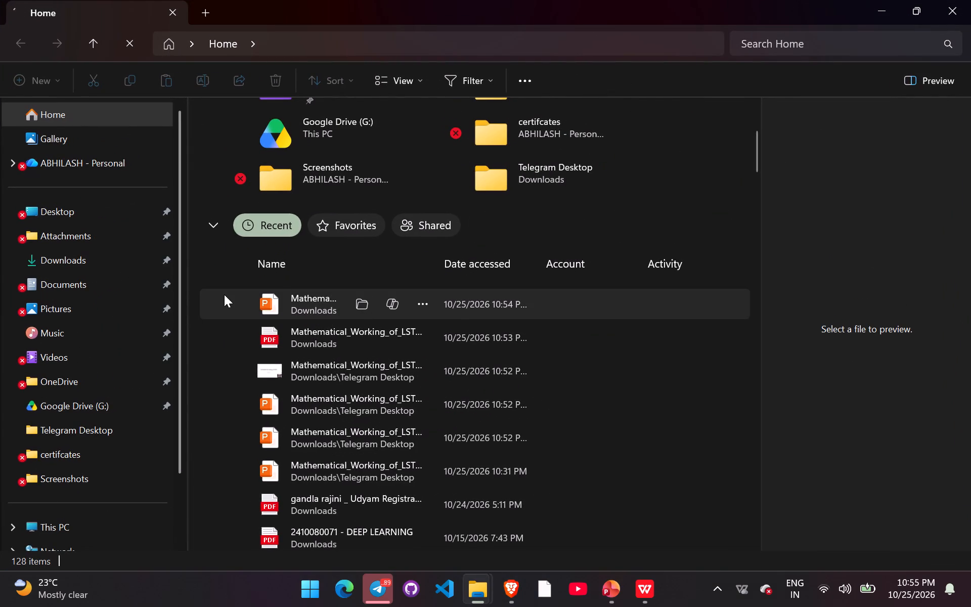
click(94, 259)
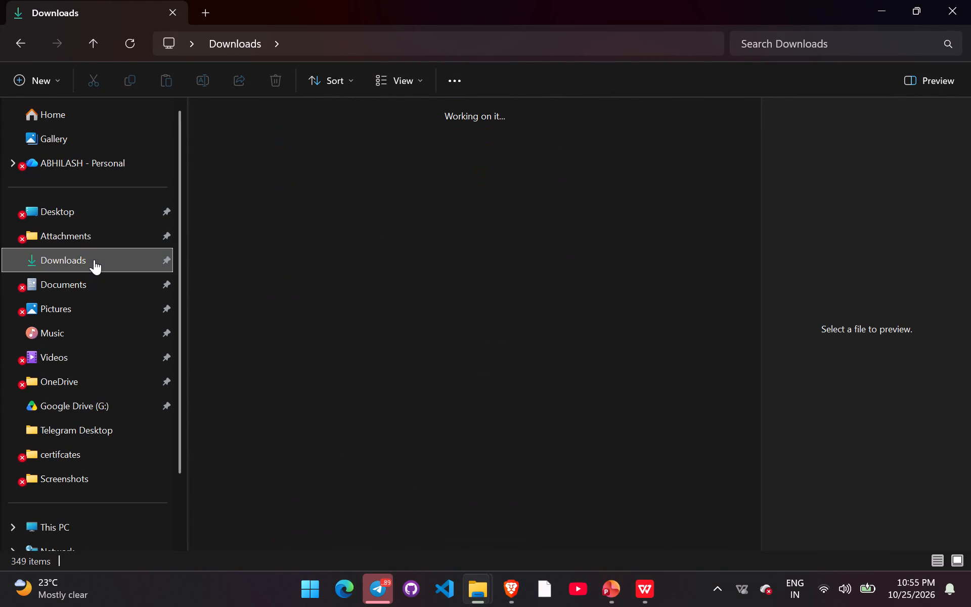
double_click(364, 134)
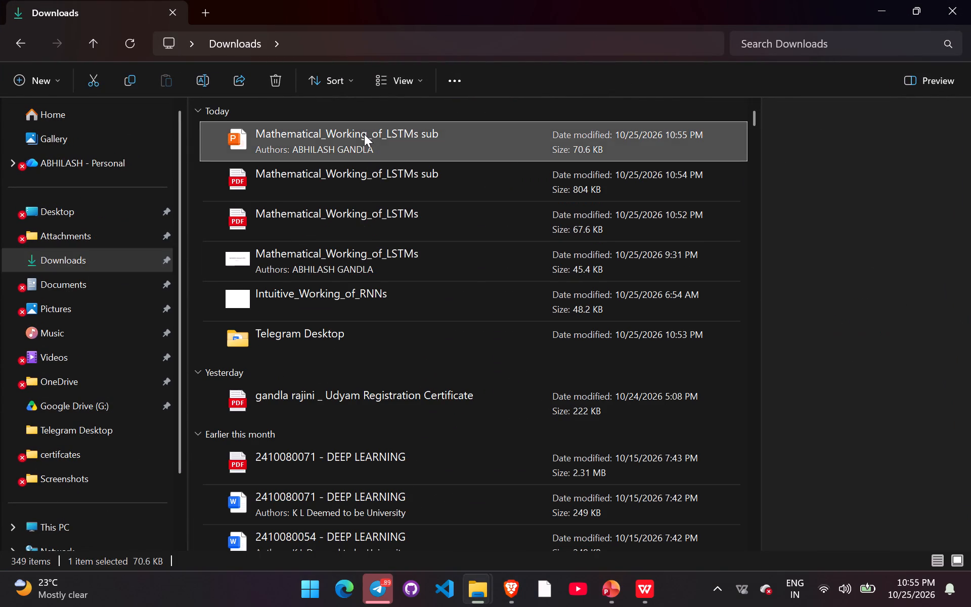
scroll(344, 228, down, 3)
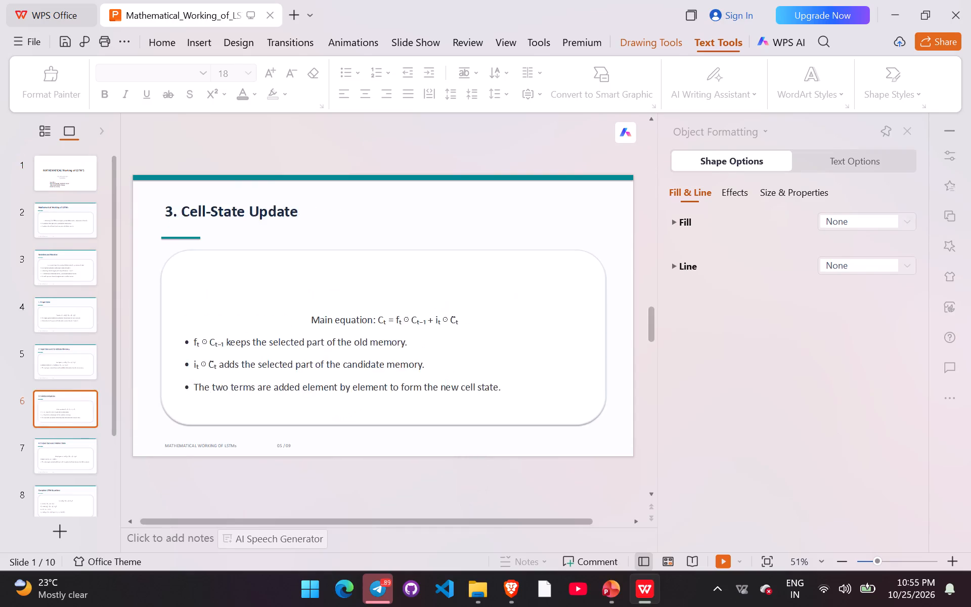
scroll(344, 228, up, 5)
Copy the Drive video link from the title slide's text box and open it in a new Brave tab.
right_click(306, 423)
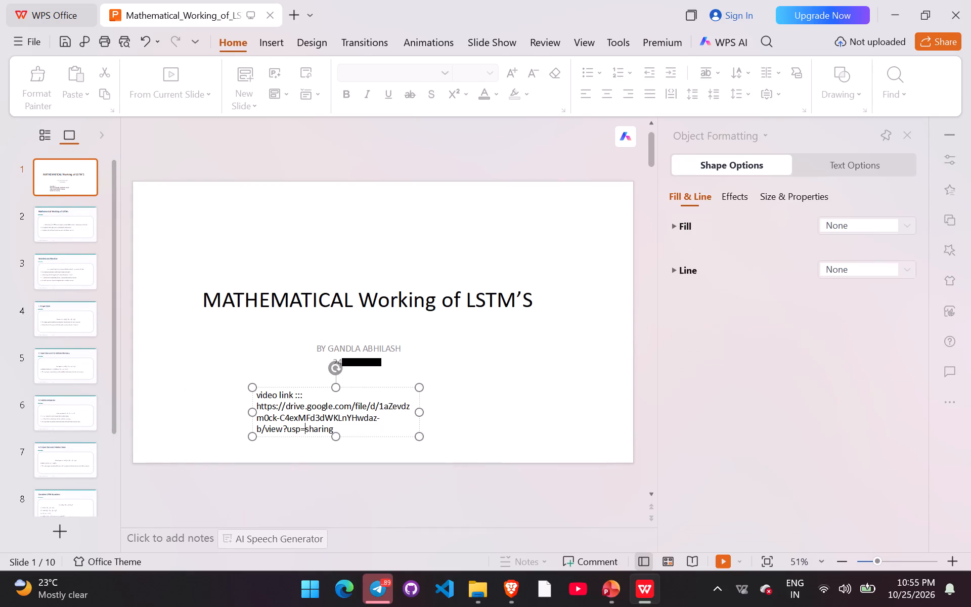
click(254, 401)
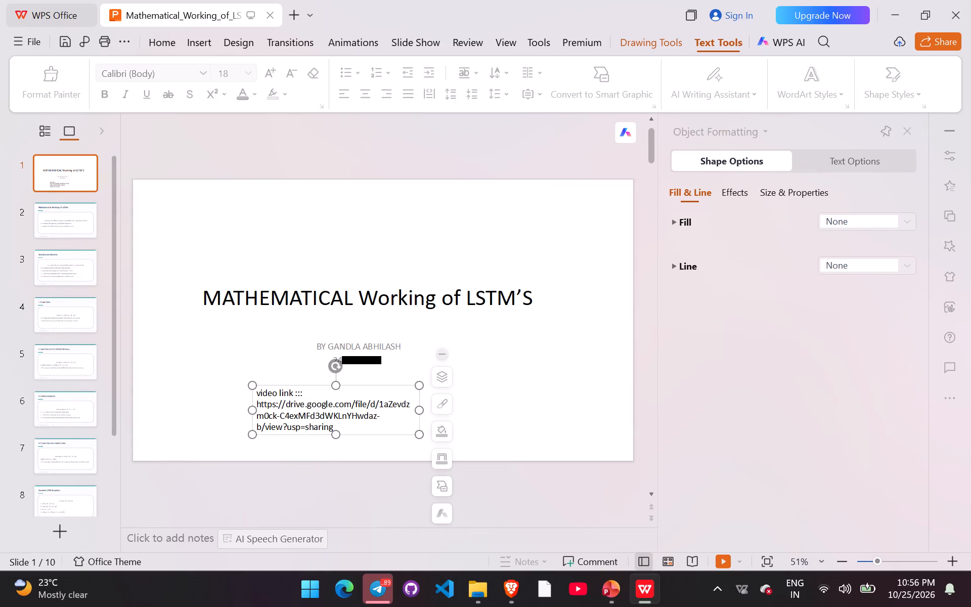
double_click(256, 401)
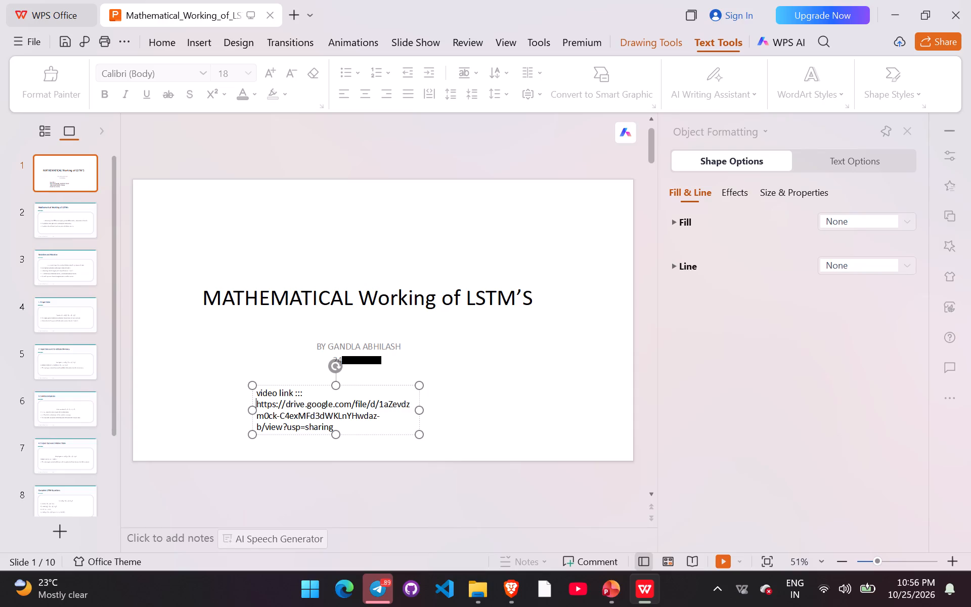
click(260, 402)
drag(260, 402, 339, 428)
key(ctrl+c)
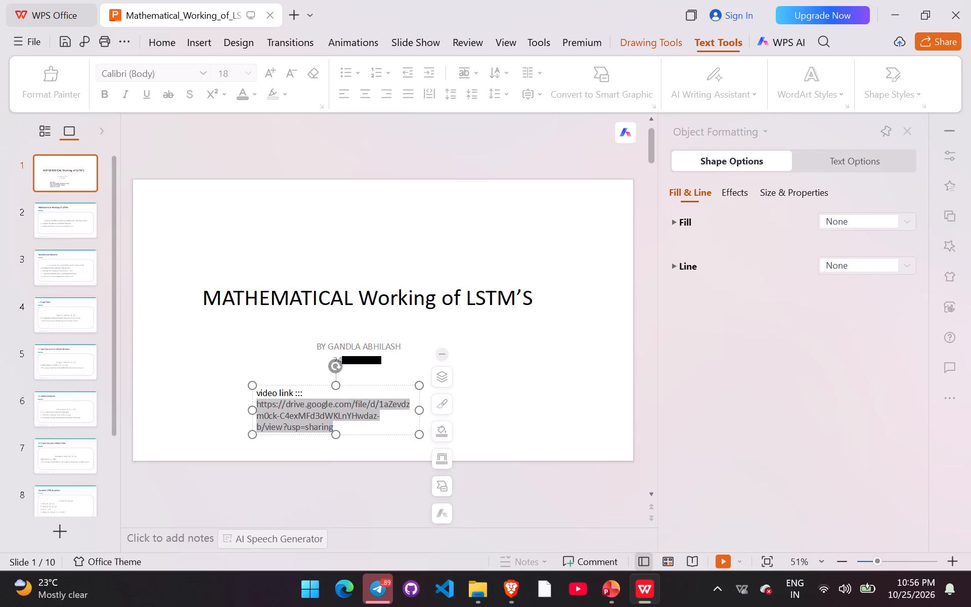
click(356, 427)
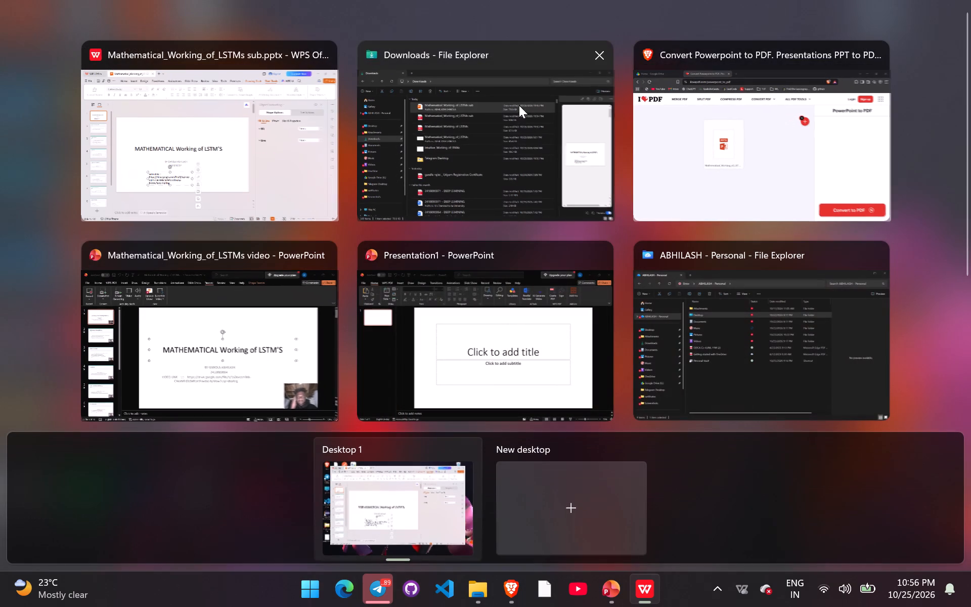
click(662, 126)
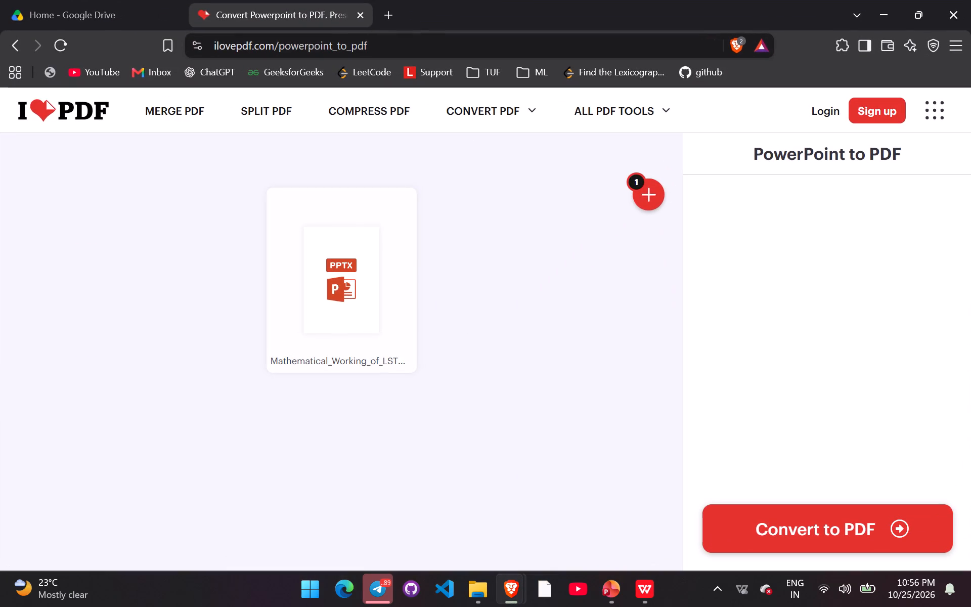
click(389, 17)
key(ctrl+v)
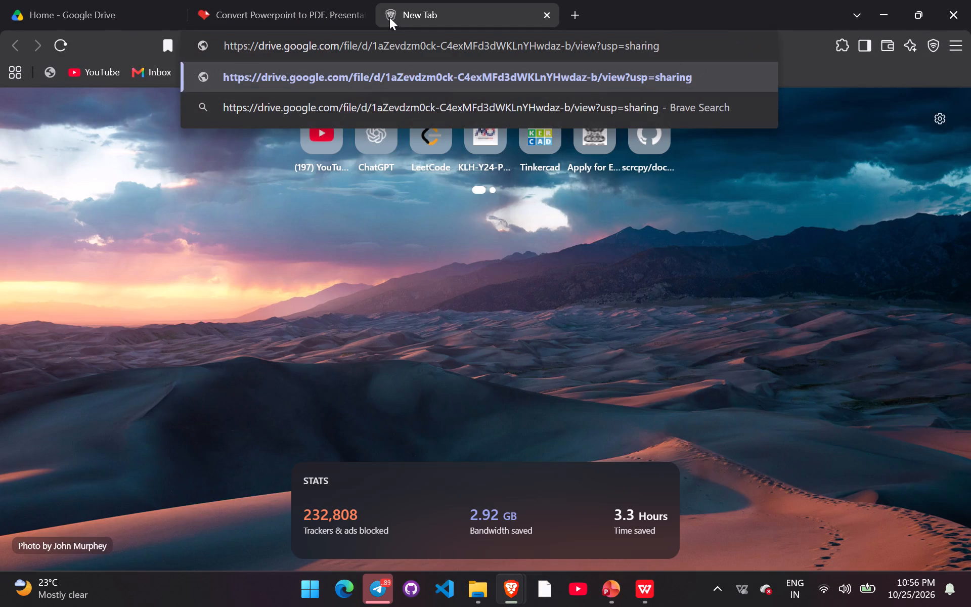
key(Return)
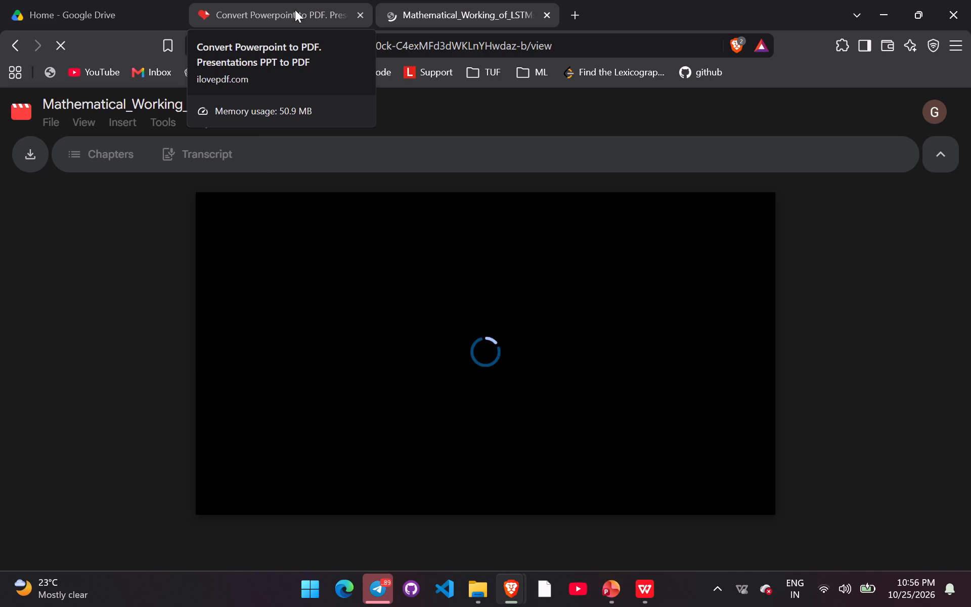
Return to the iLovePDF page and convert the added presentation to PDF.
click(295, 10)
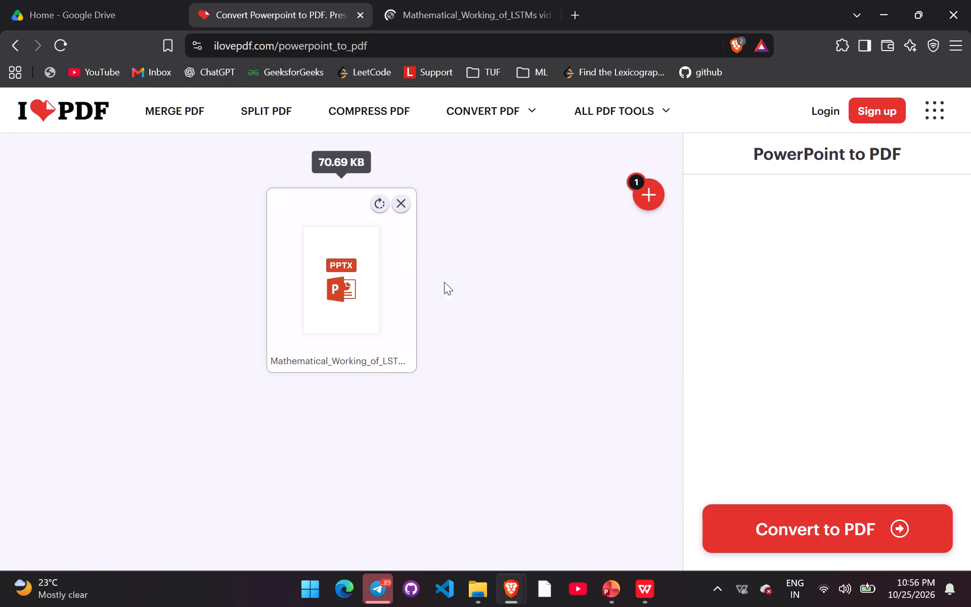
click(808, 539)
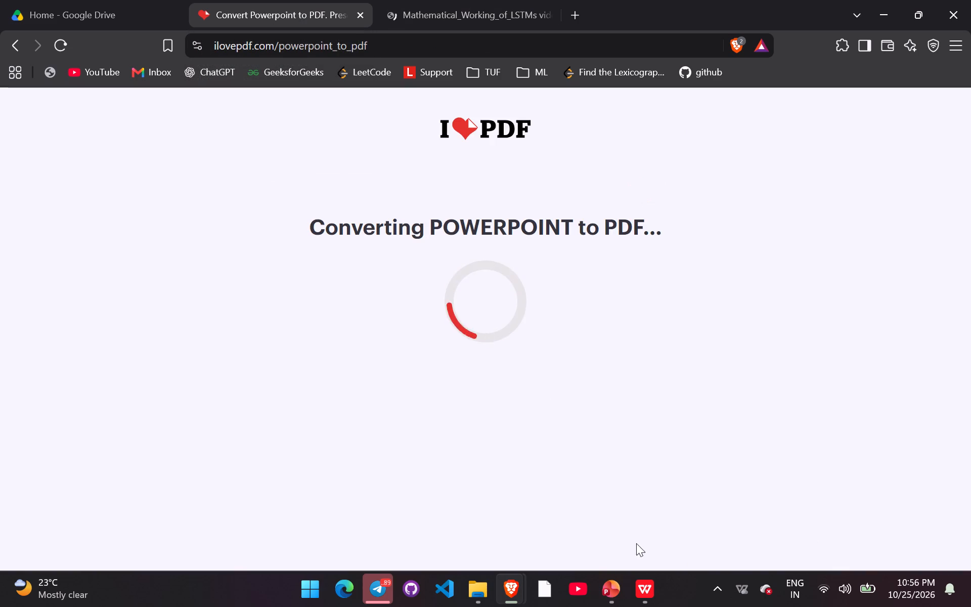
Play the linked Drive video, skipping to about 3:10 and 5:30, then pause and resume playback.
click(480, 22)
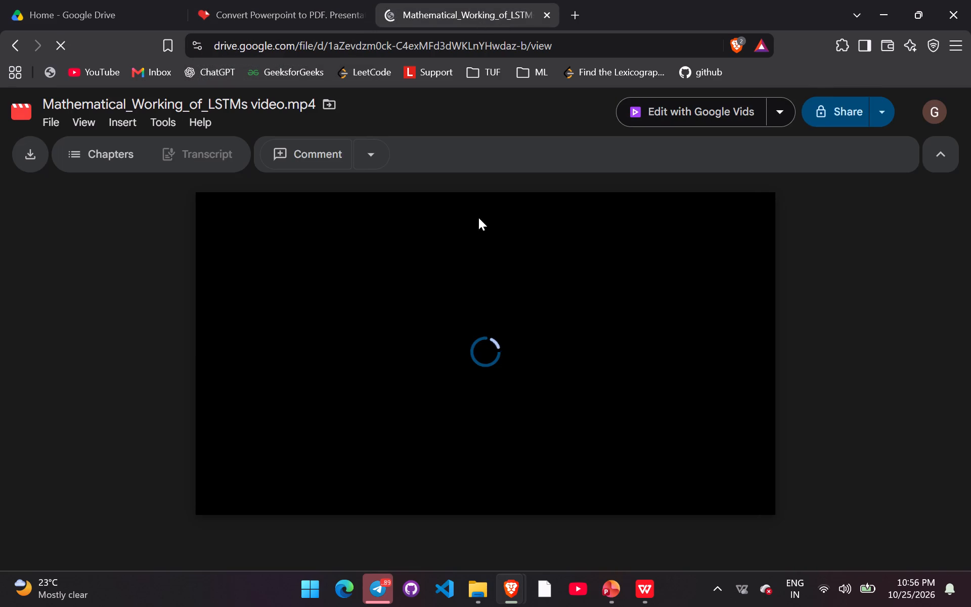
click(488, 378)
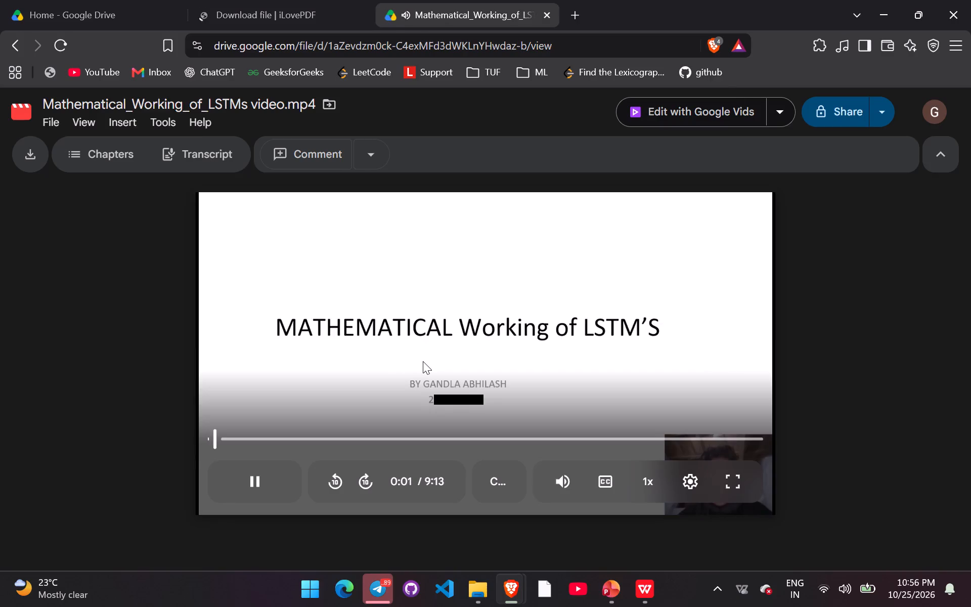
click(401, 438)
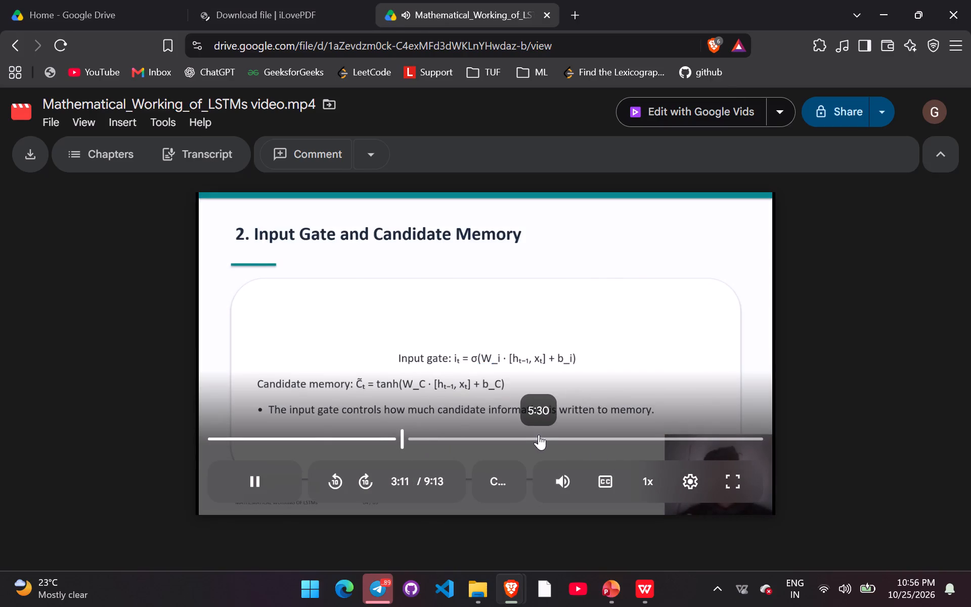
click(539, 435)
click(491, 314)
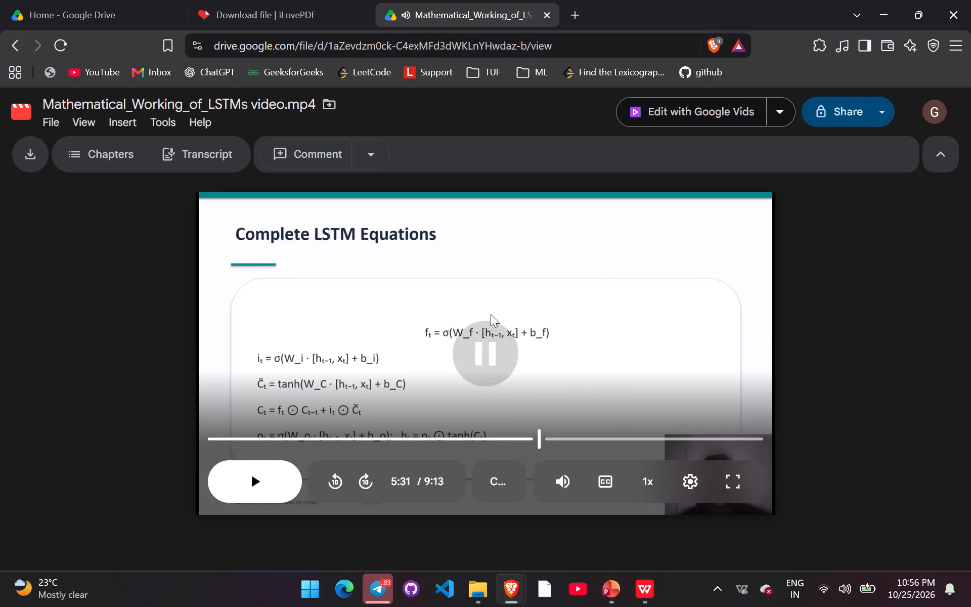
click(491, 314)
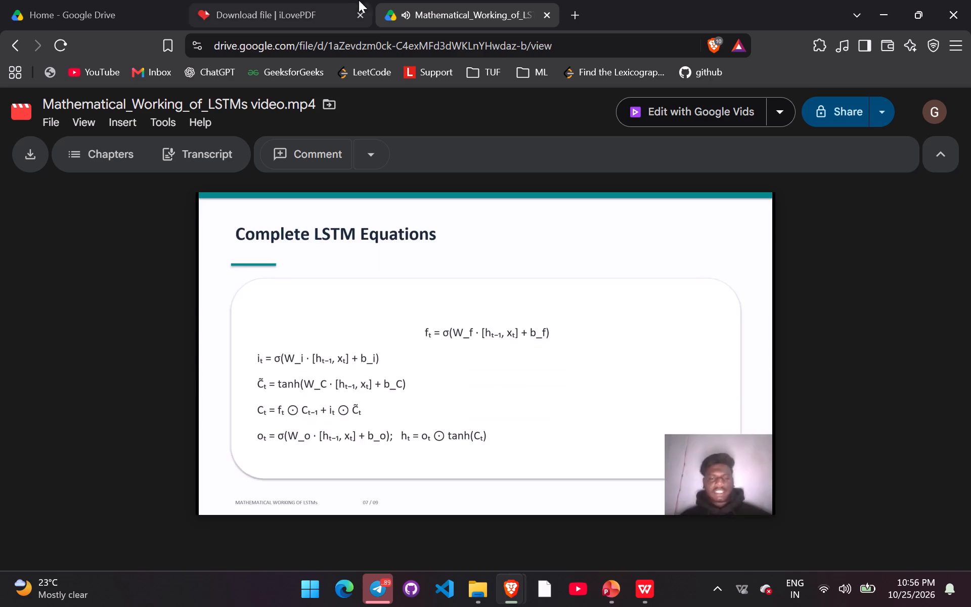
Save the converted PDF from iLovePDF to Downloads as "Mathematical_Working_of_LSTMs submission link" and show the file in its folder.
click(253, 7)
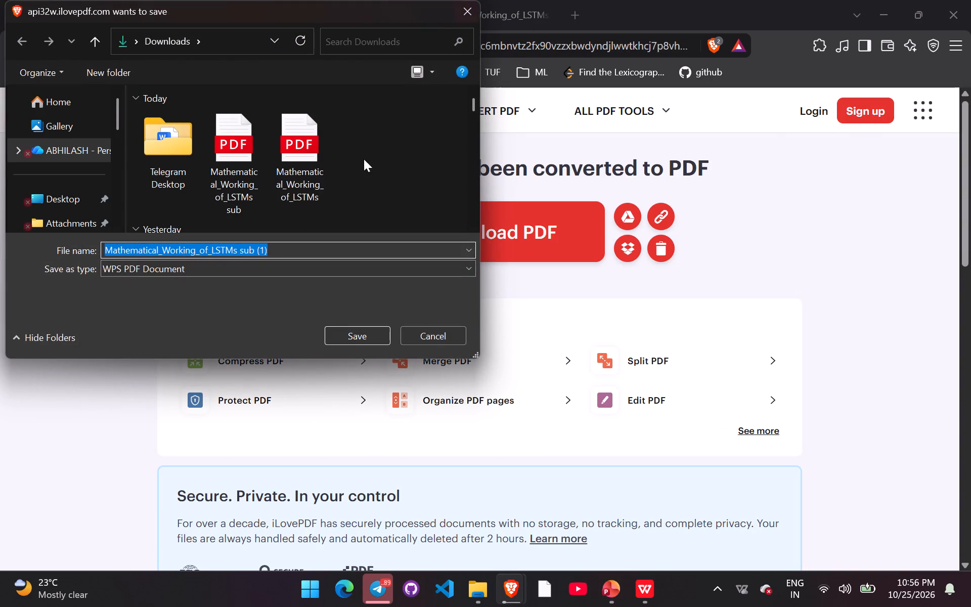
scroll(61, 219, down, 1)
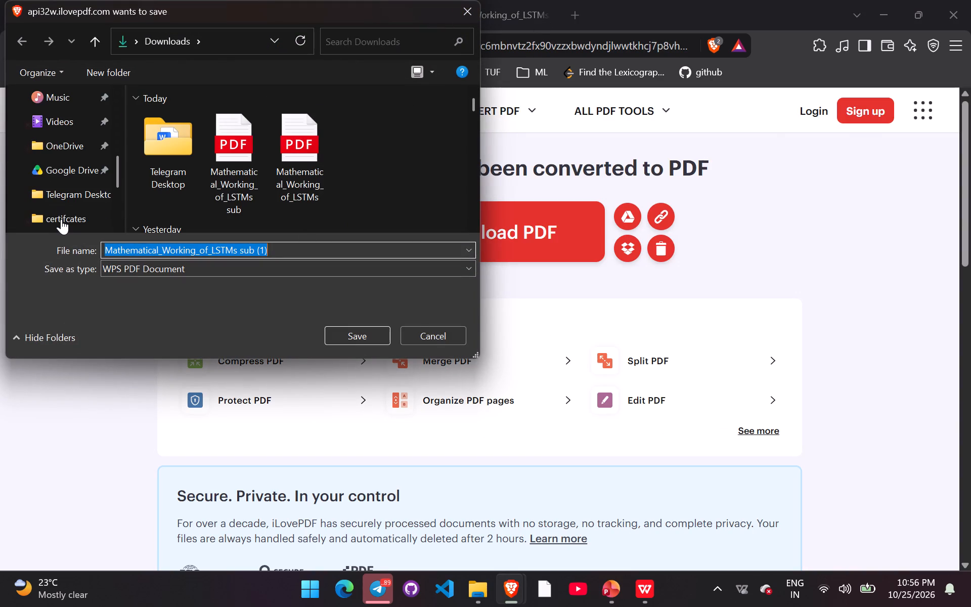
scroll(68, 148, up, 1)
click(69, 118)
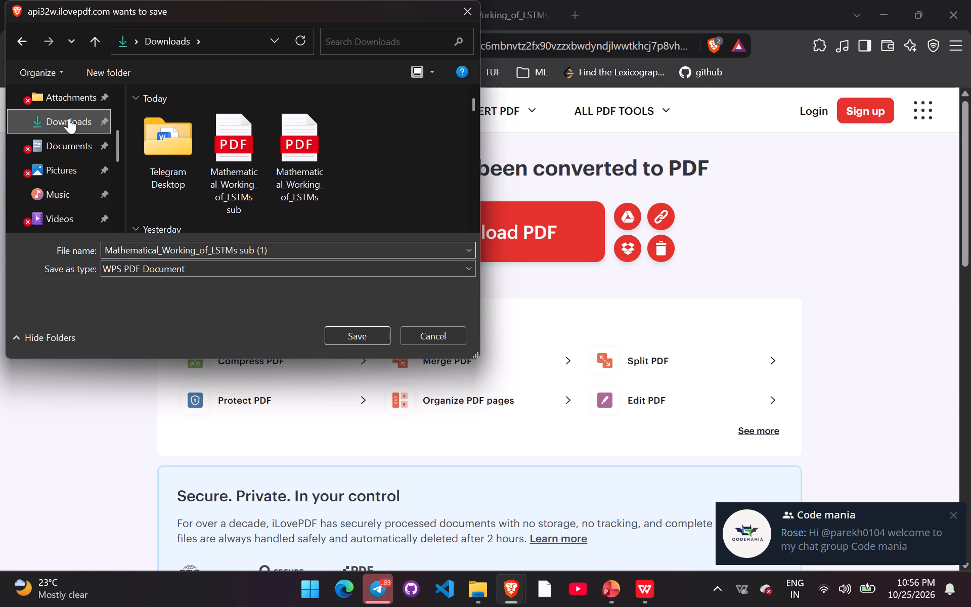
click(293, 248)
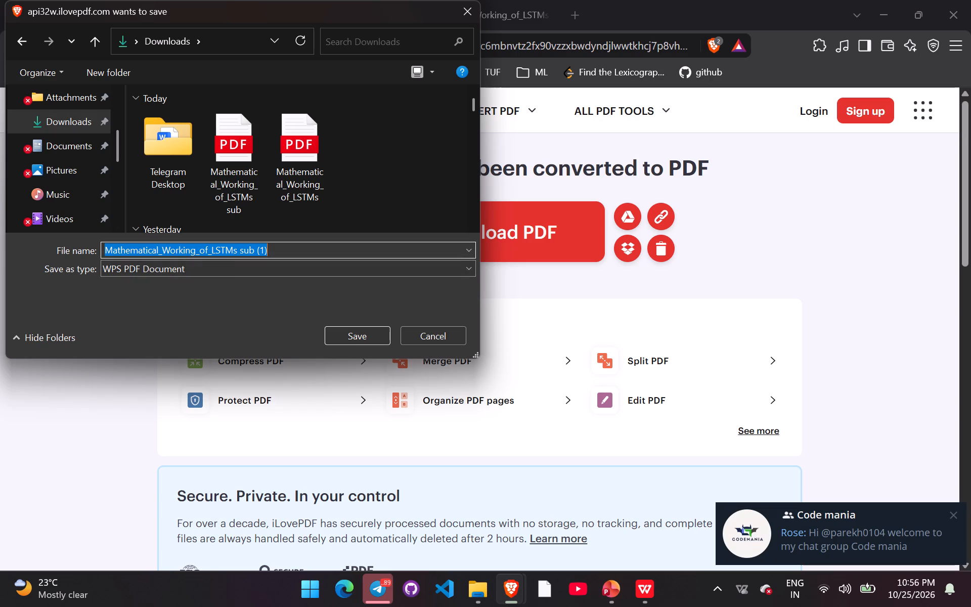
click(293, 248)
key(BackSpace)
key(BackSpace)
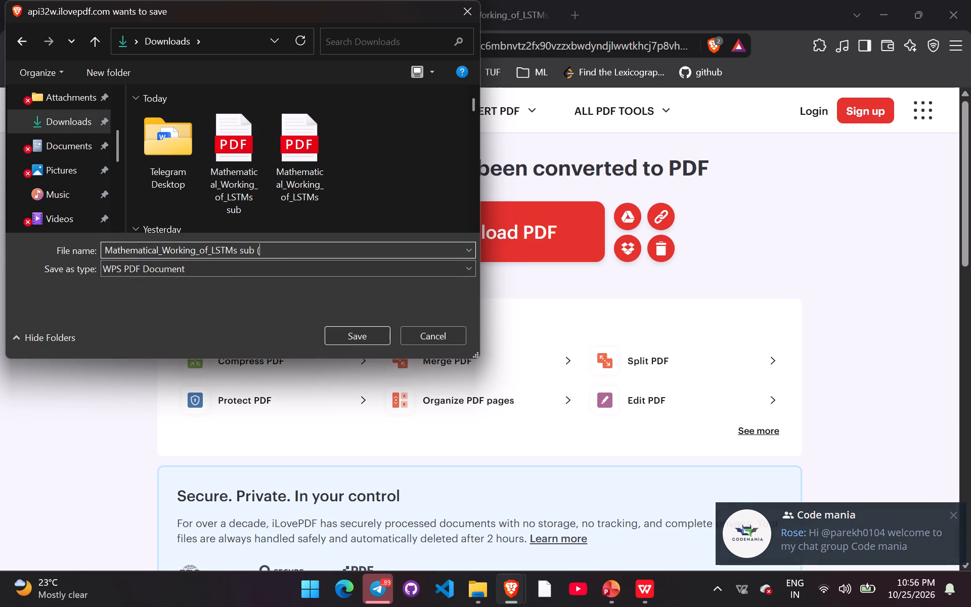
key(BackSpace)
key(BackSpace)
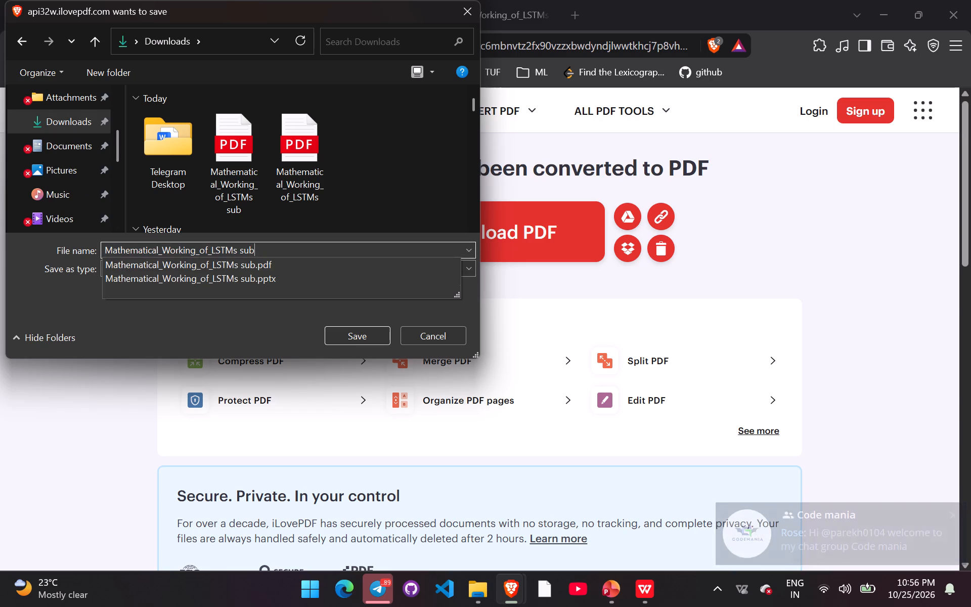
text(mis)
text(sion link)
key(Return)
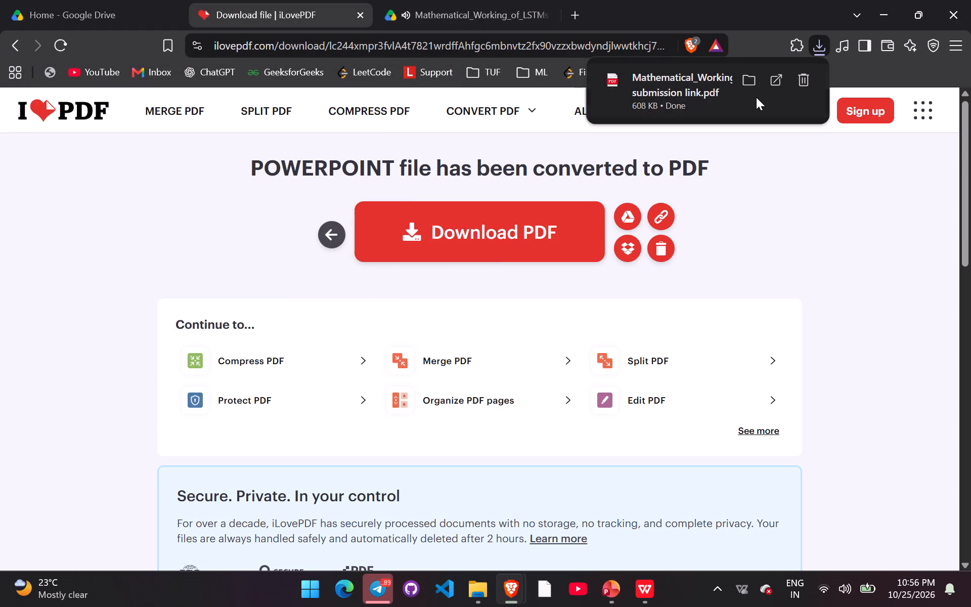
click(753, 80)
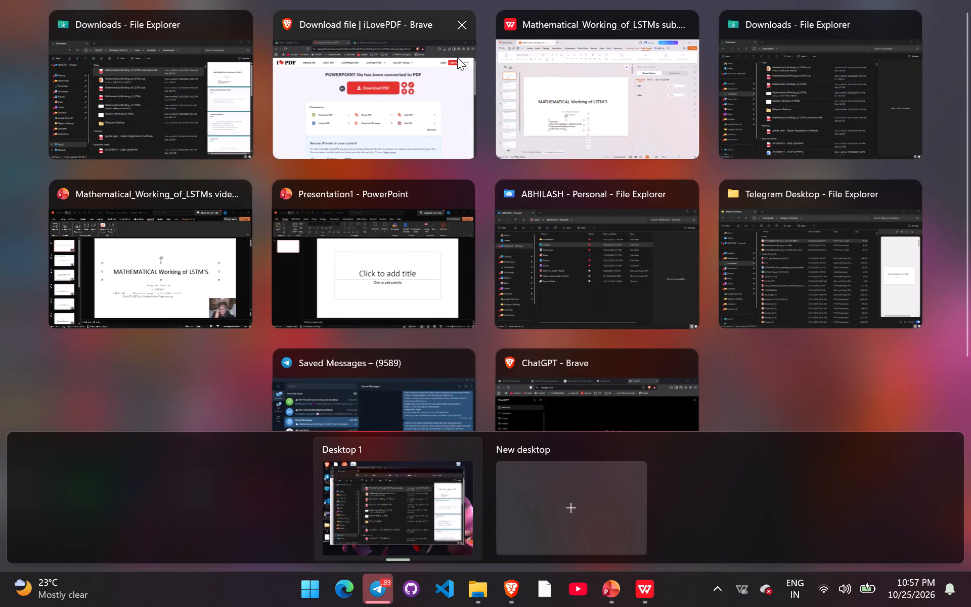
Return to the iLovePDF window in Brave and close the Drive video page.
click(415, 104)
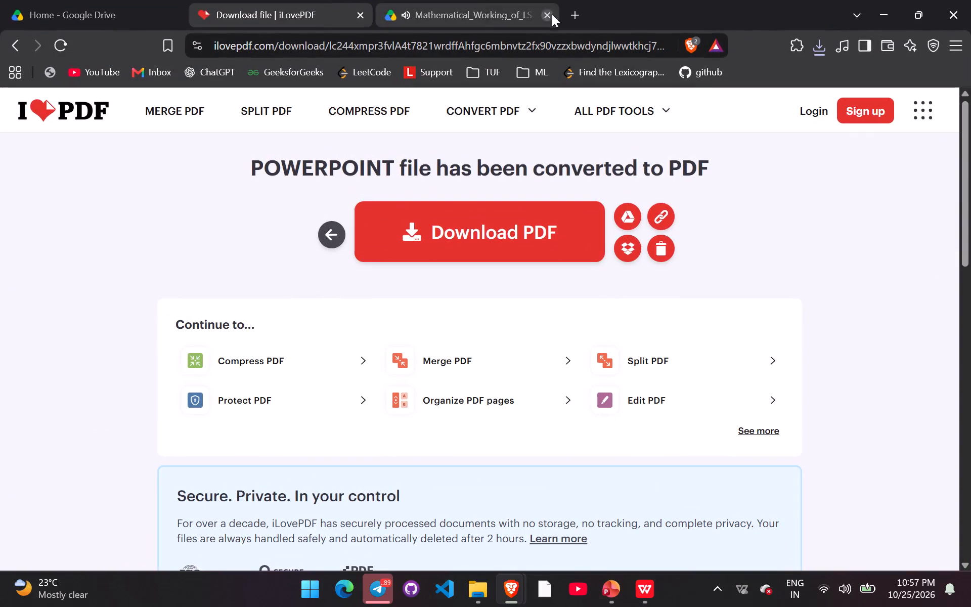
click(548, 16)
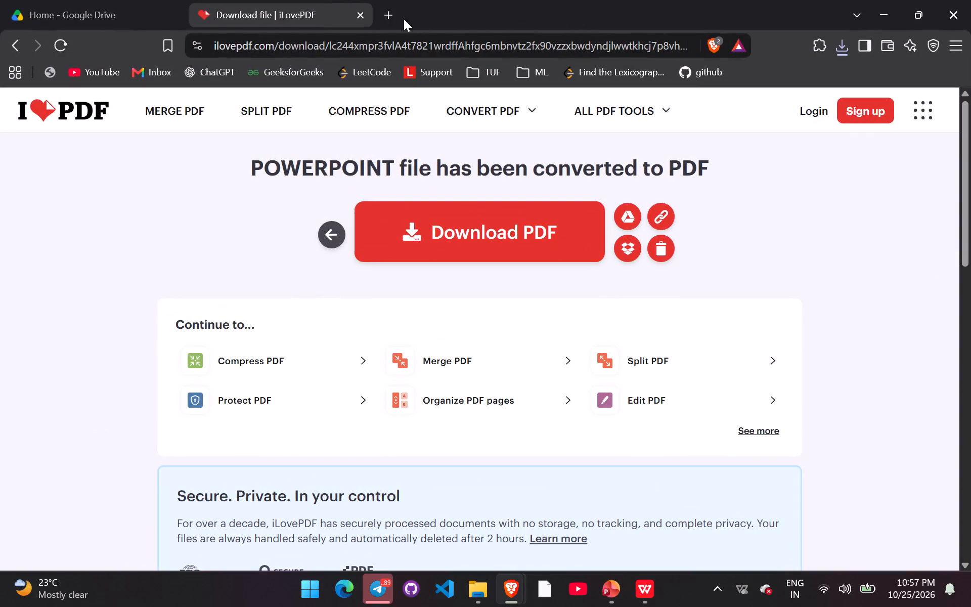
Search the web for "klh lms" in a new tab to find the university's LMS login page.
click(394, 14)
text(klh lms)
key(Return)
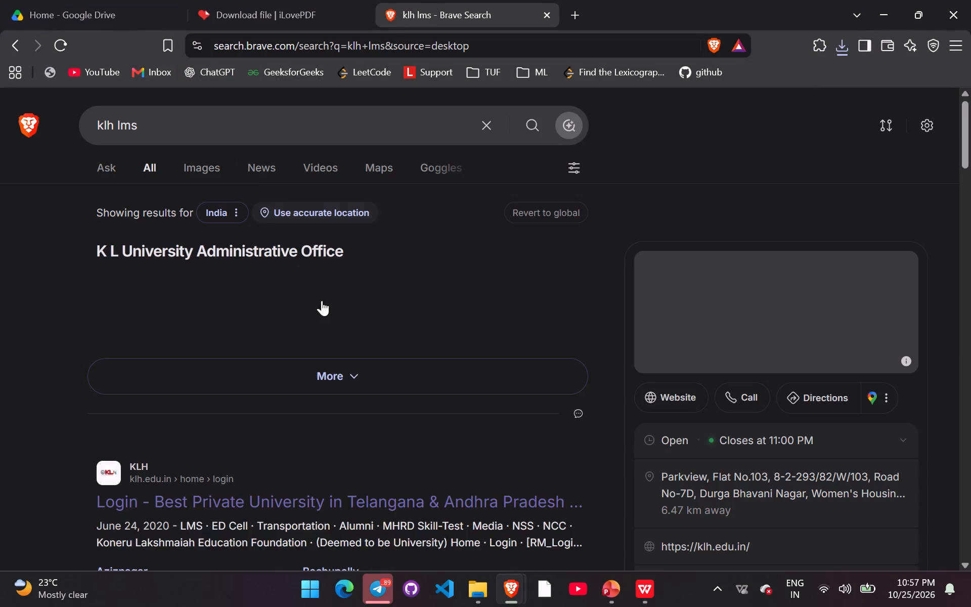
scroll(249, 411, down, 1)
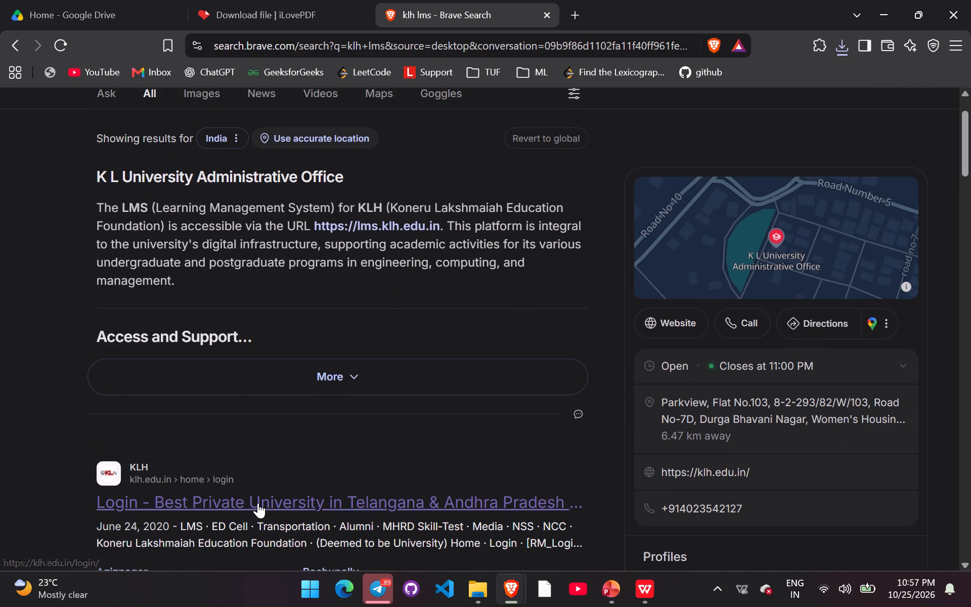
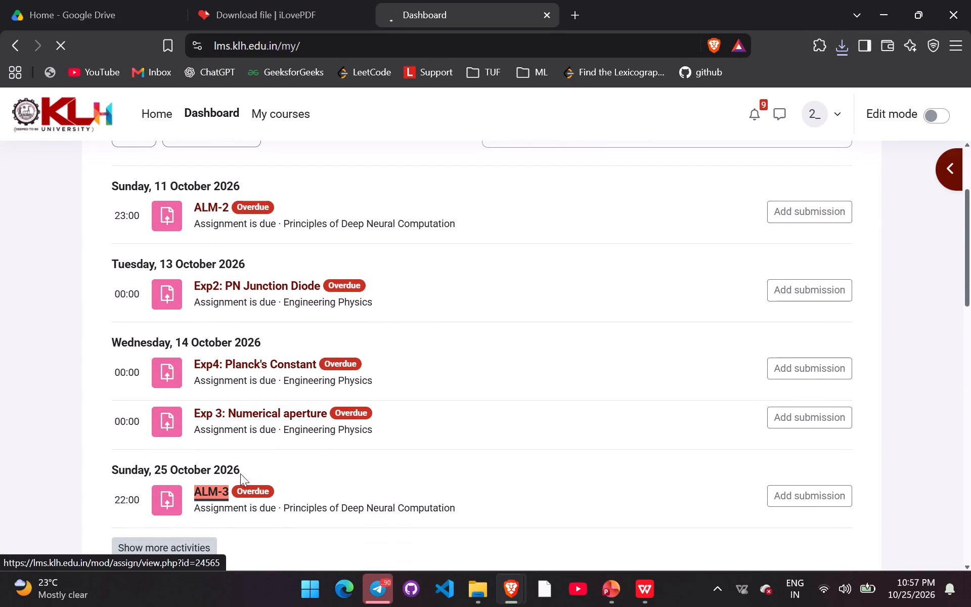
Start a submission for the ALM-3 assignment and look over its online text and file submission areas.
click(206, 437)
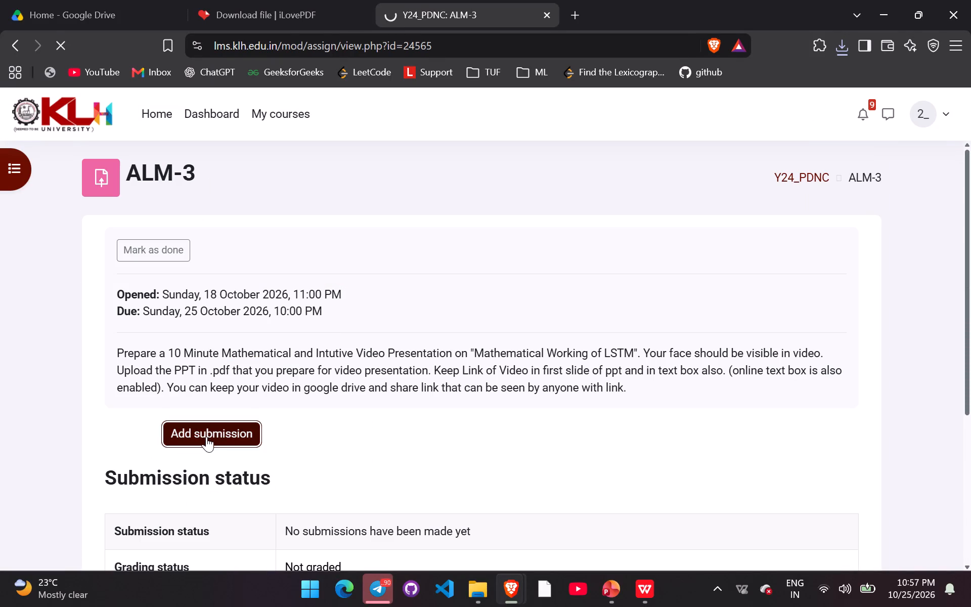
scroll(310, 448, down, 3)
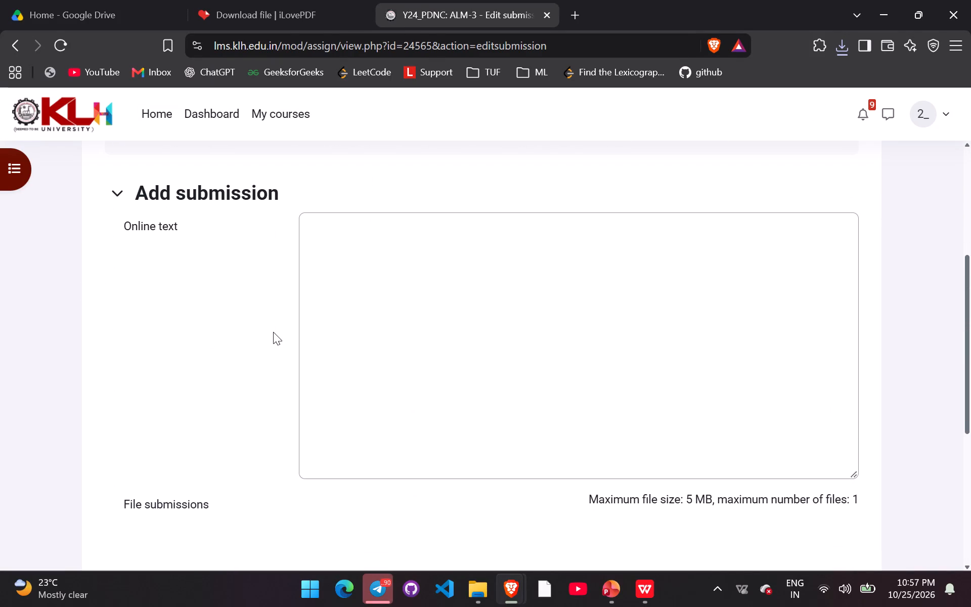
scroll(398, 269, down, 1)
scroll(398, 269, right, 1)
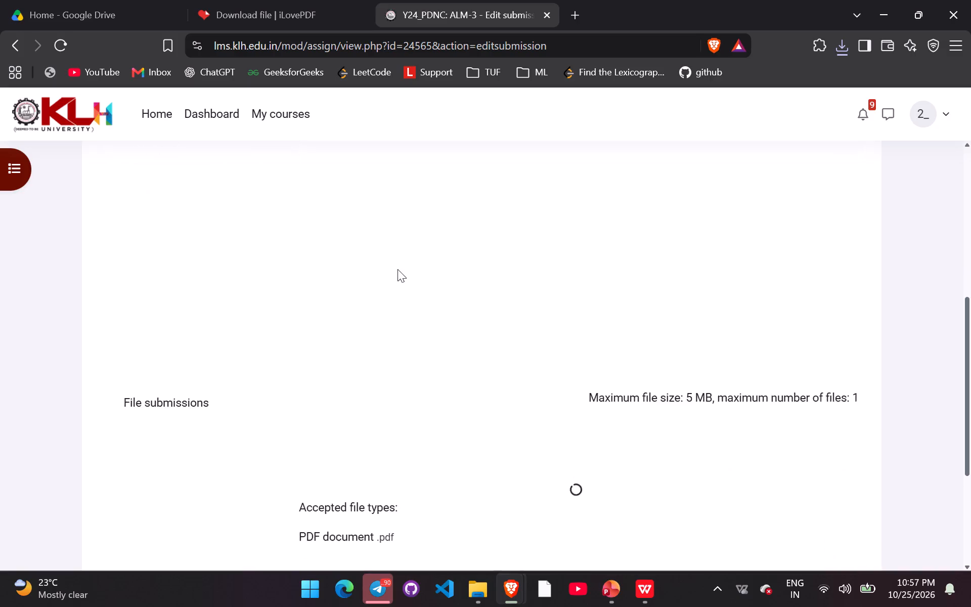
scroll(398, 269, right, 1)
scroll(398, 269, up, 3)
scroll(398, 269, down, 1)
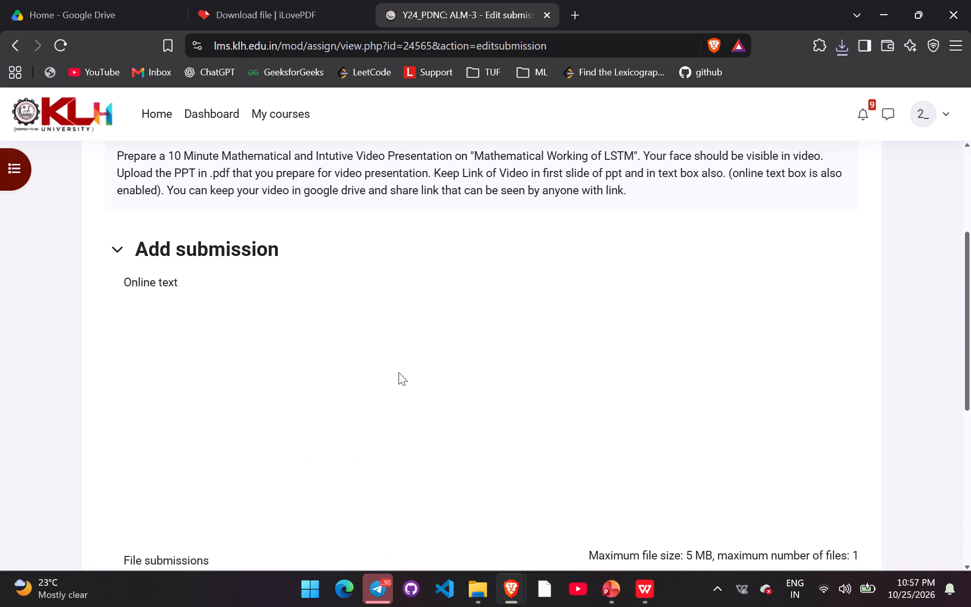
scroll(352, 315, down, 1)
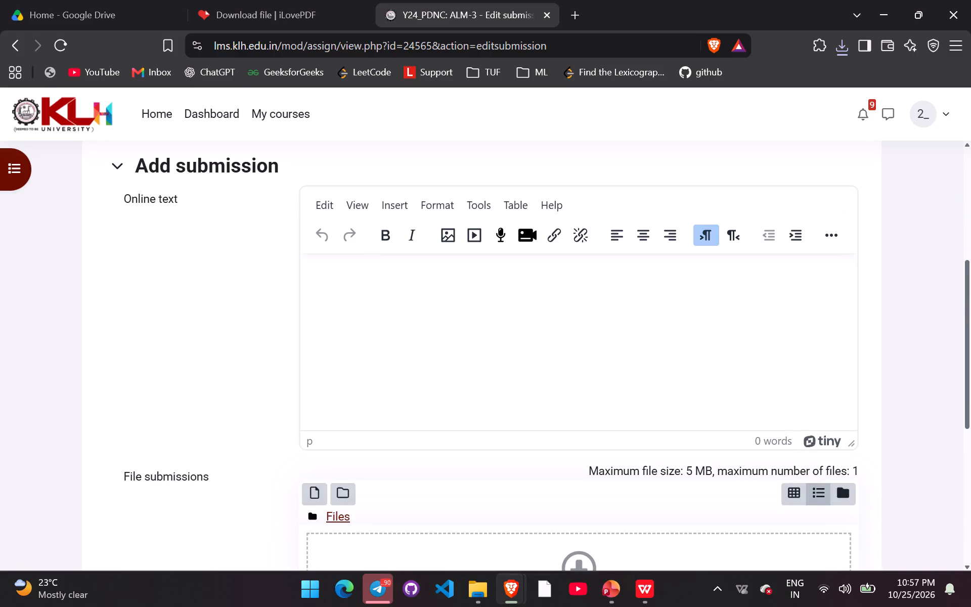
Upload "Mathematical_Working_of_LSTMs submission link.pdf" from Downloads to the ALM-3 file submissions.
scroll(392, 387, down, 1)
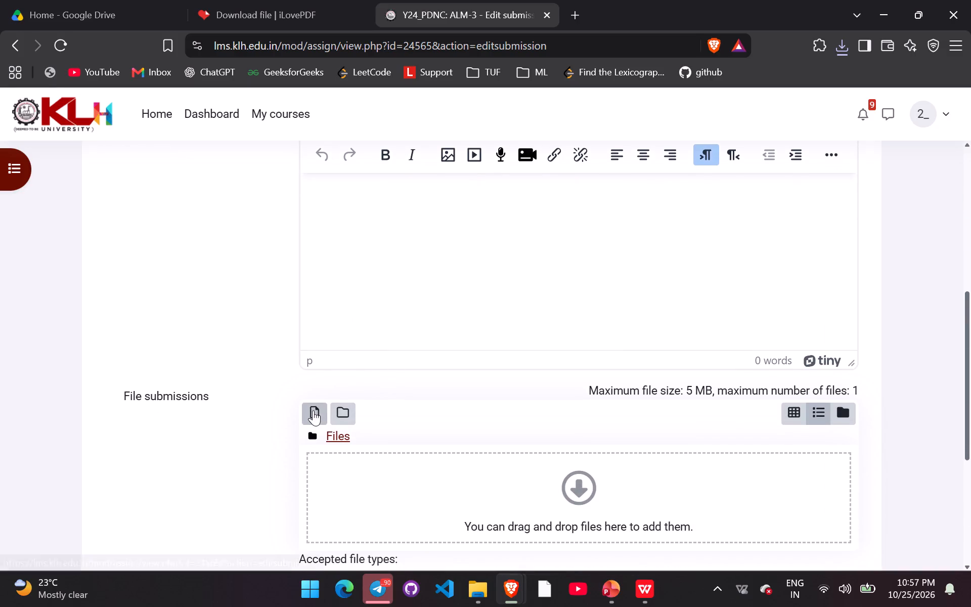
click(313, 410)
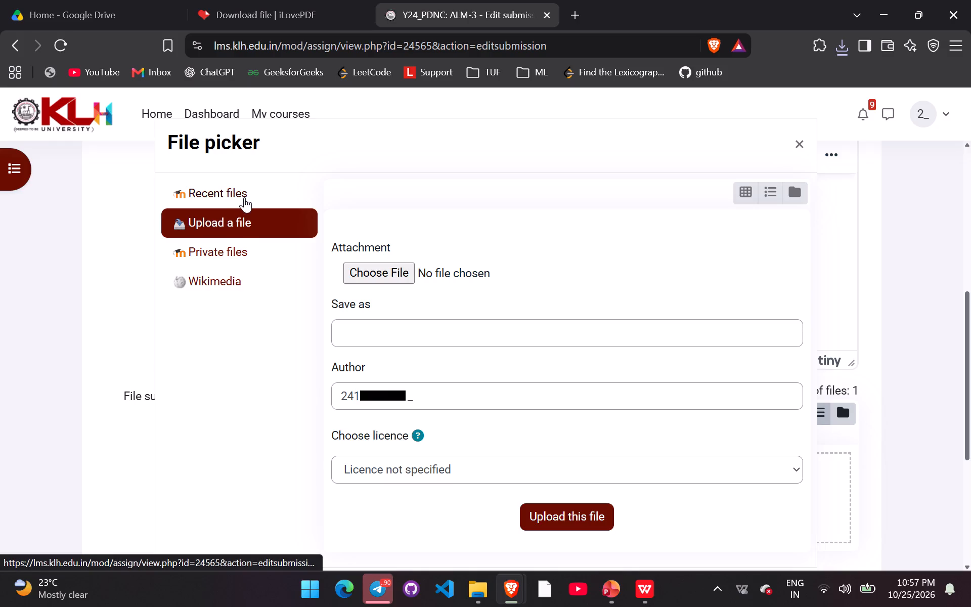
click(239, 226)
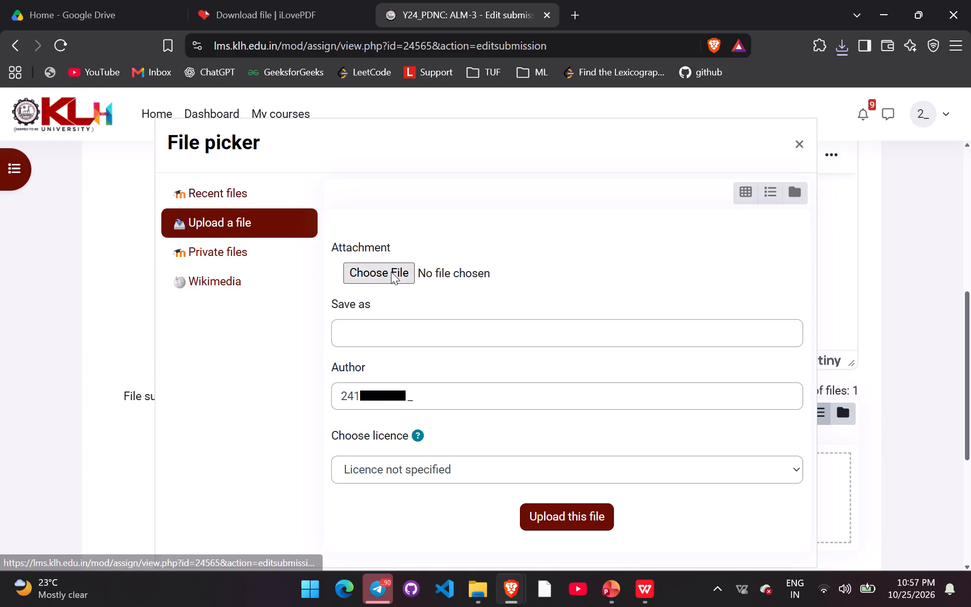
click(391, 272)
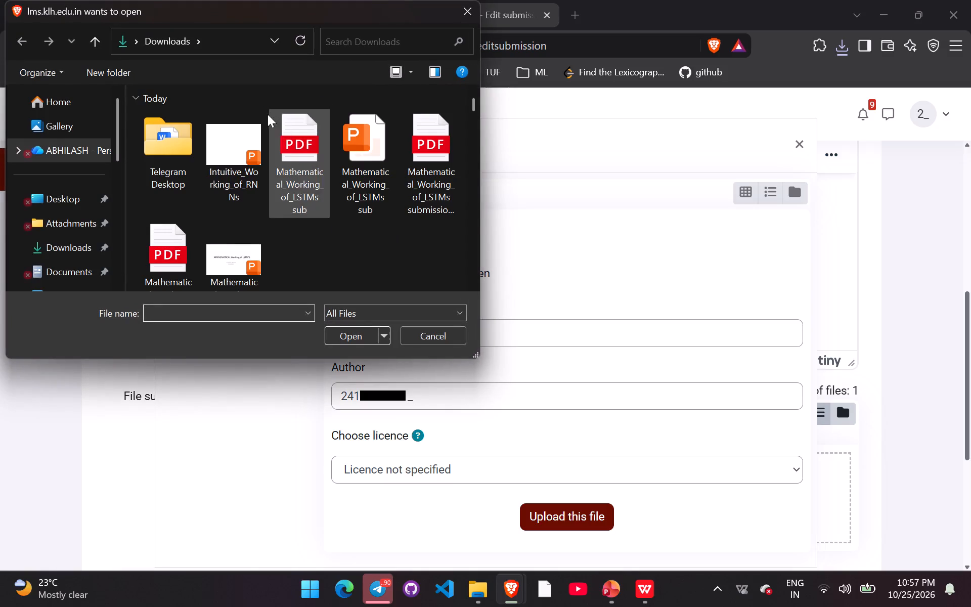
click(291, 154)
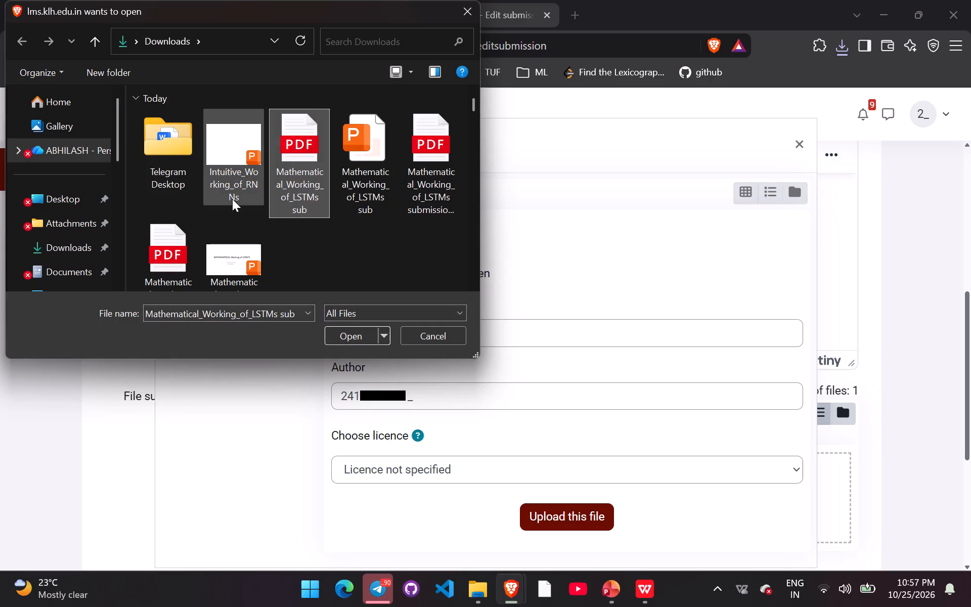
click(419, 148)
click(349, 338)
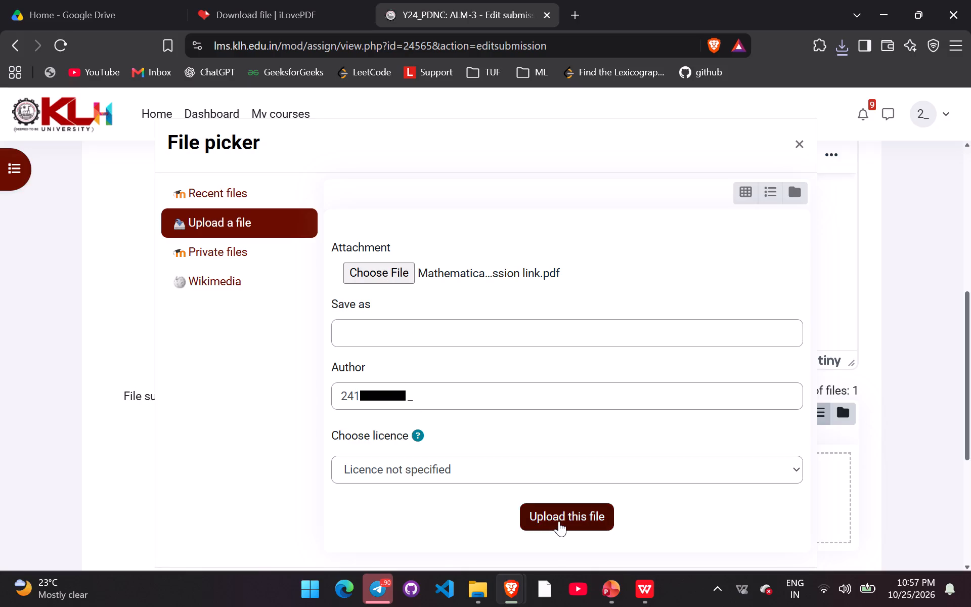
click(559, 521)
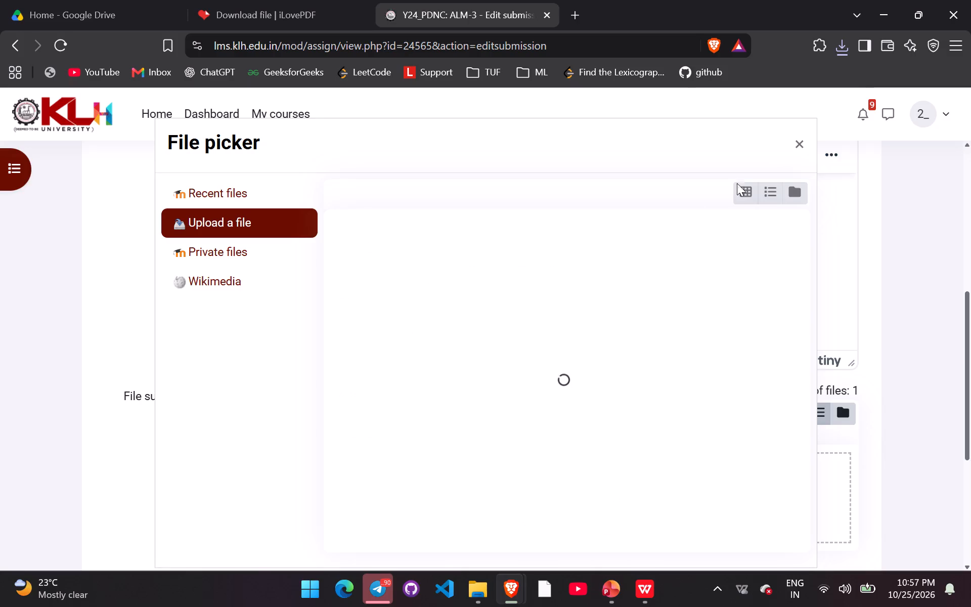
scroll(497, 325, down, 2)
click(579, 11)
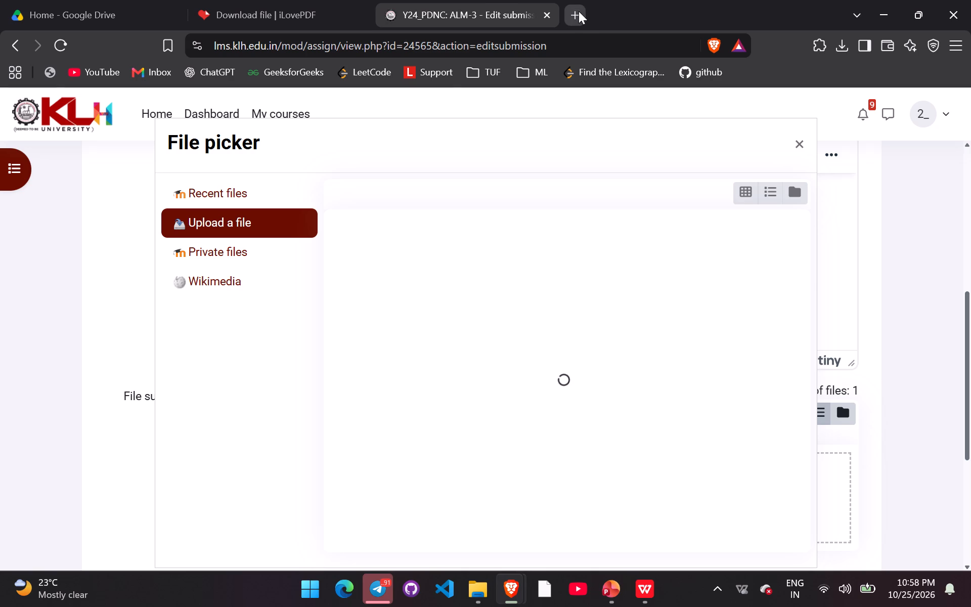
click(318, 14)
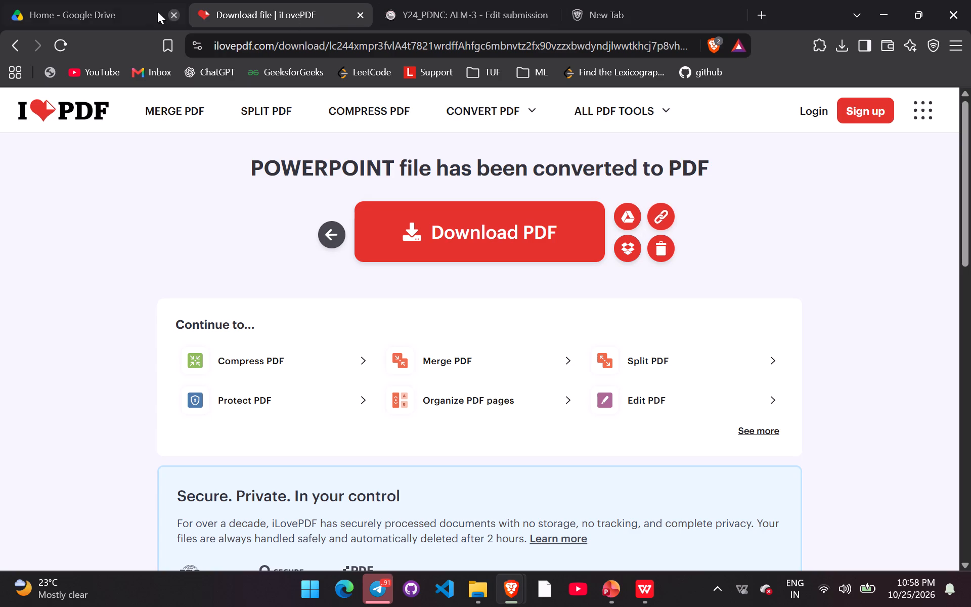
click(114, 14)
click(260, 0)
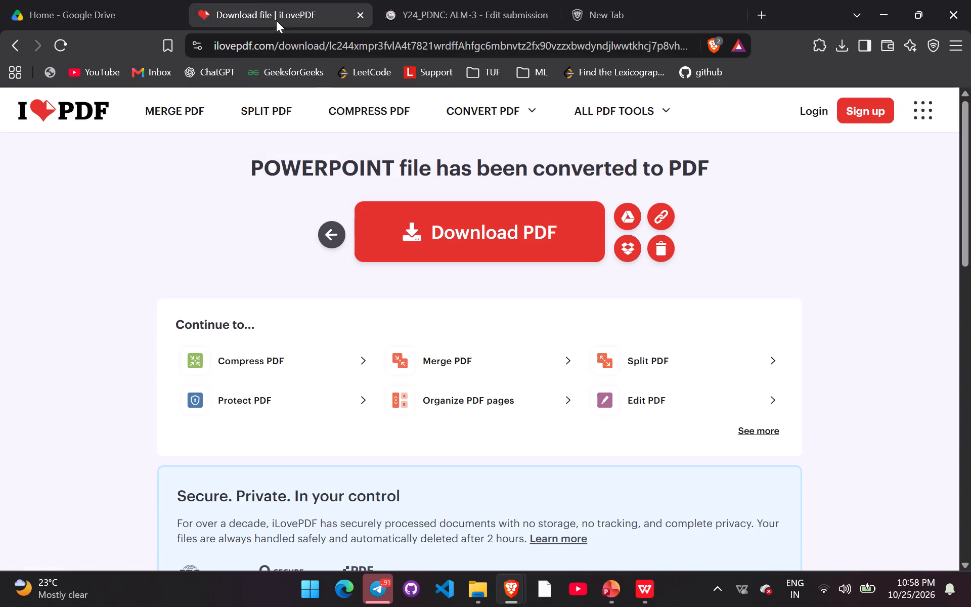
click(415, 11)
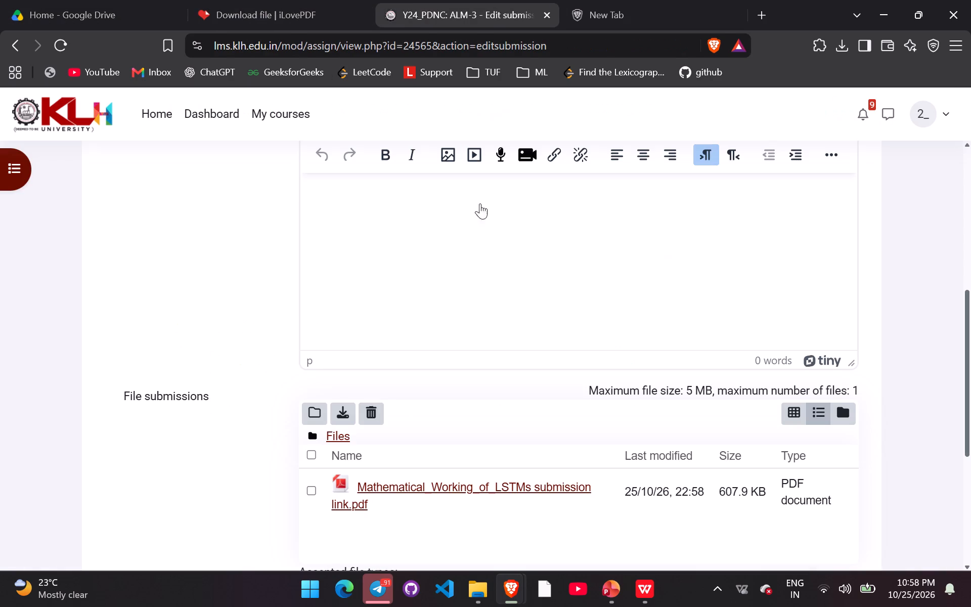
Copy the Drive video link from the first slide of the WPS presentation into the ALM-3 submission's online text in Brave.
click(349, 237)
scroll(349, 237, up, 1)
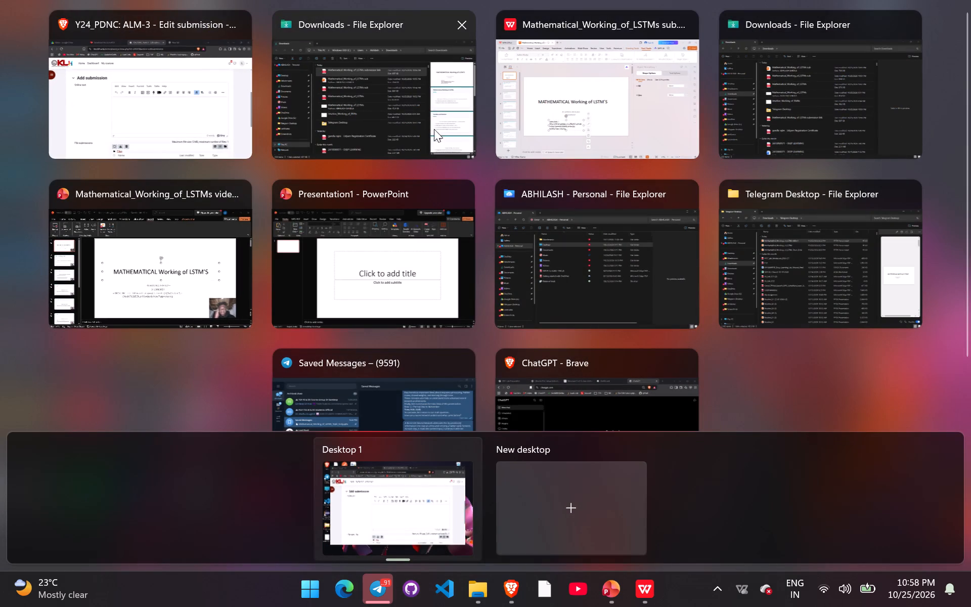
click(428, 102)
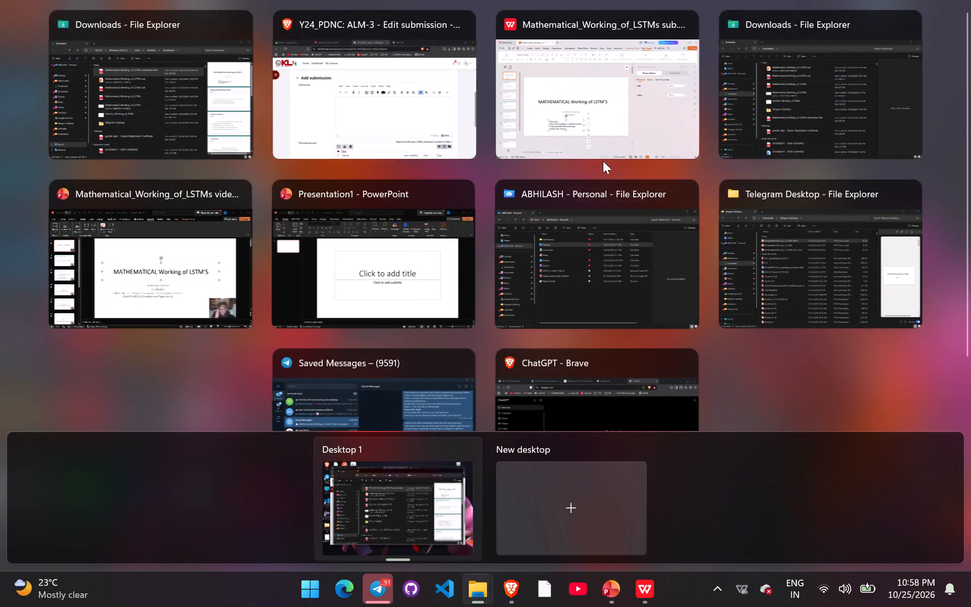
click(633, 117)
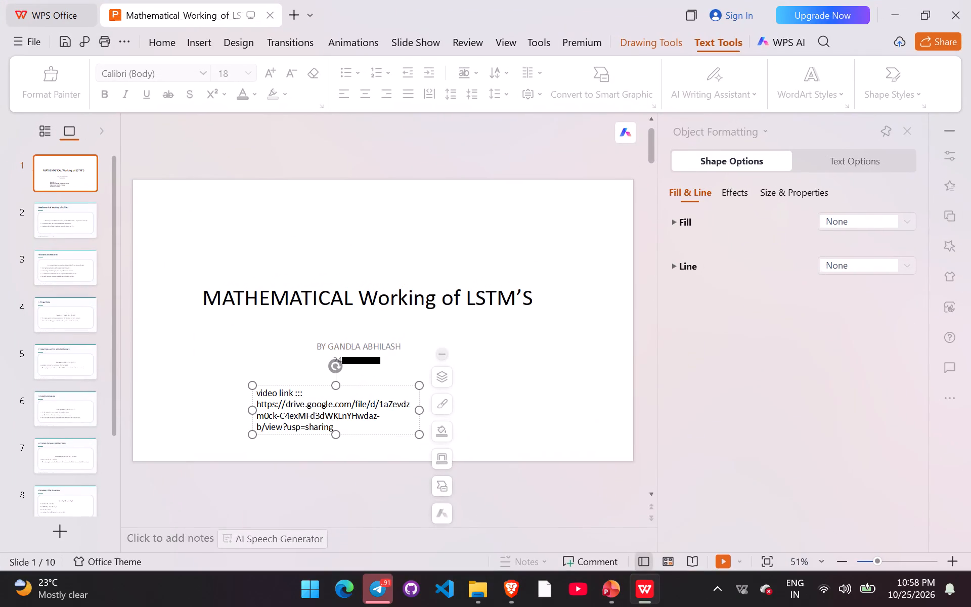
drag(340, 427, 272, 404)
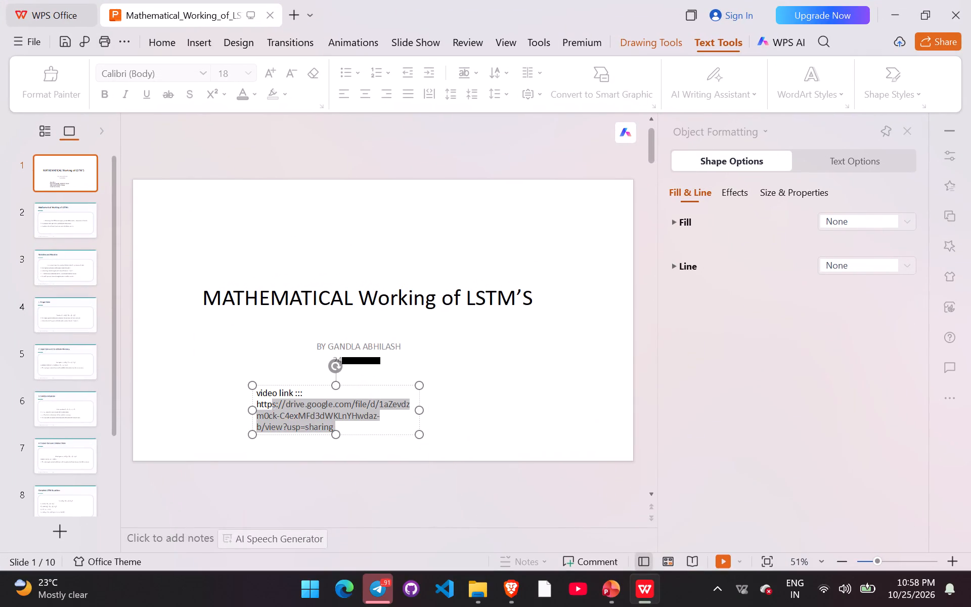
drag(272, 404, 256, 407)
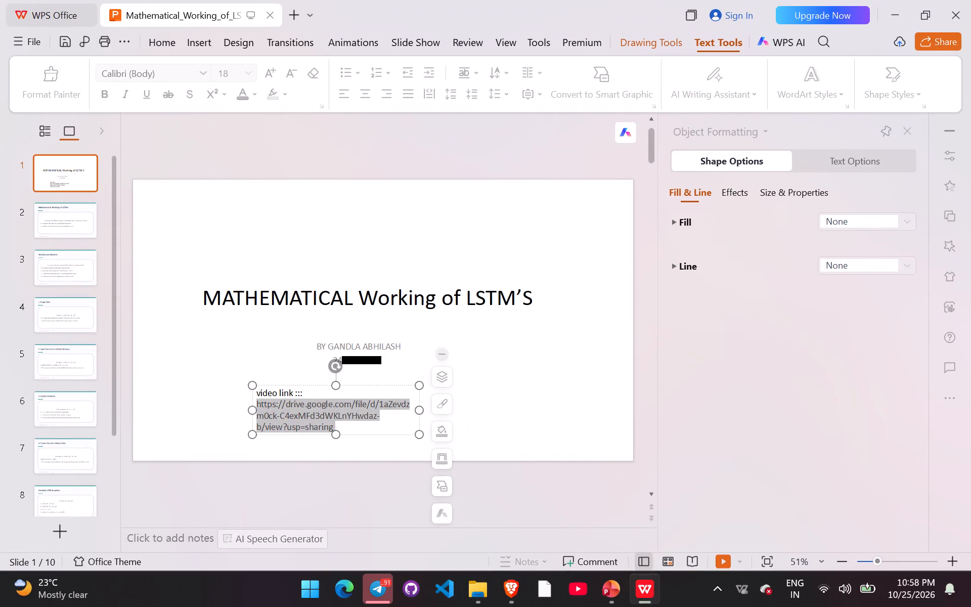
key(ctrl+c)
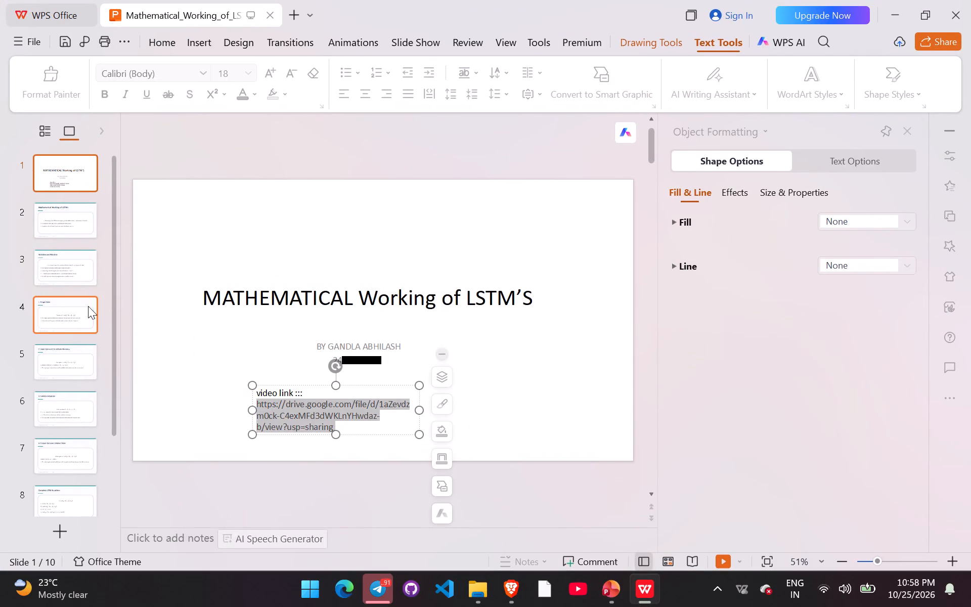
click(200, 320)
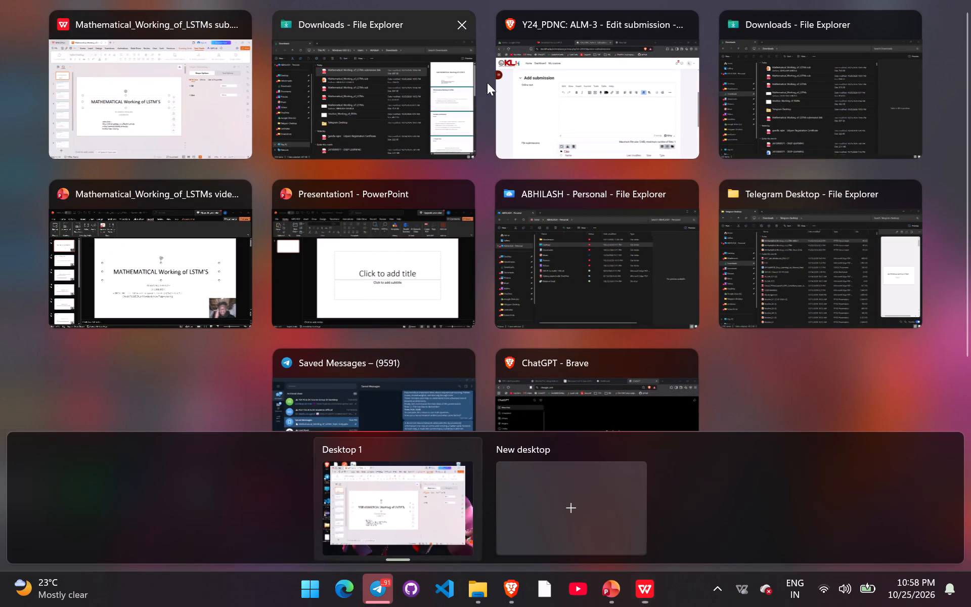
click(579, 102)
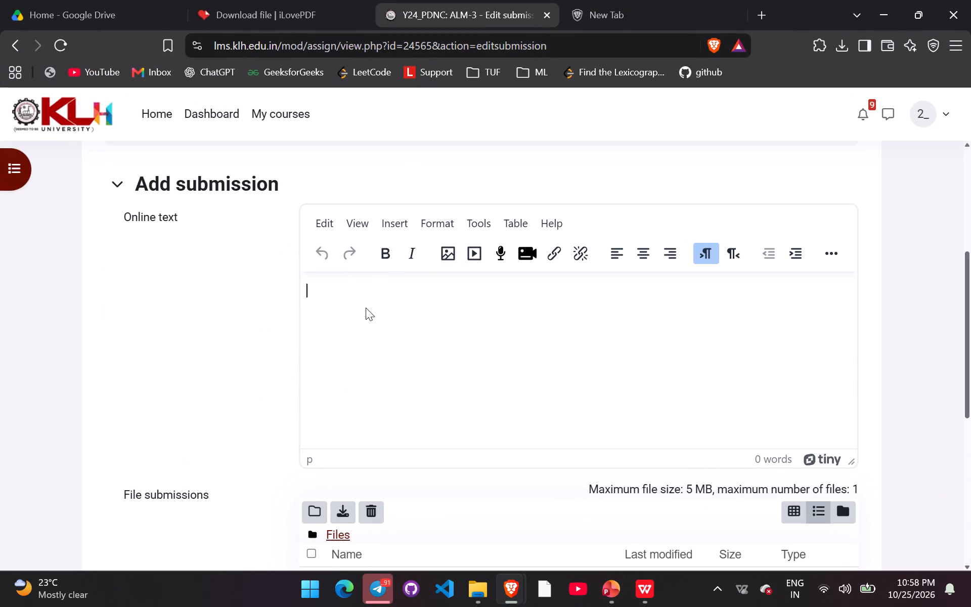
key(ctrl+v)
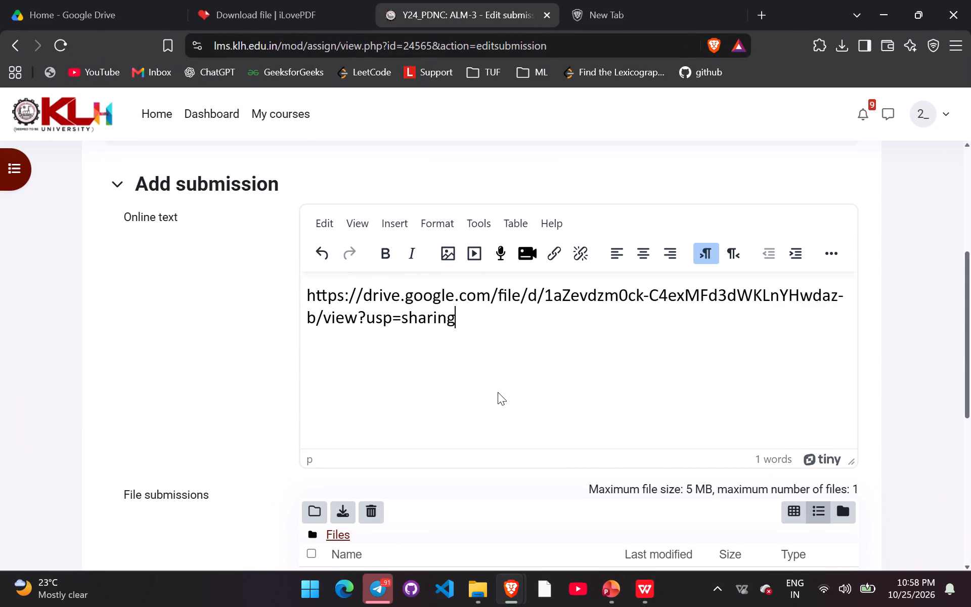
Select the uploaded PDF in the file submissions and save the ALM-3 submission.
scroll(498, 392, down, 3)
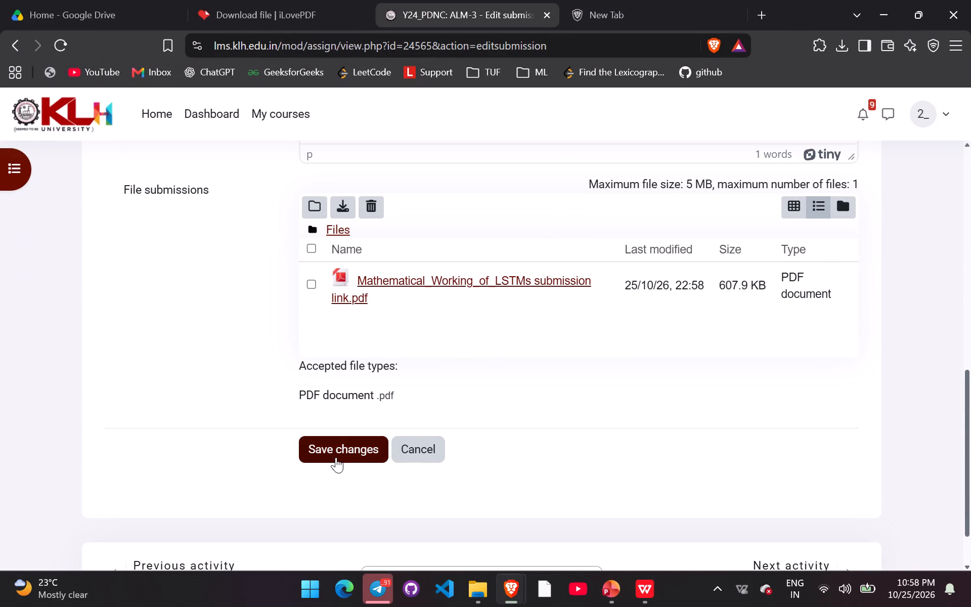
click(313, 280)
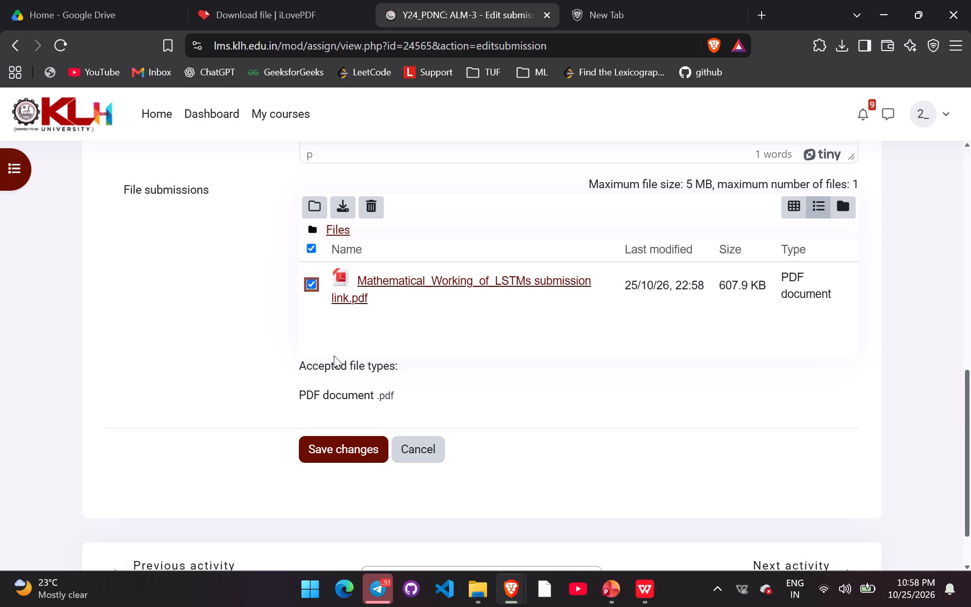
click(360, 457)
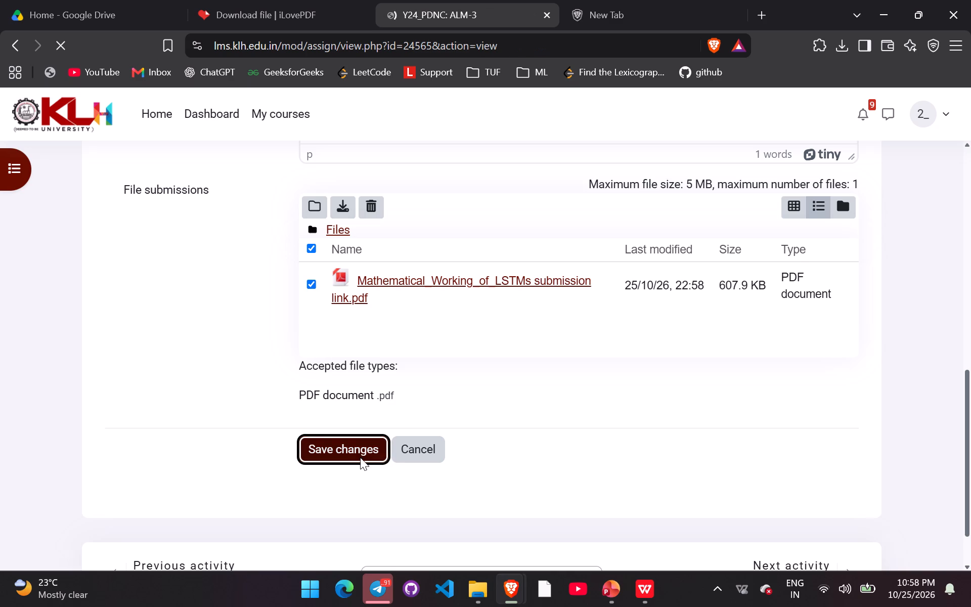
Review the ALM-3 submission status, including the online text link and the attached PDF.
scroll(360, 457, down, 2)
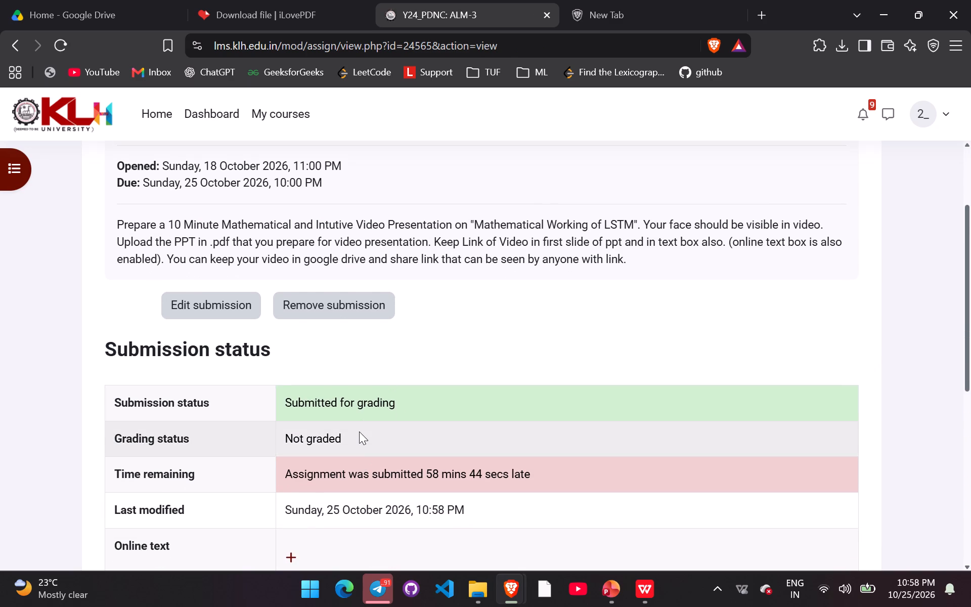
scroll(359, 431, down, 4)
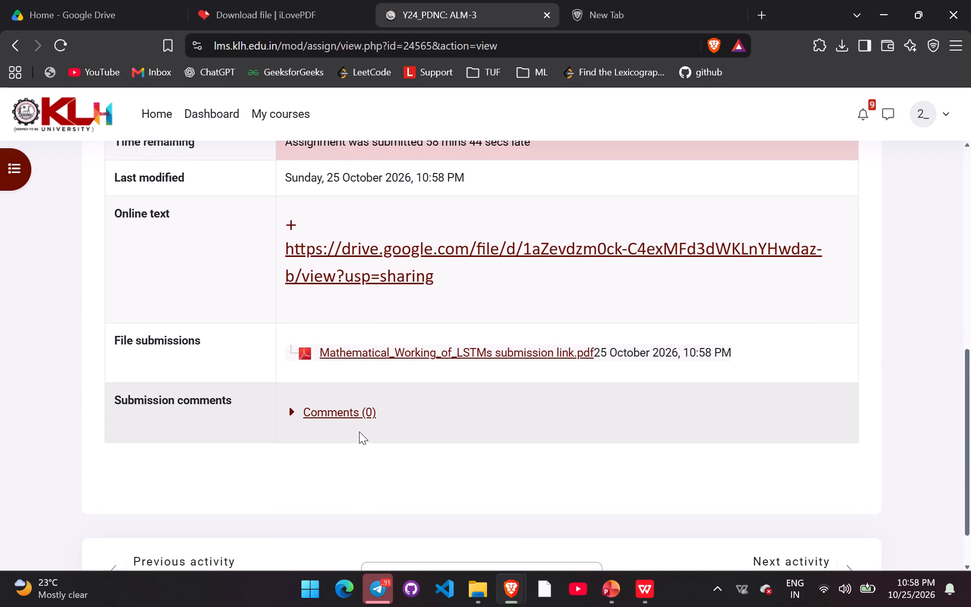
scroll(378, 355, up, 2)
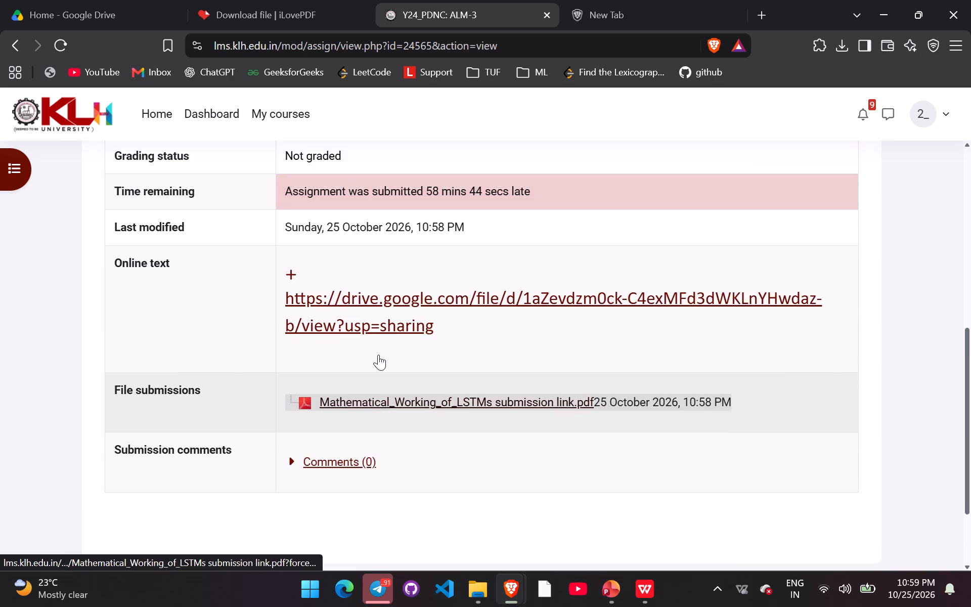
scroll(378, 355, up, 6)
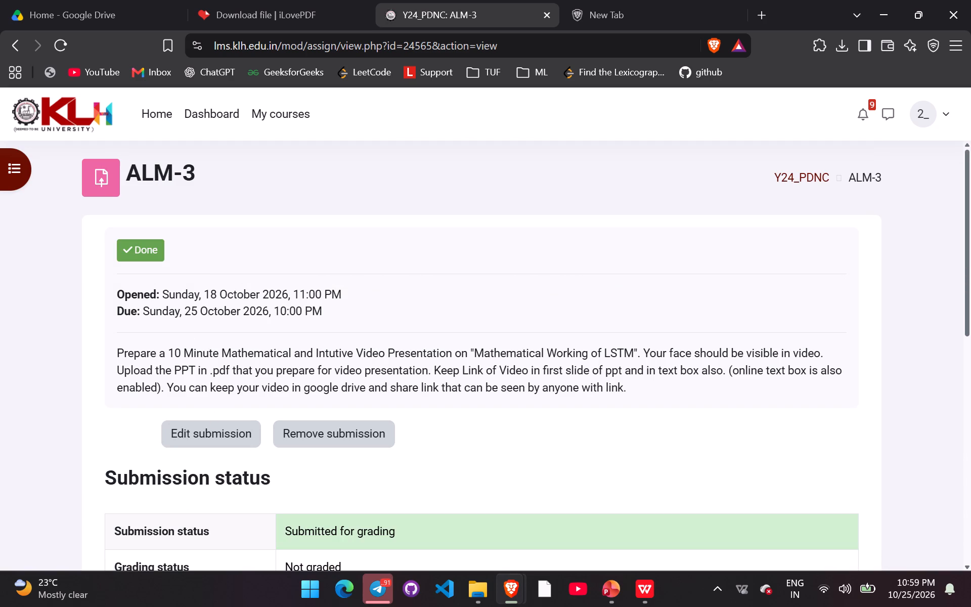
Return to the LMS dashboard and check the timeline for remaining due assignments.
click(209, 117)
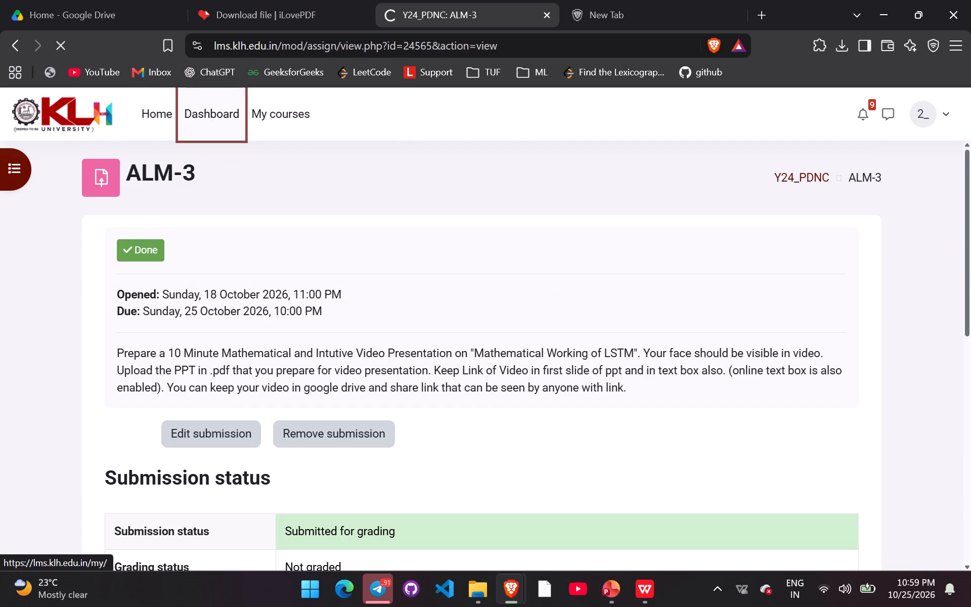
scroll(350, 358, down, 3)
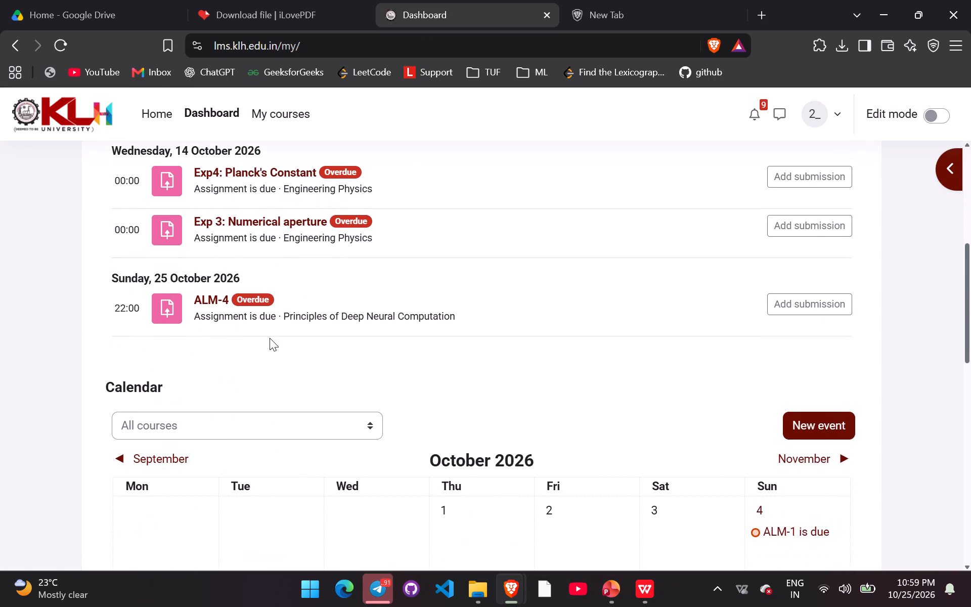
Open the ALM-4 assignment from the timeline and review its instructions, due date and submission status.
click(211, 299)
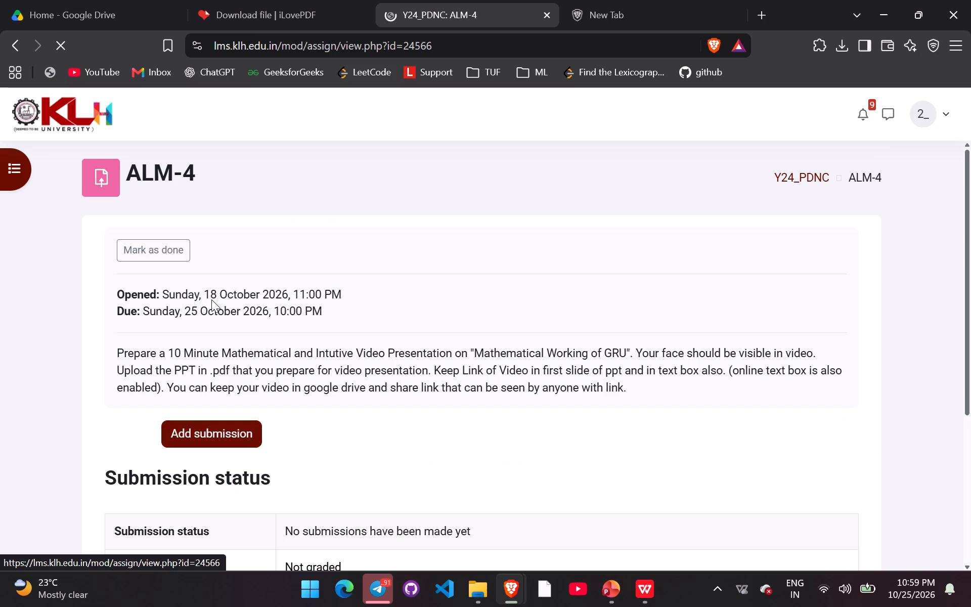
scroll(357, 419, down, 1)
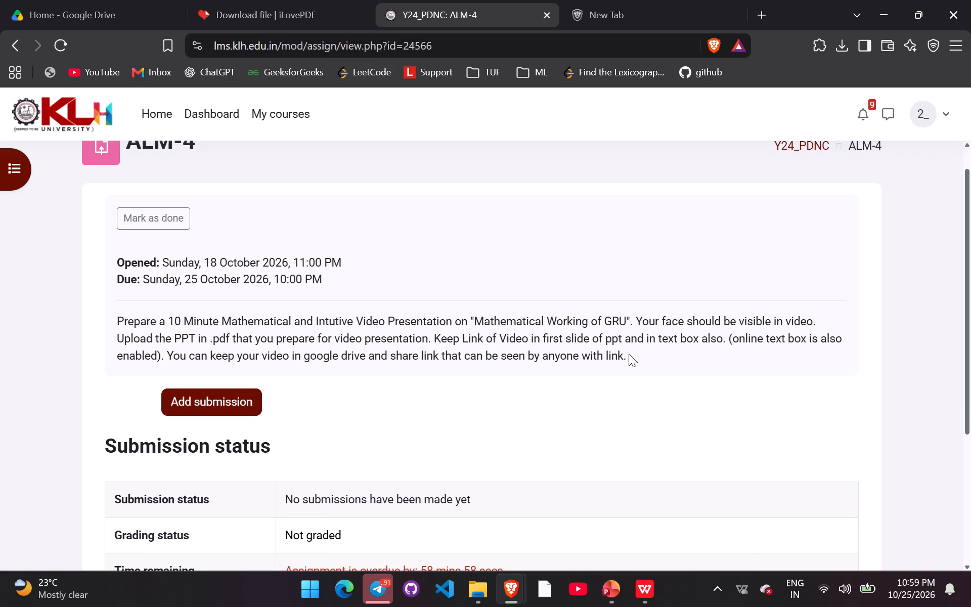
scroll(473, 402, down, 2)
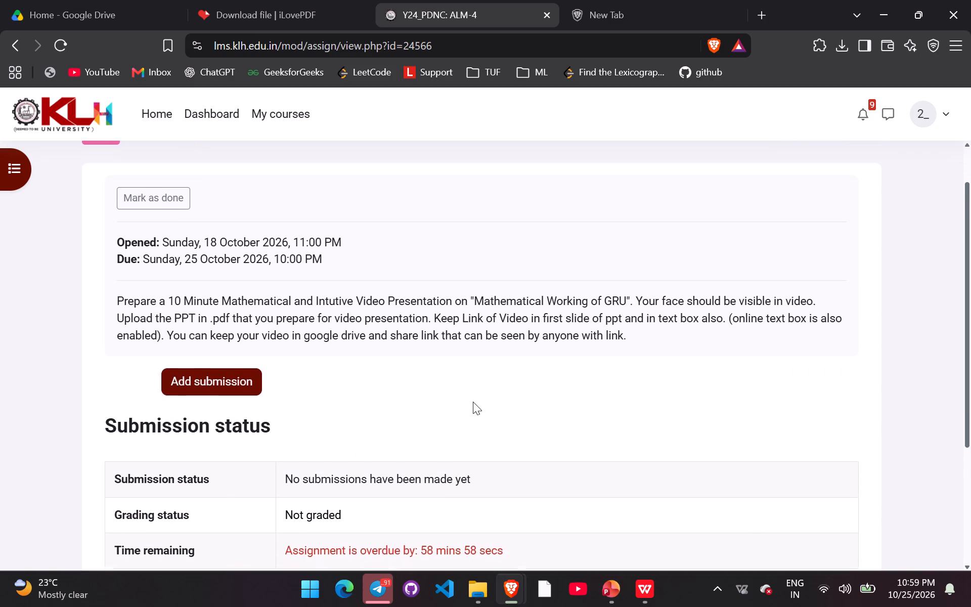
scroll(473, 402, down, 3)
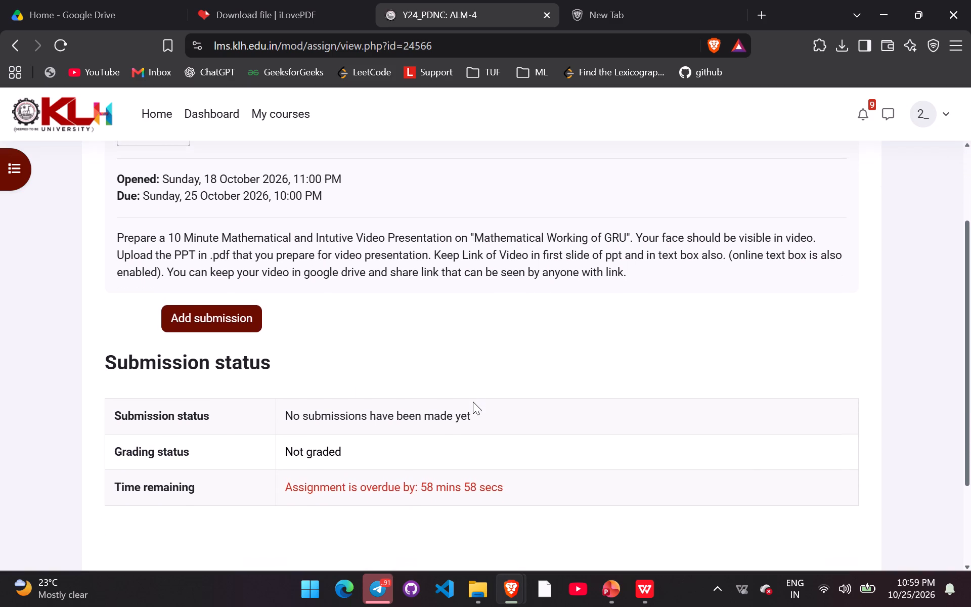
scroll(473, 402, down, 5)
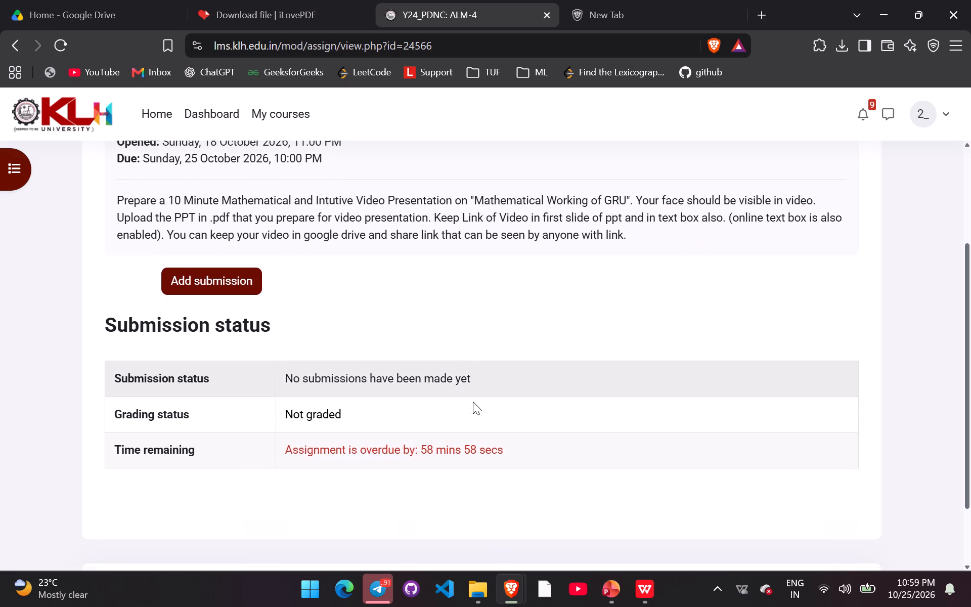
scroll(473, 402, down, 2)
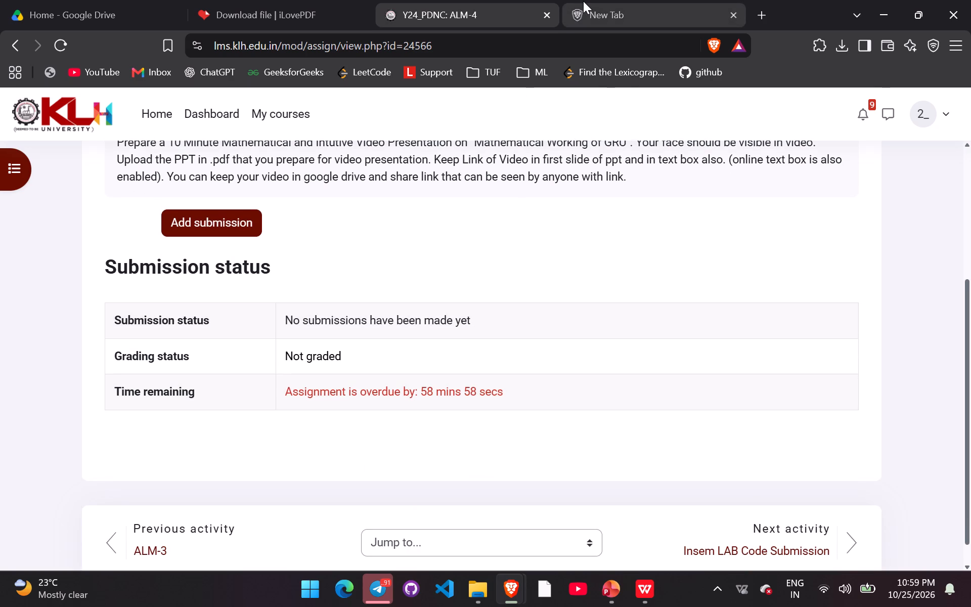
Open YouTube in the empty browser tab and browse the recommended videos on its home page.
click(583, 1)
click(325, 153)
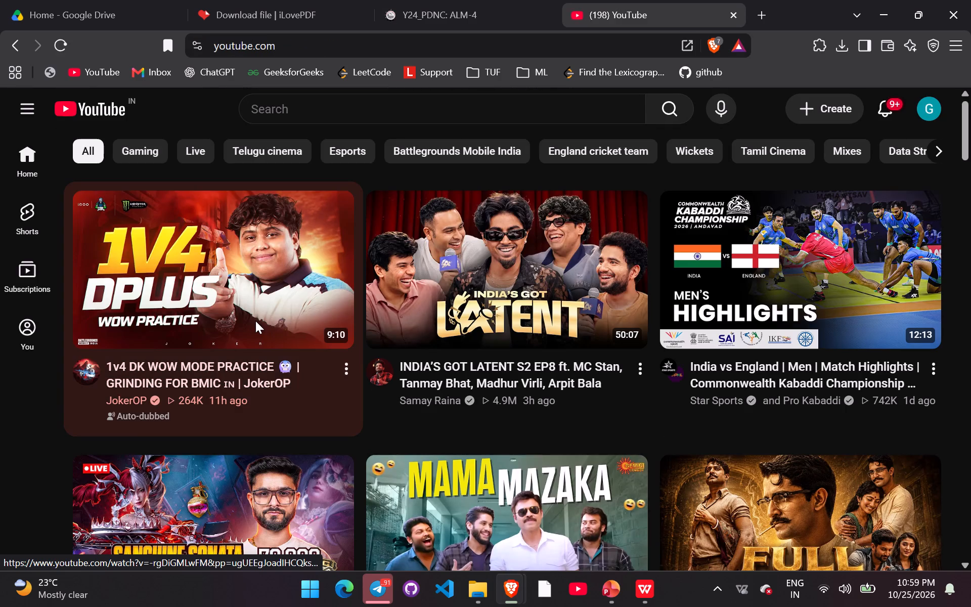
scroll(255, 321, down, 1)
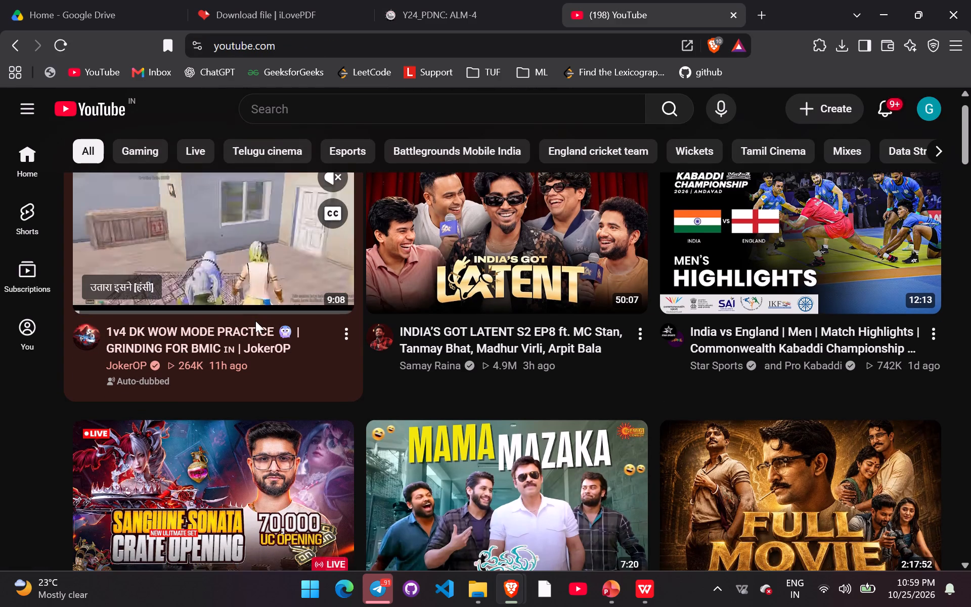